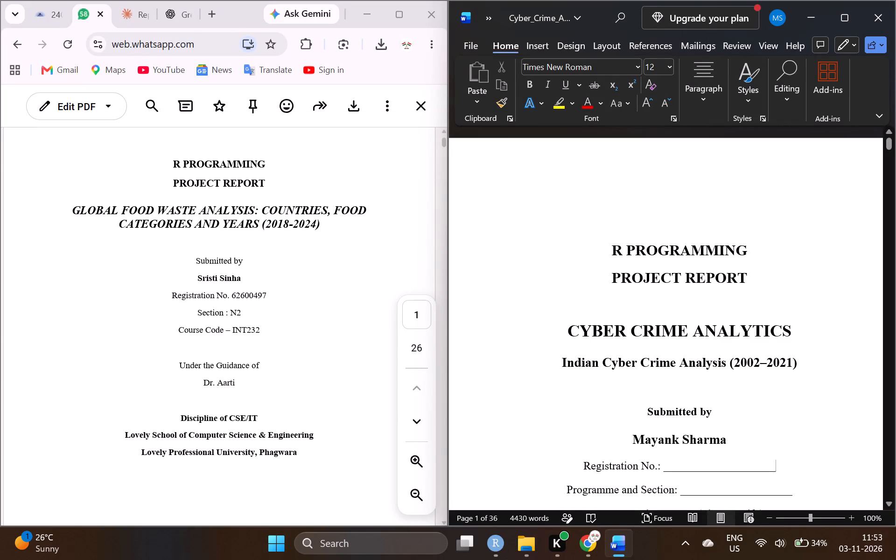
Replace the underscore blank after "Registration No.:" on the cover page with the student's registration number.
key("BackSpace")
key("BackSpace")
key("BackSpace")
key("BackSpace")
key("BackSpace")
key("BackSpace")
key("BackSpace")
key("BackSpace")
key("BackSpace")
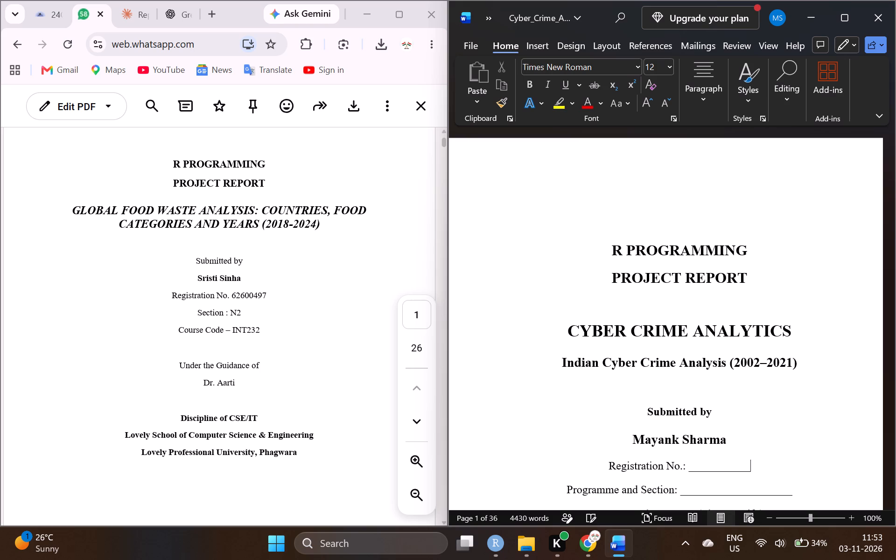
key("BackSpace")
key("BackSpace")
key("BackSpace")
key("BackSpace")
key("BackSpace")
key("BackSpace")
key("BackSpace")
key("BackSpace")
key("BackSpace")
key("BackSpace")
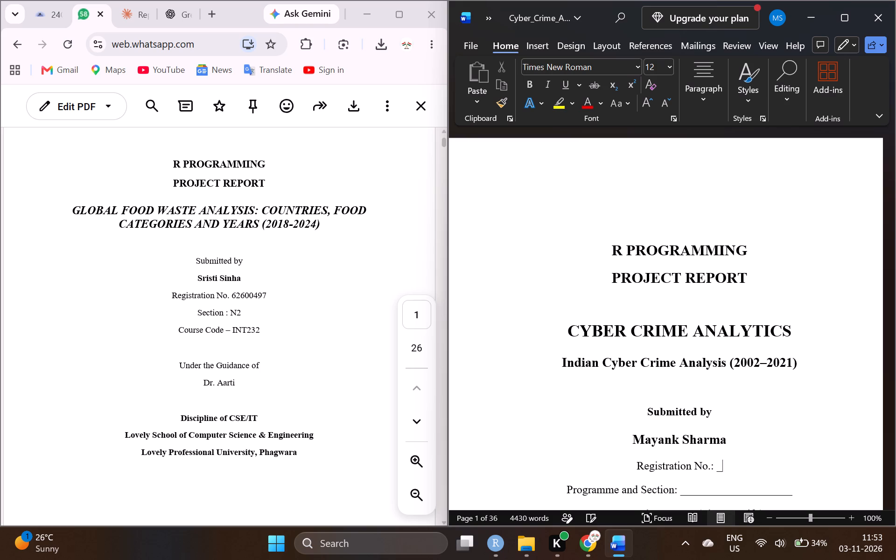
key("BackSpace")
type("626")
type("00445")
Replace the underscore blank after "Programme and Section:" on the cover page with N2.
scroll(780, 468, "down", 2)
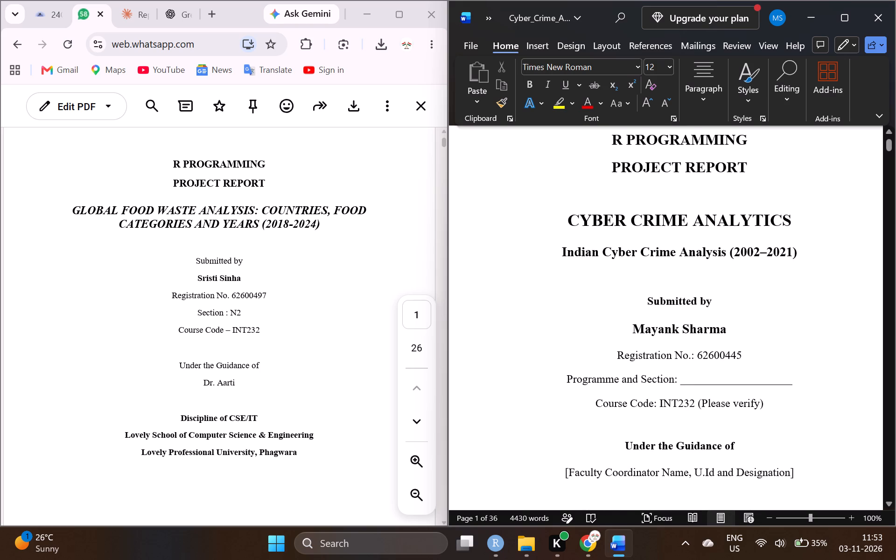
left_click(793, 384)
key("BackSpace")
key("BackSpace")
key("BackSpace")
key("BackSpace")
key("BackSpace")
key("BackSpace")
key("BackSpace")
key("BackSpace")
key("BackSpace")
key("BackSpace")
key("BackSpace")
key("BackSpace")
key("BackSpace")
key("BackSpace")
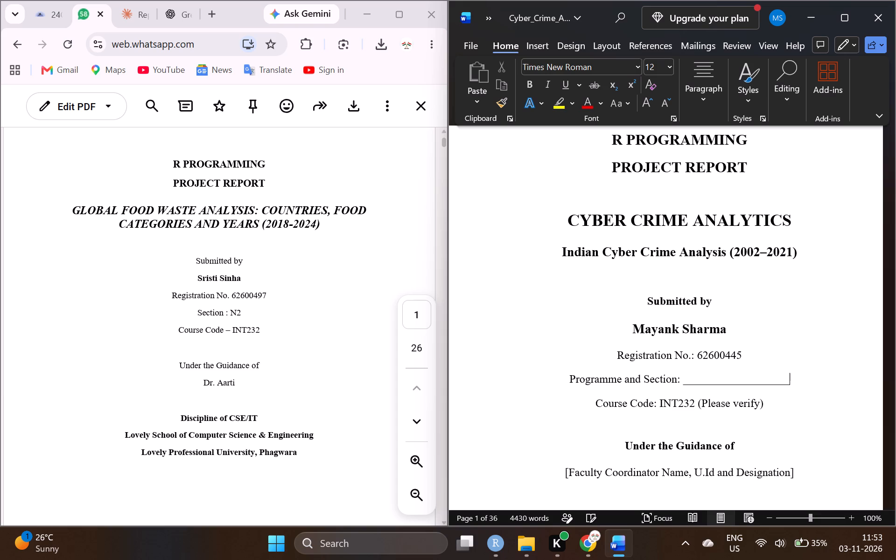
key("BackSpace")
key("BackSpace")
key("BackSpace")
key("BackSpace")
key("BackSpace")
key("BackSpace")
key("BackSpace")
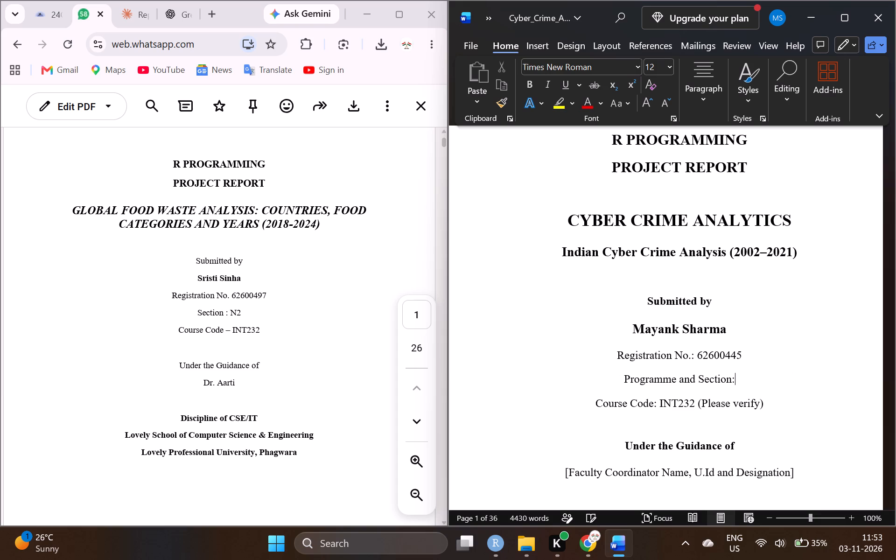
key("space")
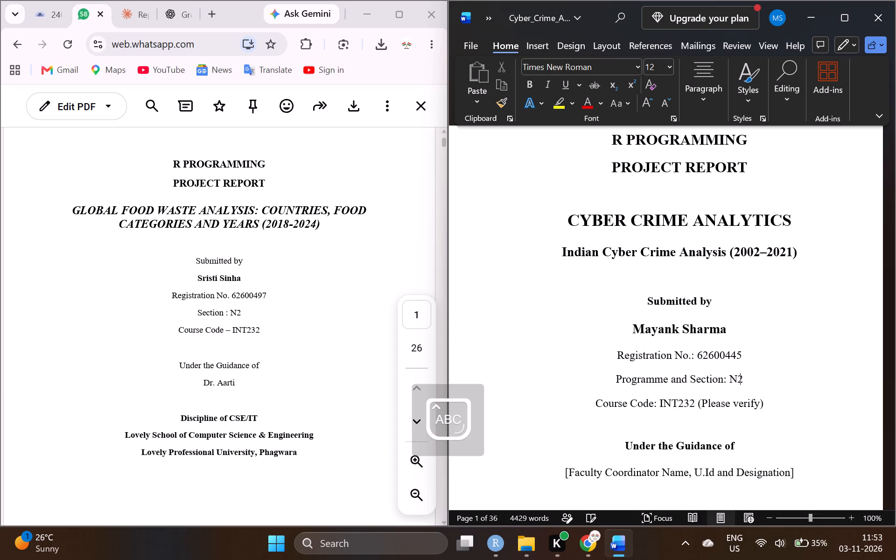
Remove the words "Programme and" from the section label so the line reads "Section: N2".
left_click(688, 381)
key("BackSpace")
key("BackSpace")
key("BackSpace")
key("BackSpace")
key("BackSpace")
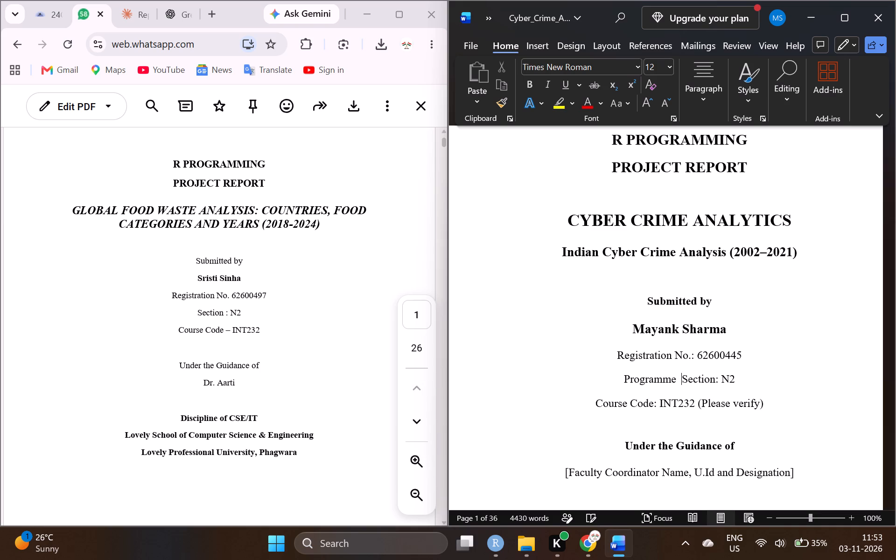
key("BackSpace")
key("BackSpace")
key("BackSpace")
key("BackSpace")
key("BackSpace")
key("BackSpace")
key("BackSpace")
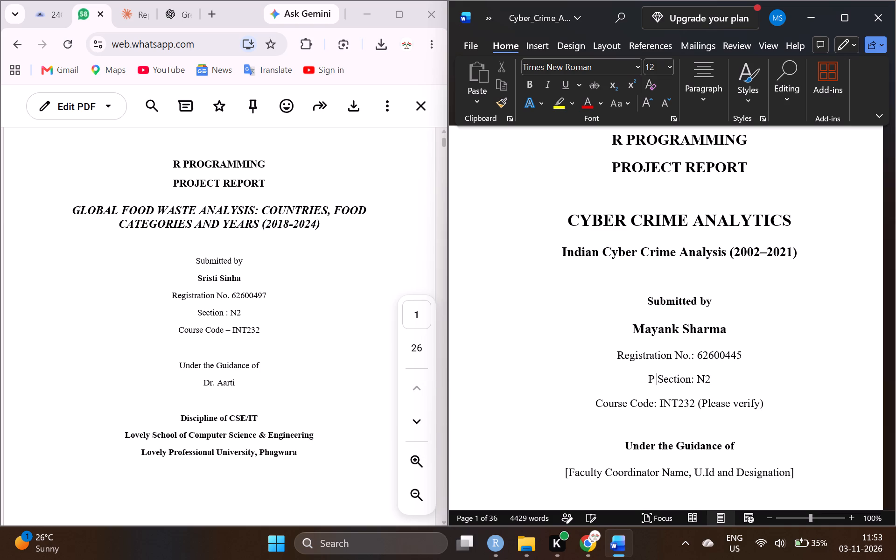
key("BackSpace")
key("BackSpace")
Indent the "Section: N2" line with tab spacing so it sits near the page centre under the registration line.
key("Tab")
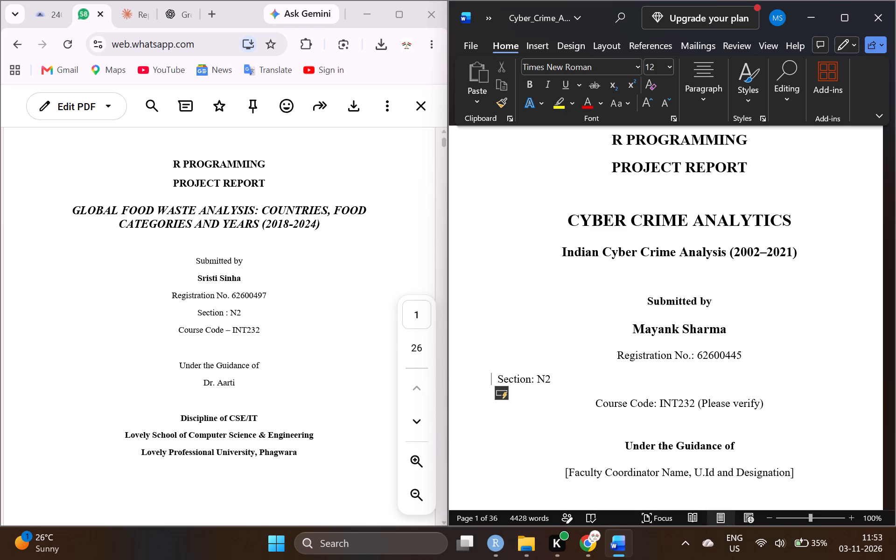
key("Tab")
key("Tab")
key("Tab")
key("Tab")
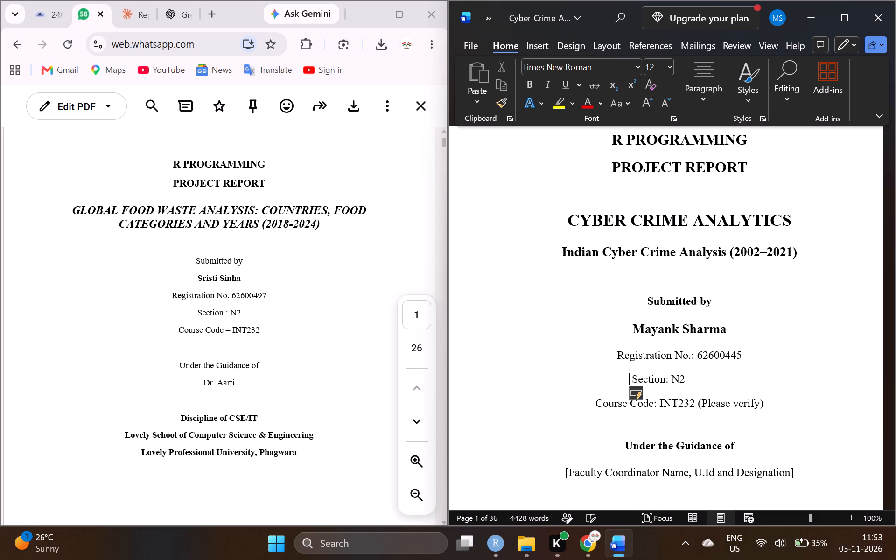
Delete the "(Please verify)" note after INT232 on the course code line.
left_click(658, 415)
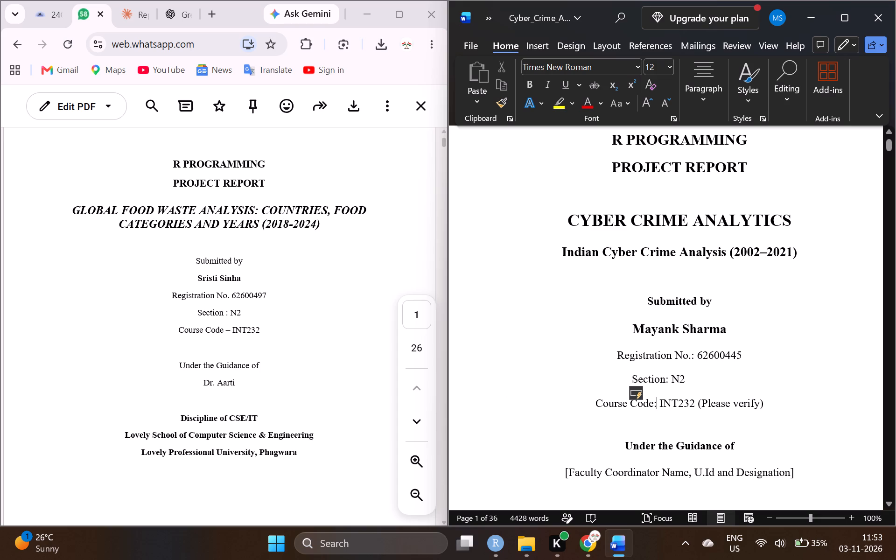
left_click(771, 404)
key("BackSpace")
key("BackSpace")
key("BackSpace")
key("BackSpace")
key("BackSpace")
key("BackSpace")
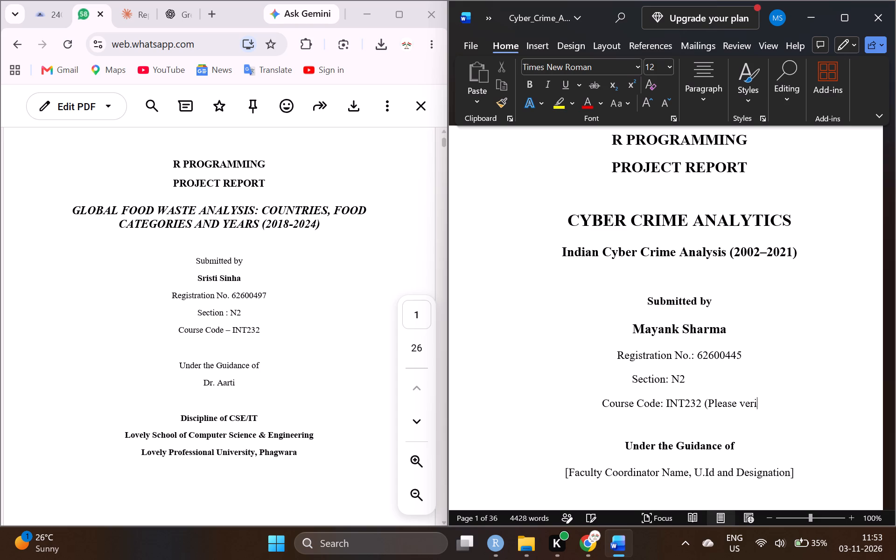
key("BackSpace")
key("BackSpace")
key("BackSpace")
key("BackSpace")
key("BackSpace")
key("BackSpace")
key("BackSpace")
key("BackSpace")
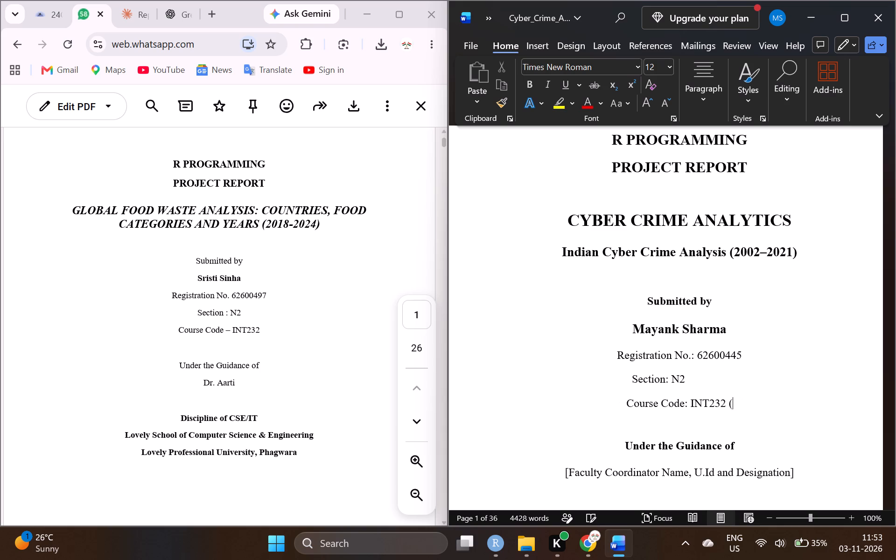
key("BackSpace")
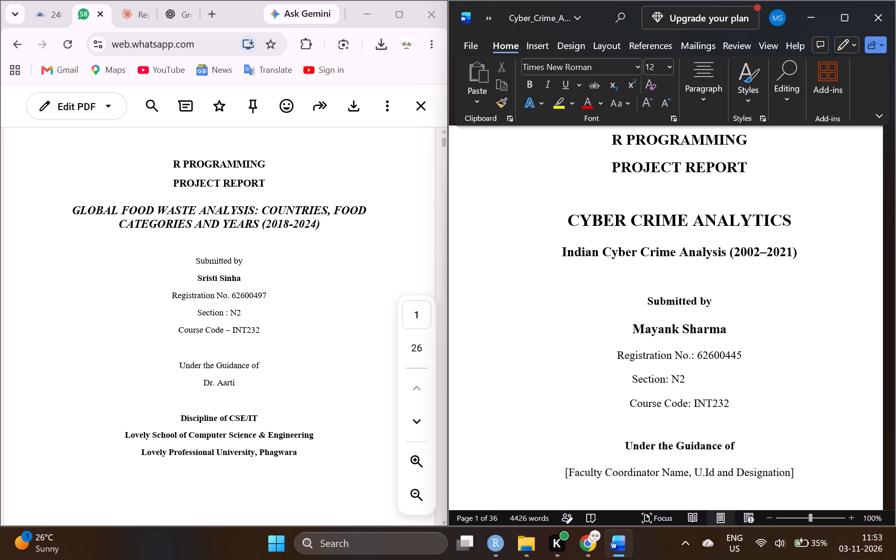
Remove the course code line's centring and indent it with tab spacing to start under the Section line.
left_click(625, 402)
key("BackSpace")
key("Tab")
key("Tab")
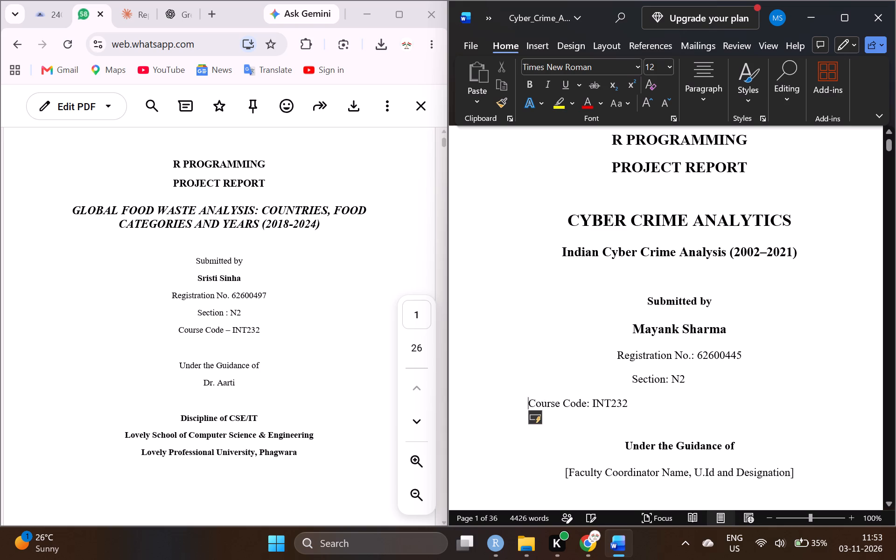
key("Tab")
key("Tab")
key("Tab")
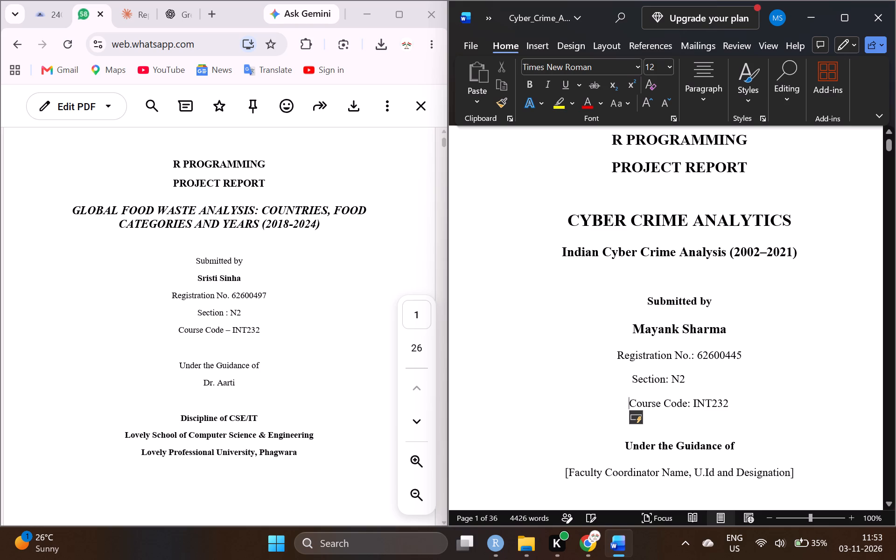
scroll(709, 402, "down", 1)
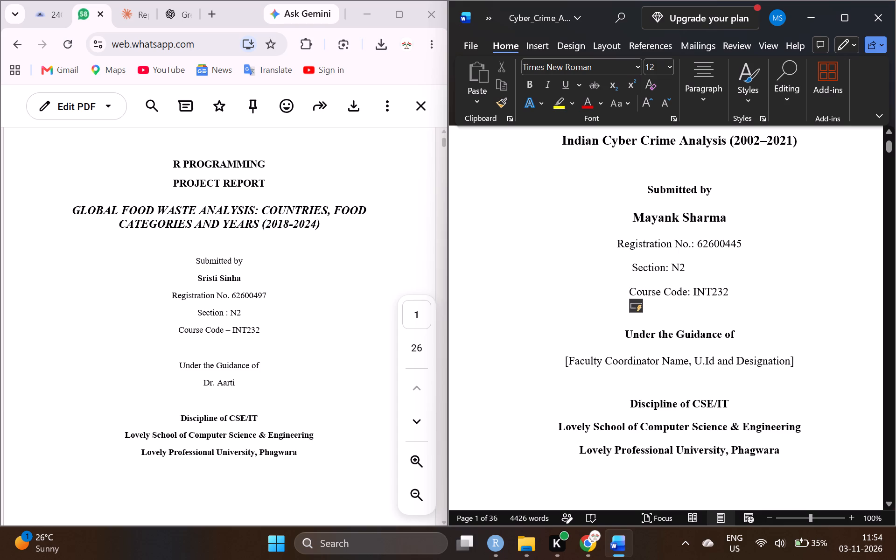
Replace the bracketed faculty coordinator placeholder under "Under the Guidance of" with the guide's title and name from the reference report's cover.
left_click_drag(796, 364, 574, 367)
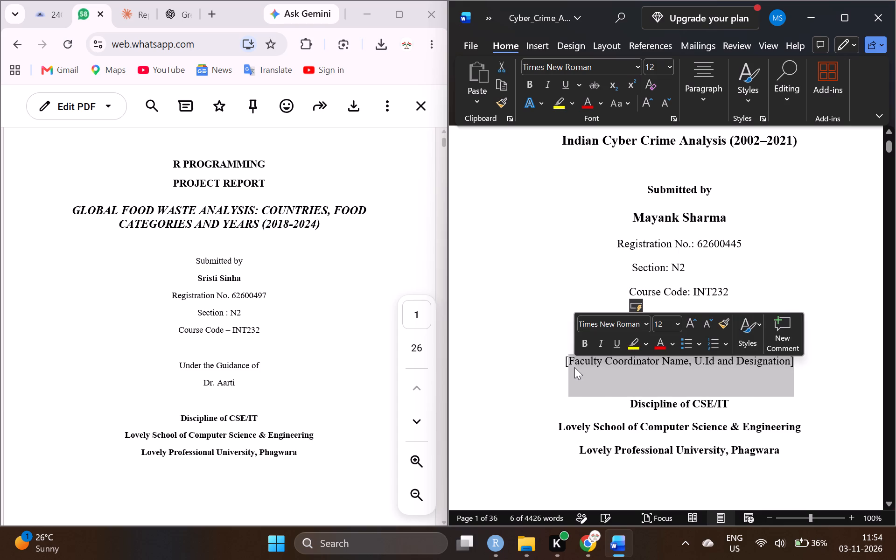
left_click(827, 371)
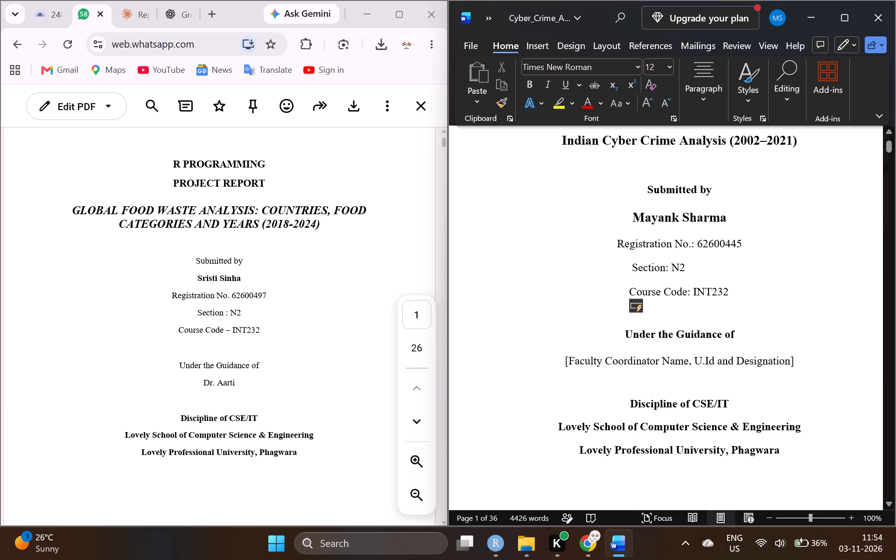
key("BackSpace")
key("BackSpace")
key("BackSpace")
key("BackSpace")
key("BackSpace")
key("BackSpace")
key("BackSpace")
key("BackSpace")
key("BackSpace")
key("BackSpace")
key("BackSpace")
key("BackSpace")
key("BackSpace")
key("BackSpace")
key("BackSpace")
key("BackSpace")
key("BackSpace")
key("BackSpace")
key("BackSpace")
key("BackSpace")
key("BackSpace")
key("BackSpace")
key("BackSpace")
key("BackSpace")
key("BackSpace")
key("BackSpace")
key("BackSpace")
key("BackSpace")
key("BackSpace")
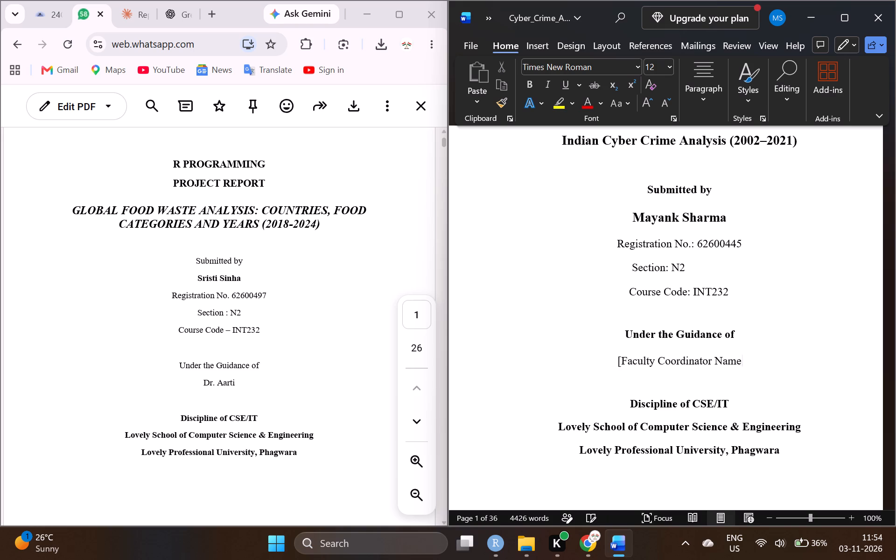
key("BackSpace")
key("BackSpace")
key("BackSpace")
key("BackSpace")
key("BackSpace")
key("BackSpace")
key("BackSpace")
key("BackSpace")
key("BackSpace")
key("BackSpace")
key("BackSpace")
key("BackSpace")
key("BackSpace")
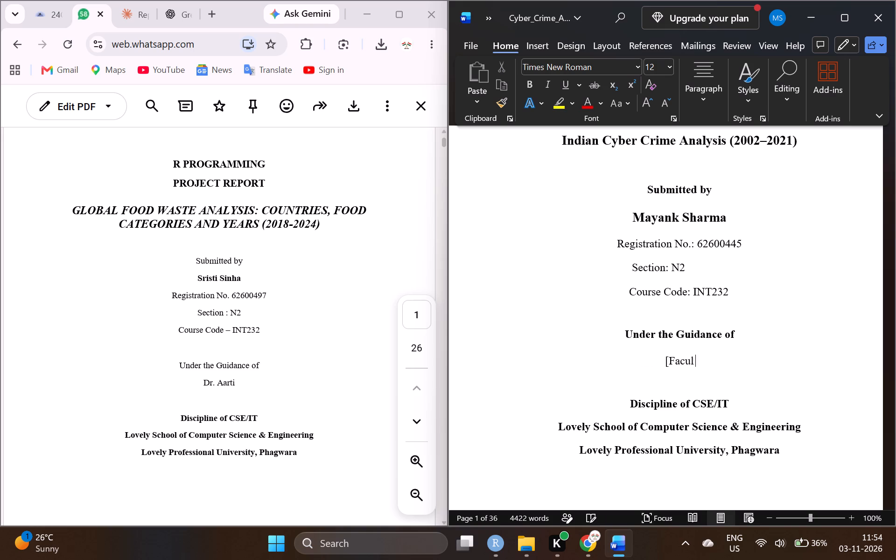
key("BackSpace")
key("BackSpace")
key("BackSpace")
key("BackSpace")
key("BackSpace")
key("BackSpace")
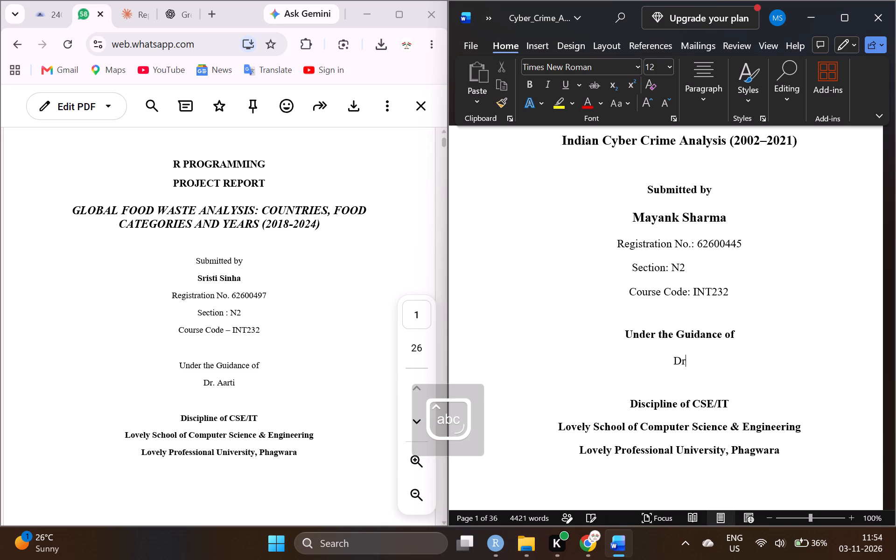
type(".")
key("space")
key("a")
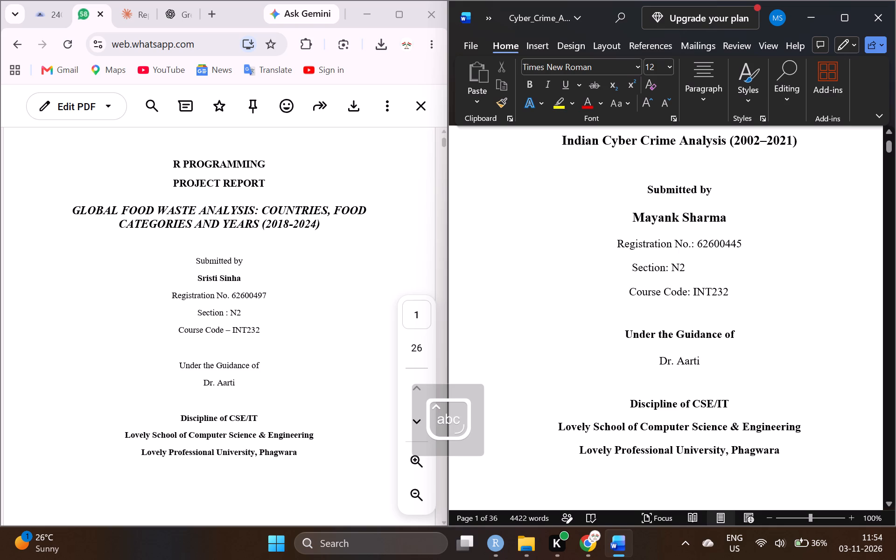
Check the cover page against the reference report's cover, down to the start of the Declaration page in both documents.
scroll(703, 398, "down", 1)
left_click(730, 318)
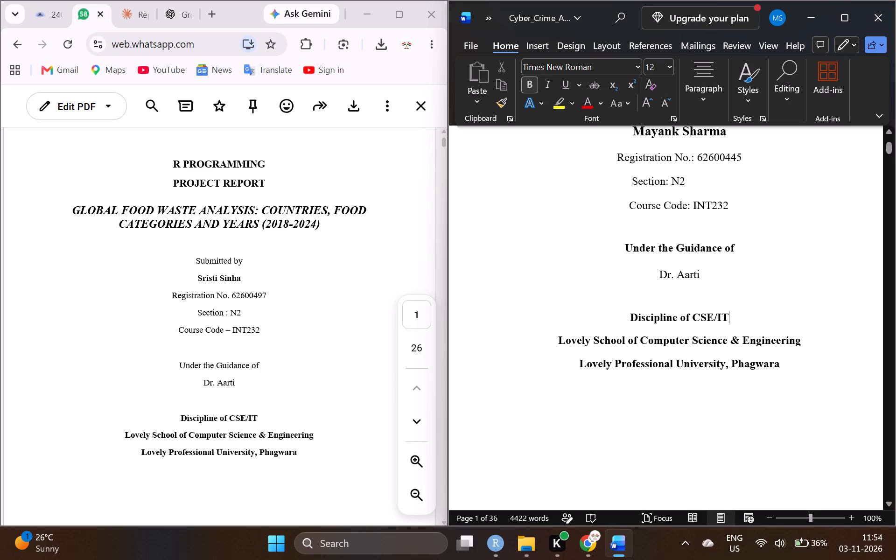
scroll(700, 385, "up", 4)
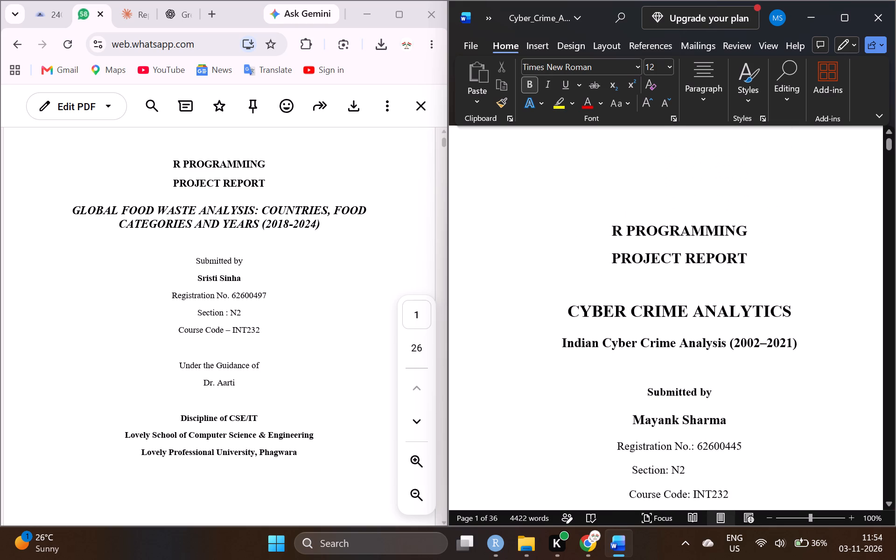
scroll(700, 385, "up", 2)
scroll(700, 385, "down", 4)
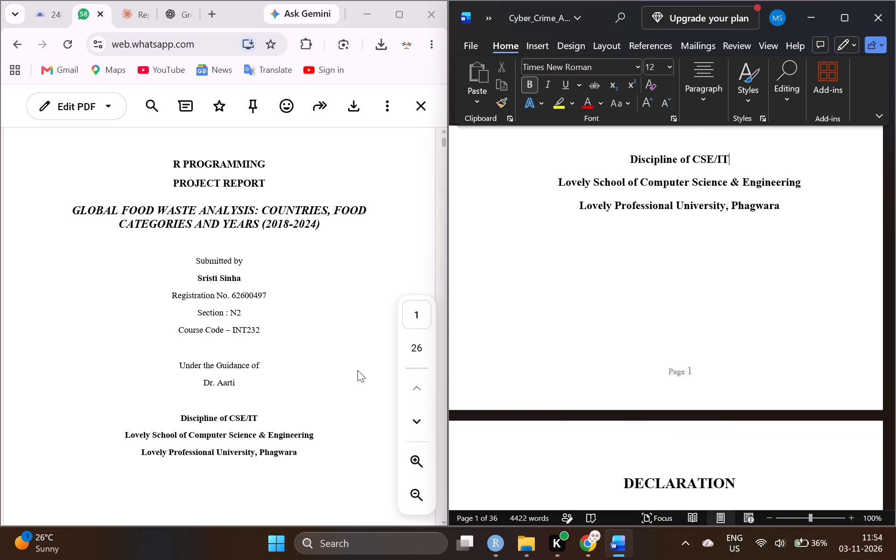
scroll(357, 370, "down", 3)
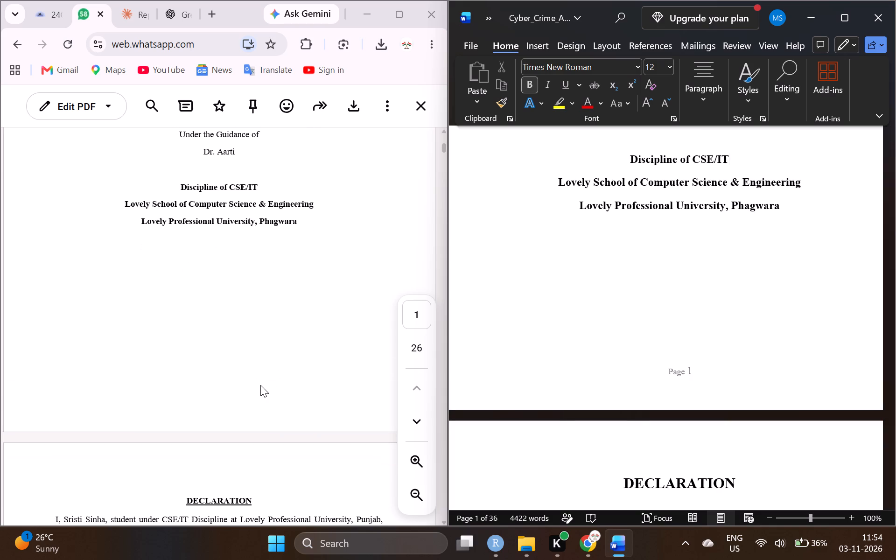
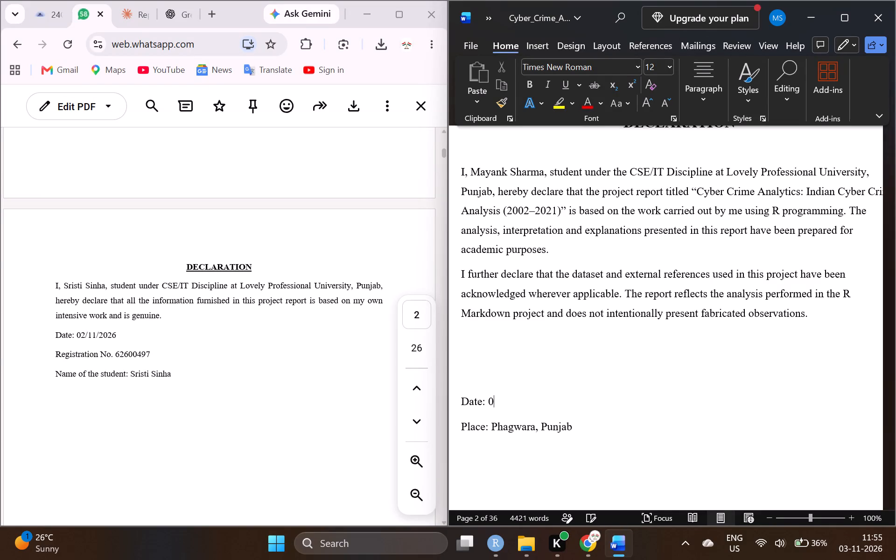
Complete the Date line on the Declaration page as 03-11-2026.
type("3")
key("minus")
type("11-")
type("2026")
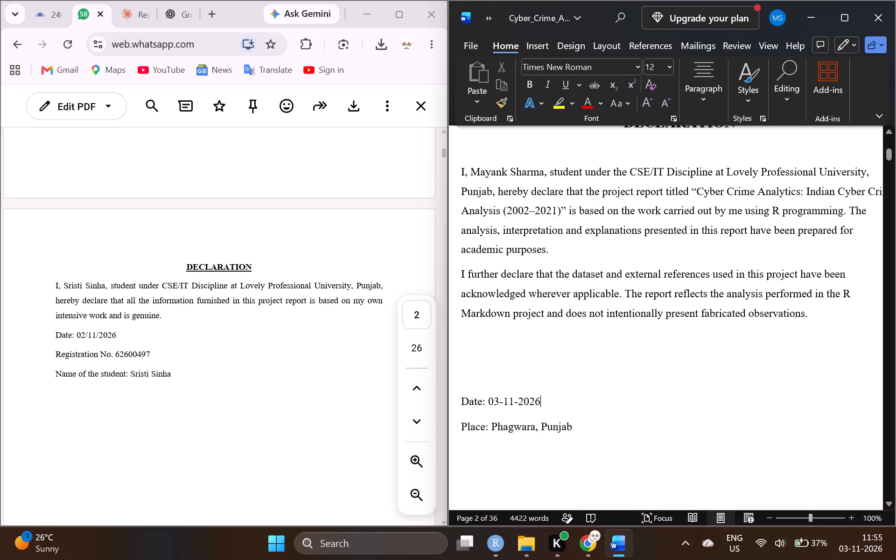
Replace the "Place: Phagwara, Punjab" line under the declaration date with "Reg No.-" followed by the student's registration number.
left_click_drag(579, 422, 497, 427)
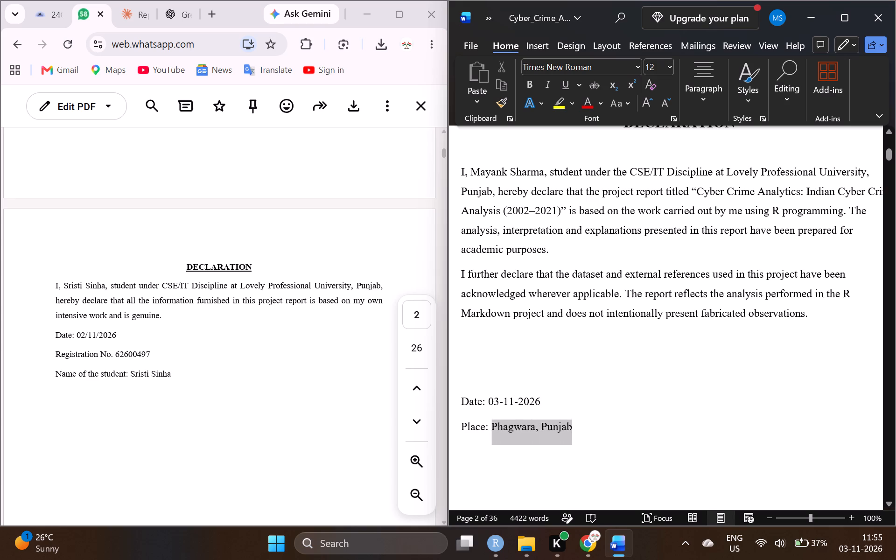
left_click_drag(497, 427, 465, 430)
key("BackSpace")
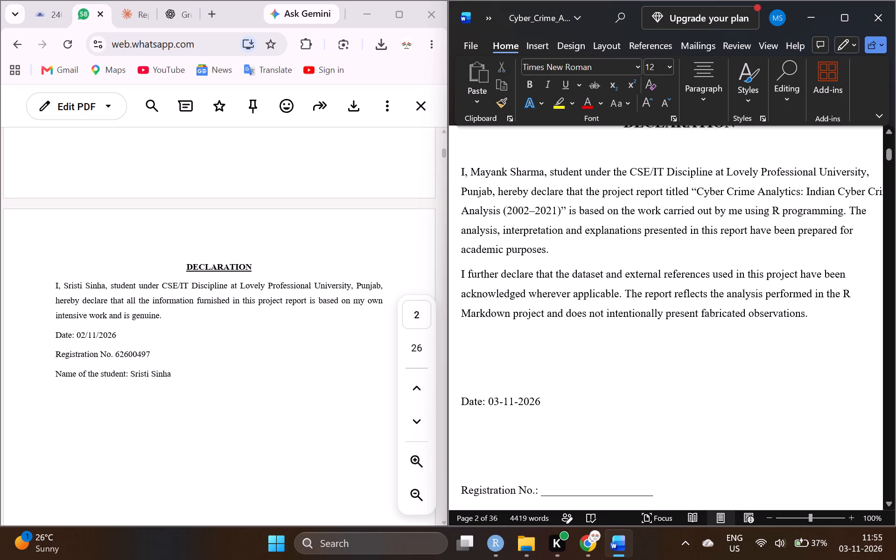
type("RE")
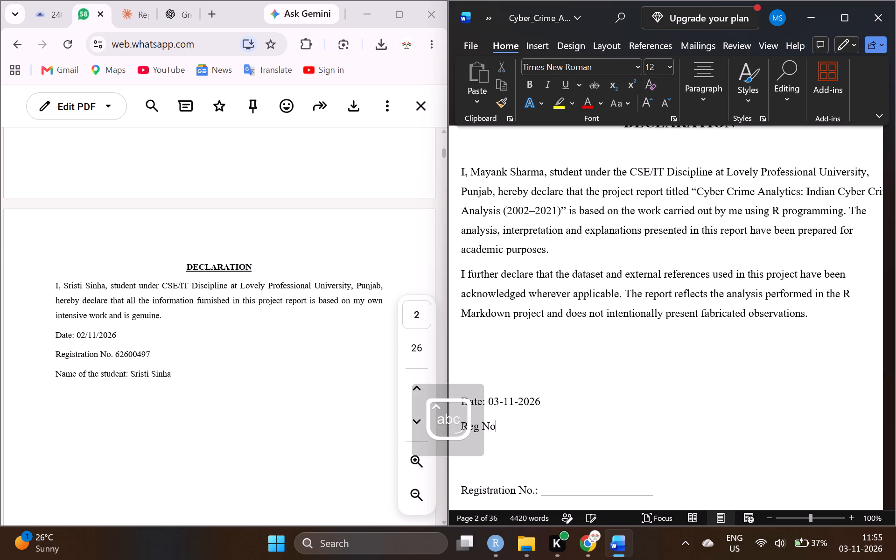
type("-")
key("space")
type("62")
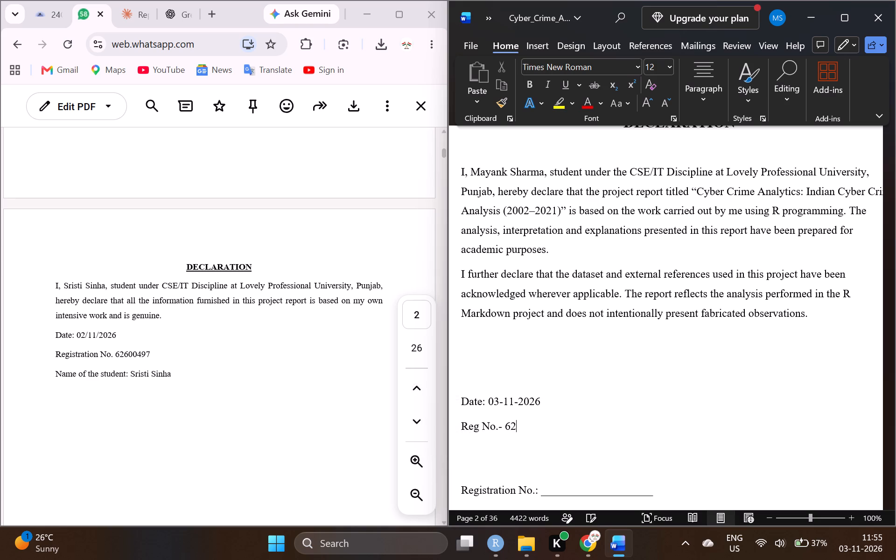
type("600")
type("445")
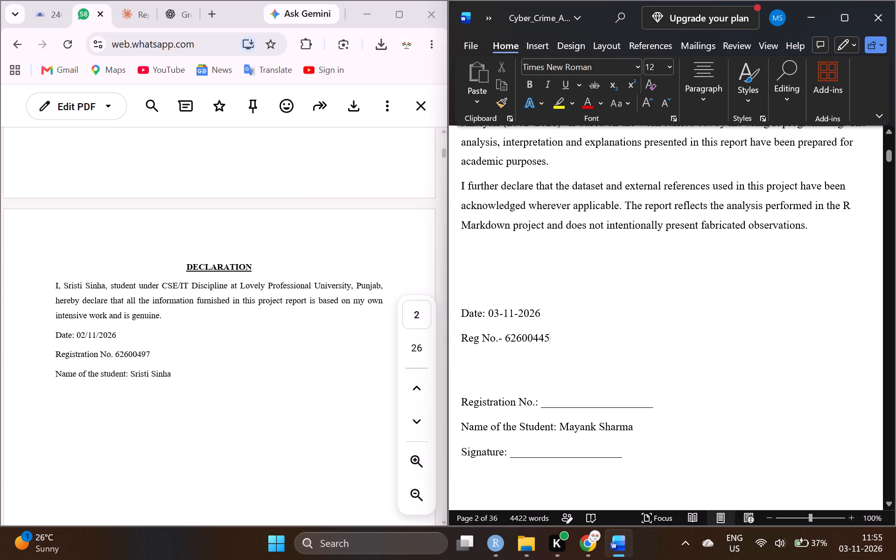
Delete the unfilled Signature and Registration No. lines from the Declaration page and close the gap above the student's name line.
left_click_drag(628, 455, 465, 454)
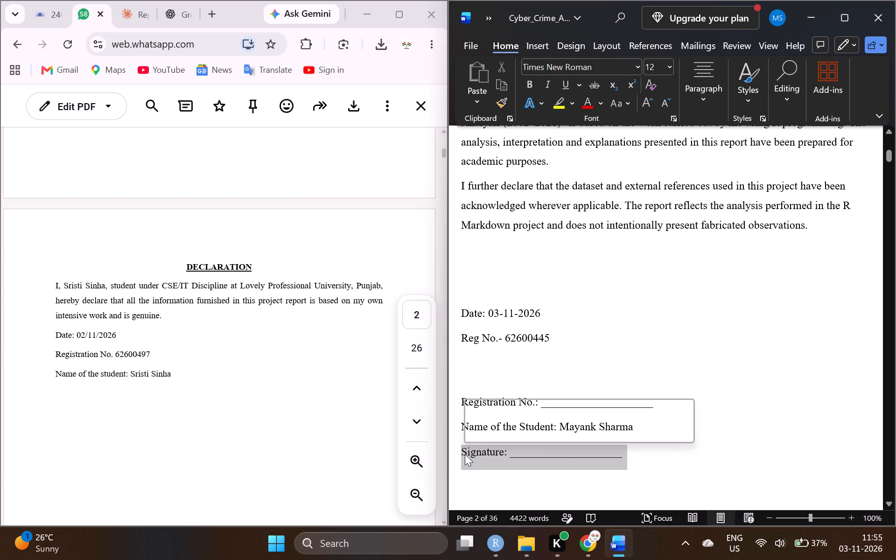
key("BackSpace")
left_click_drag(659, 403, 539, 399)
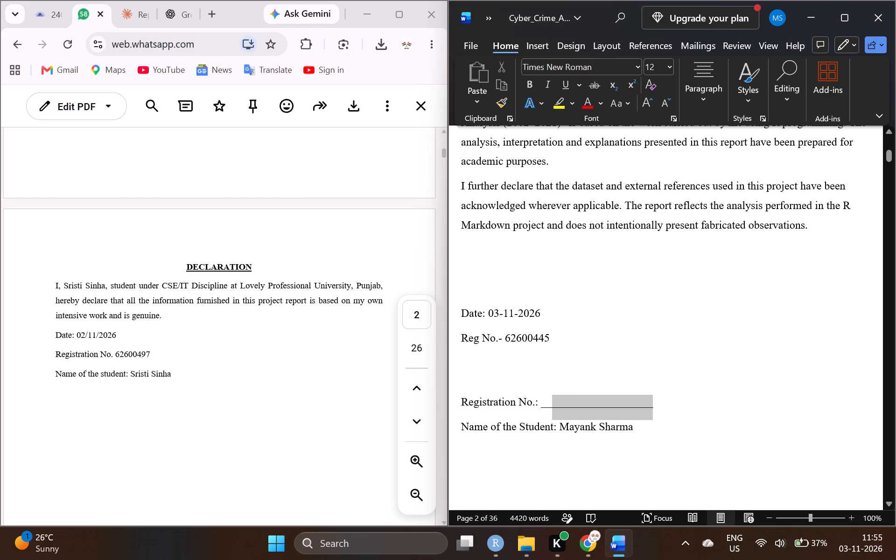
left_click_drag(539, 399, 461, 395)
key("BackSpace")
key("BackSpace")
key("BackSpace")
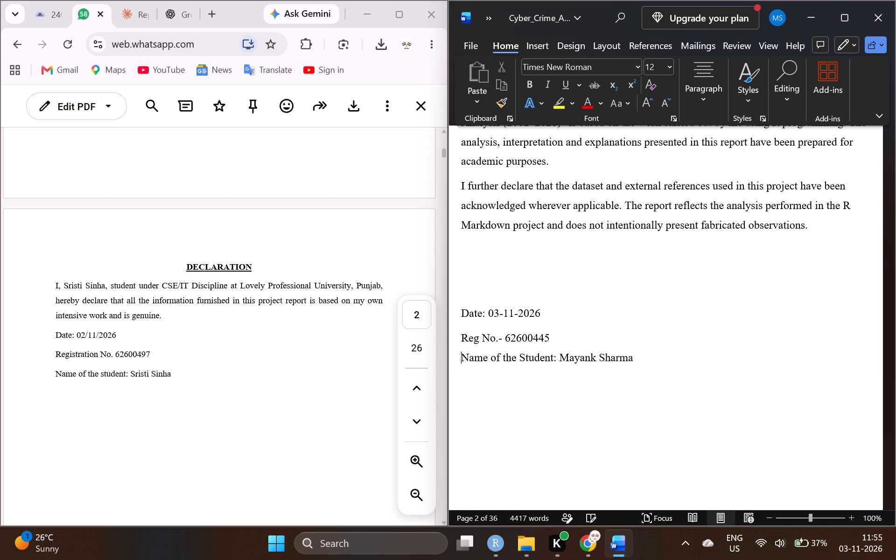
Remove two blank lines above the Date line on the Declaration page.
scroll(549, 351, "down", 3, "ctrl")
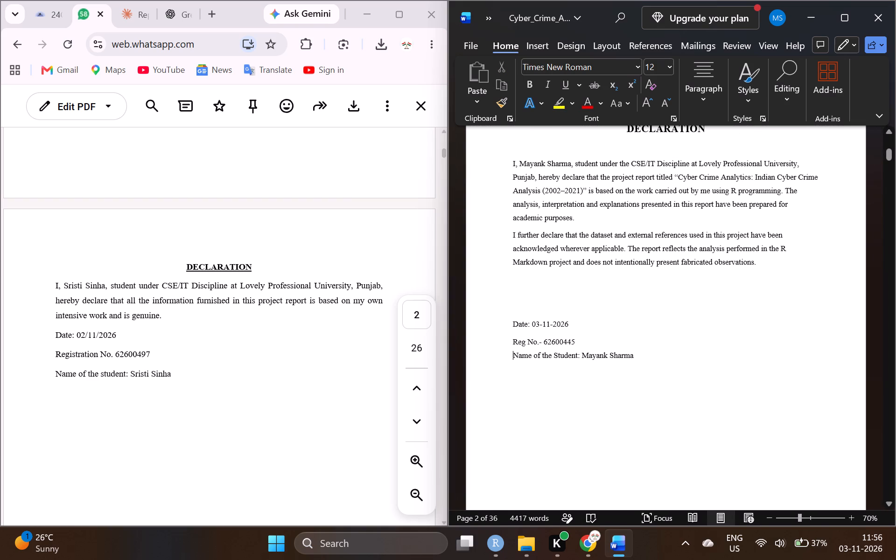
left_click(523, 308)
key("BackSpace")
key("BackSpace")
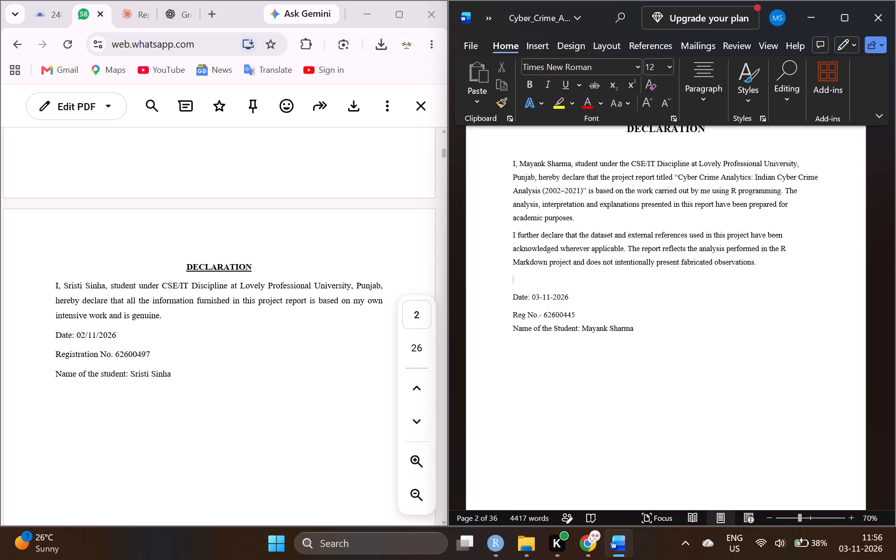
Review the Declaration page, and compare the Certificate page with the certificate in the sample report PDF.
scroll(523, 308, "down", 1, "ctrl")
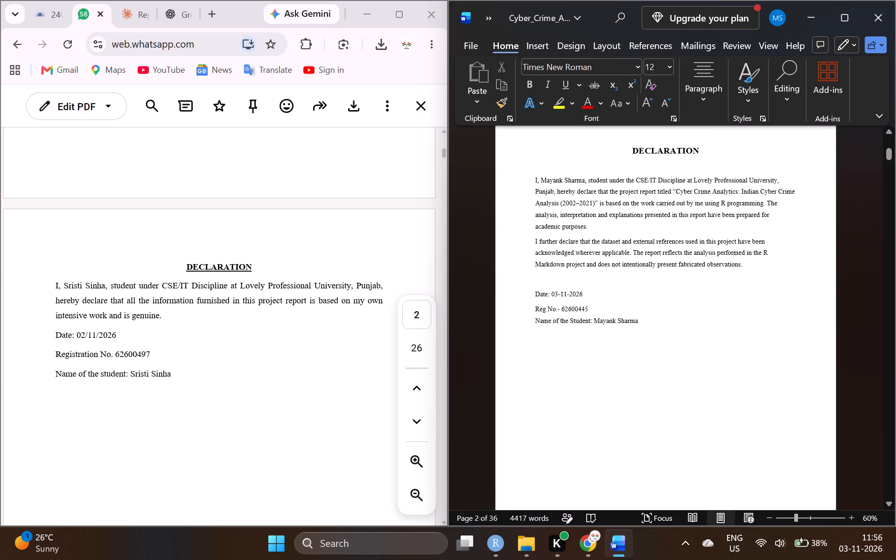
scroll(573, 364, "down", 3)
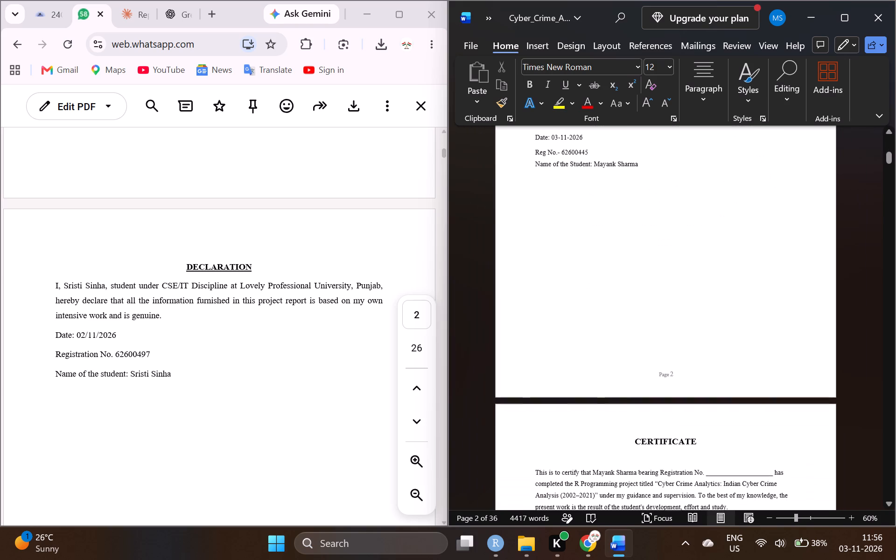
scroll(573, 364, "up", 2)
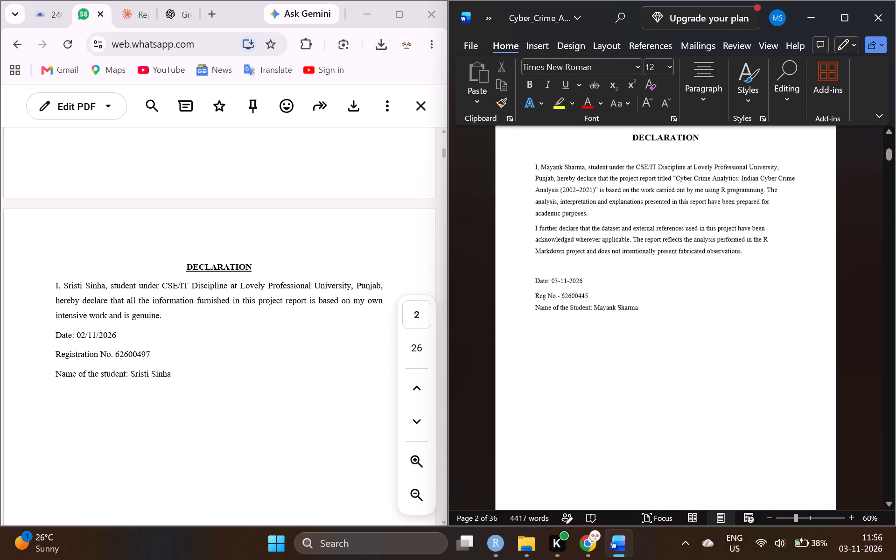
scroll(573, 364, "up", 2)
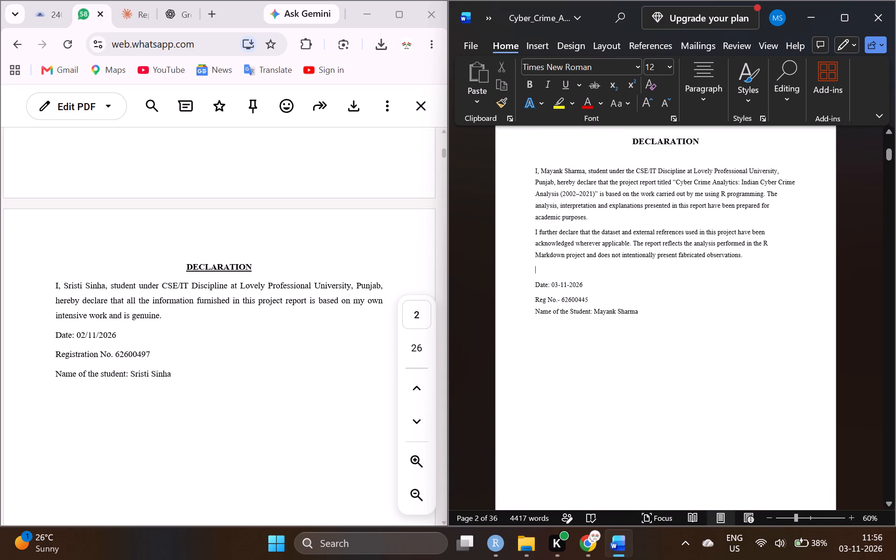
scroll(722, 320, "down", 4)
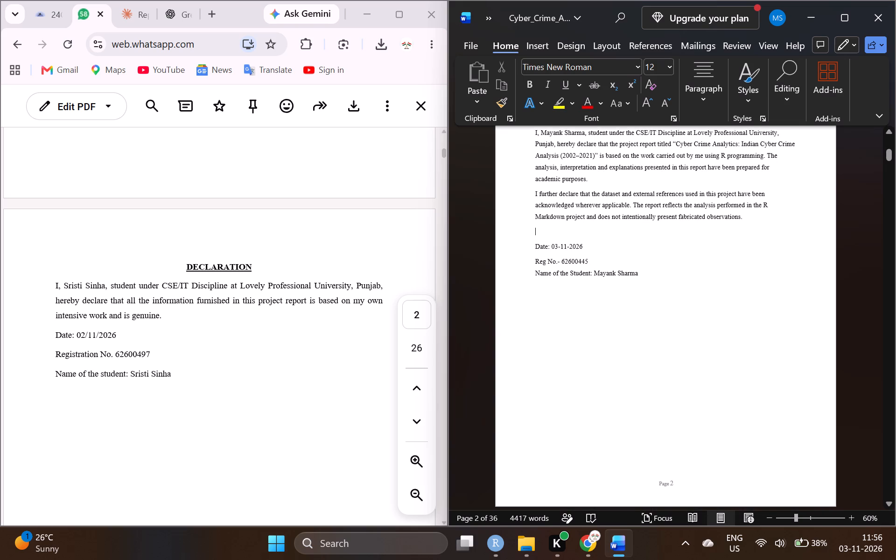
scroll(722, 320, "down", 2)
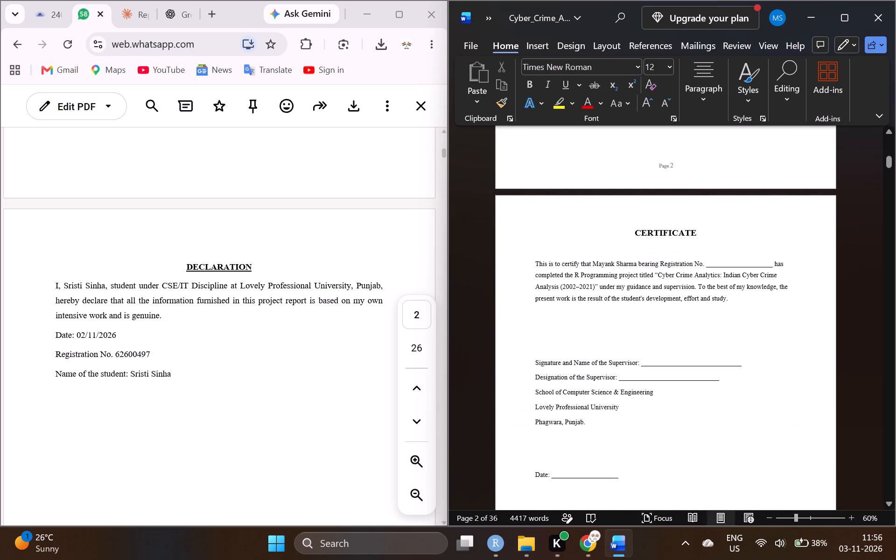
scroll(366, 413, "down", 3)
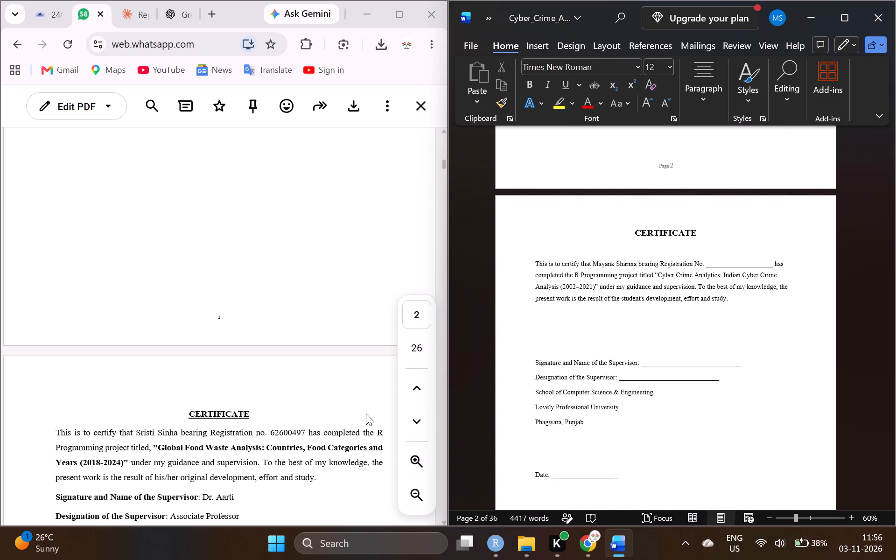
scroll(366, 413, "down", 3)
scroll(587, 465, "down", 1)
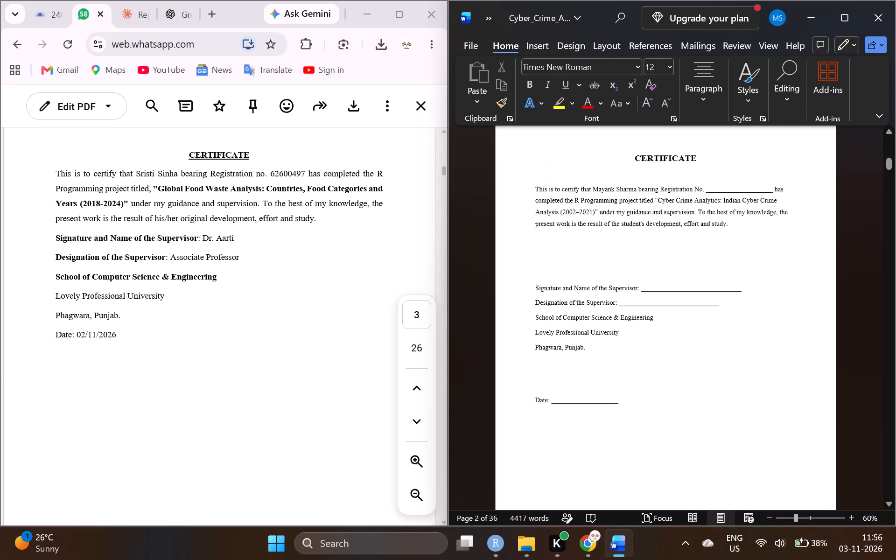
scroll(587, 465, "down", 1)
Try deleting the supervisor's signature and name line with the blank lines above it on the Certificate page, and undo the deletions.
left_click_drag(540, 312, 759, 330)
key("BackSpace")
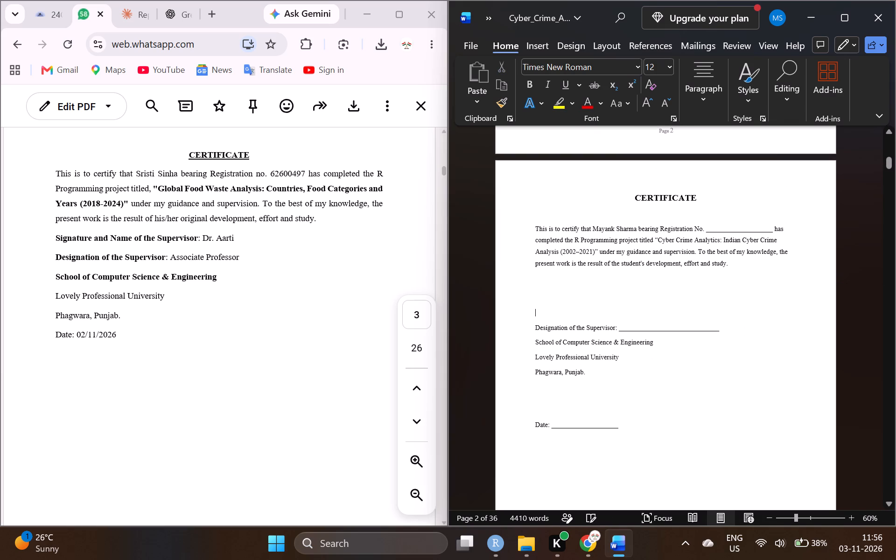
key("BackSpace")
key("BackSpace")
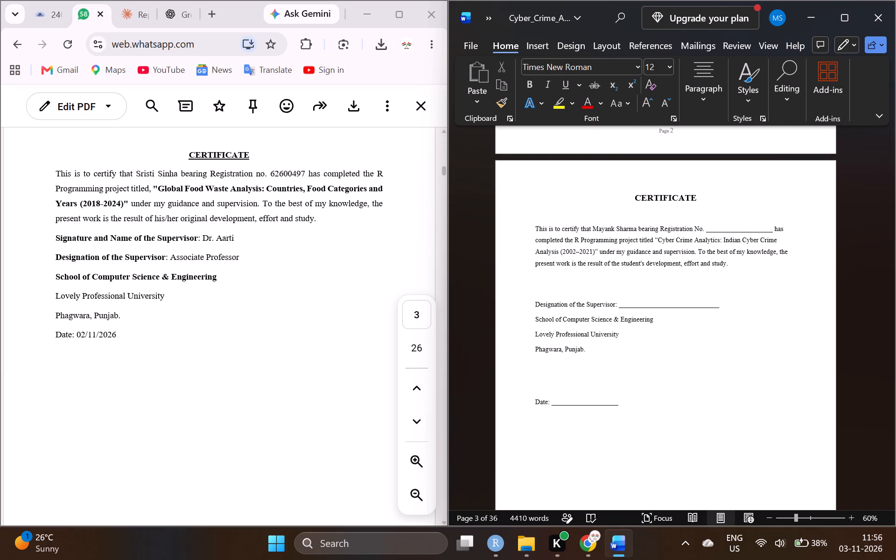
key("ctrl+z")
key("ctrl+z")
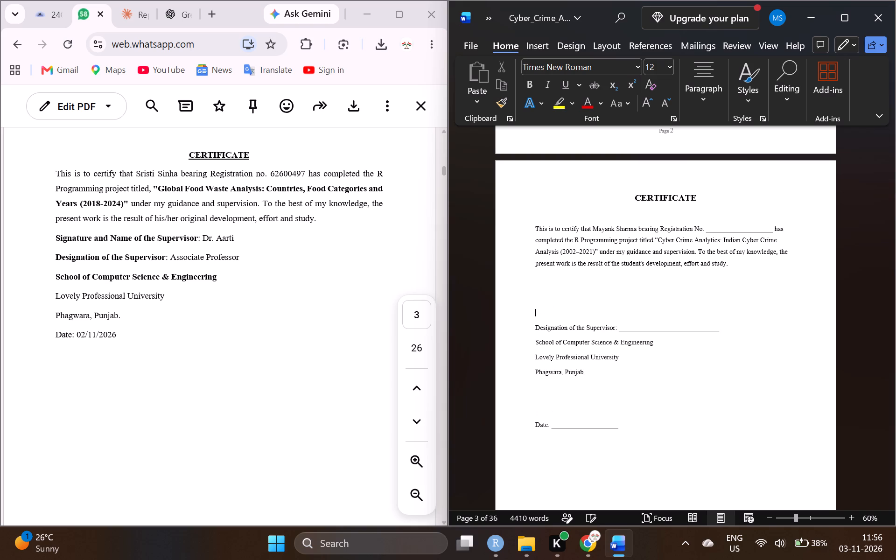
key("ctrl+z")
Remove the blank lines between the certificate paragraph and the "Signature and Name of the Supervisor" line.
left_click(678, 302)
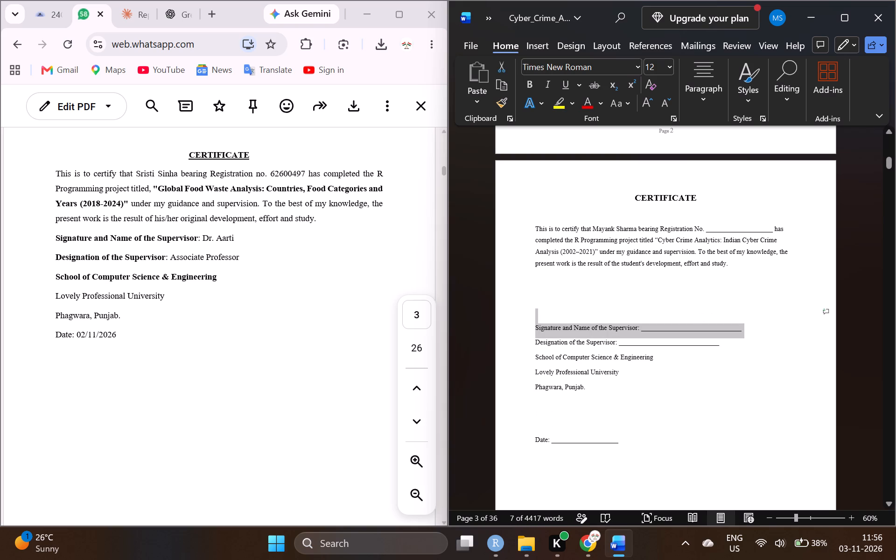
left_click(543, 315)
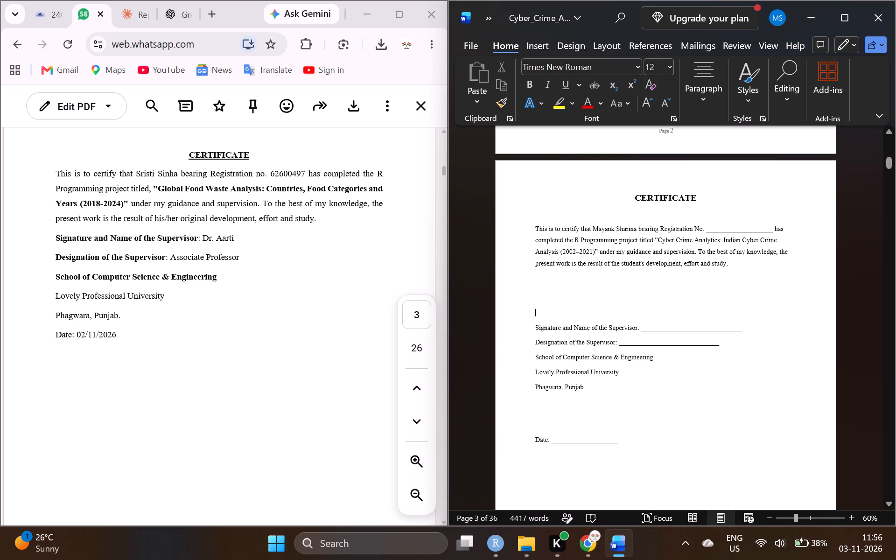
left_click(543, 315)
key("BackSpace")
key("BackSpace")
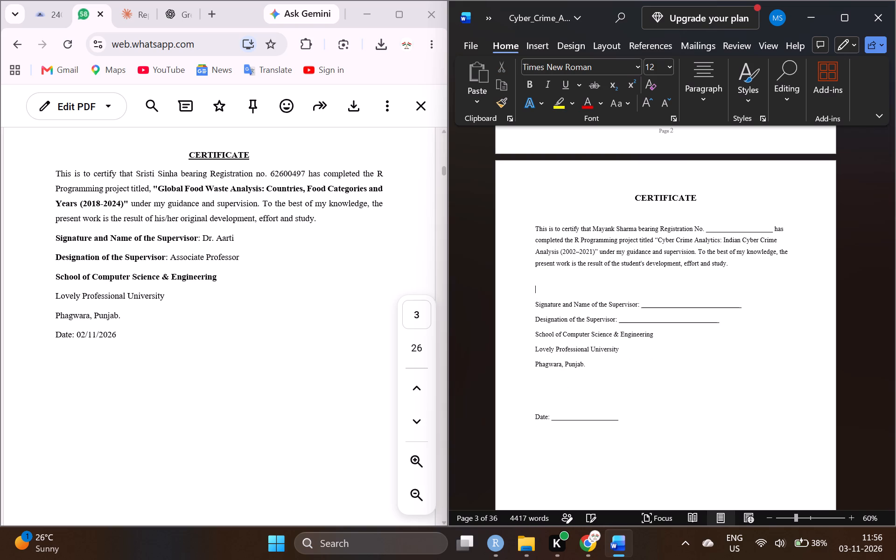
key("BackSpace")
key("BackSpace")
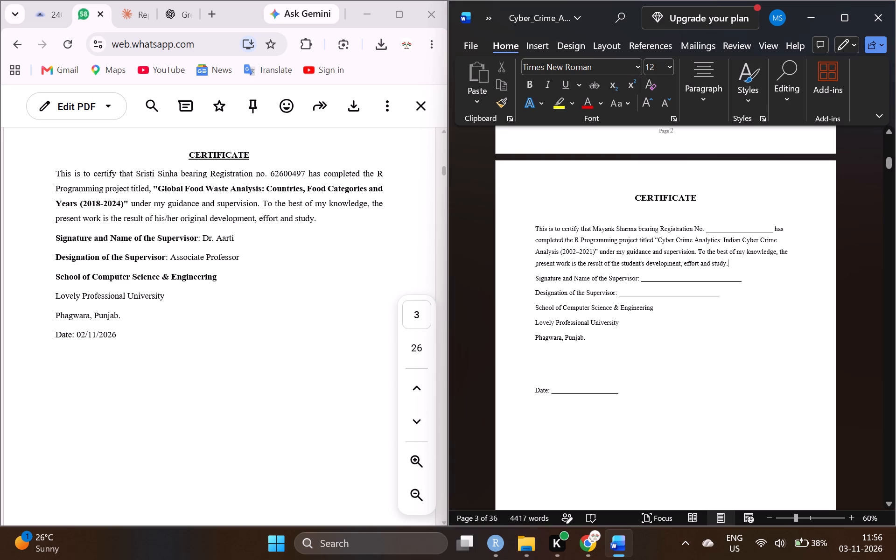
Delete "Signature and" from the supervisor label so it reads "Name of the Supervisor:".
left_click_drag(572, 278, 536, 278)
key("BackSpace")
Fill in the supervisor's name and the student's registration number in the blanks on the Certificate page.
left_click(642, 269)
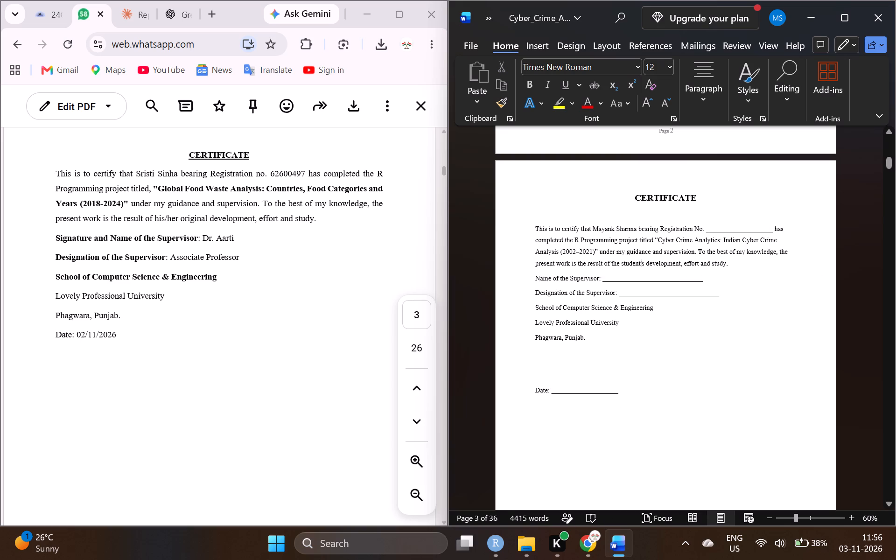
left_click(630, 279)
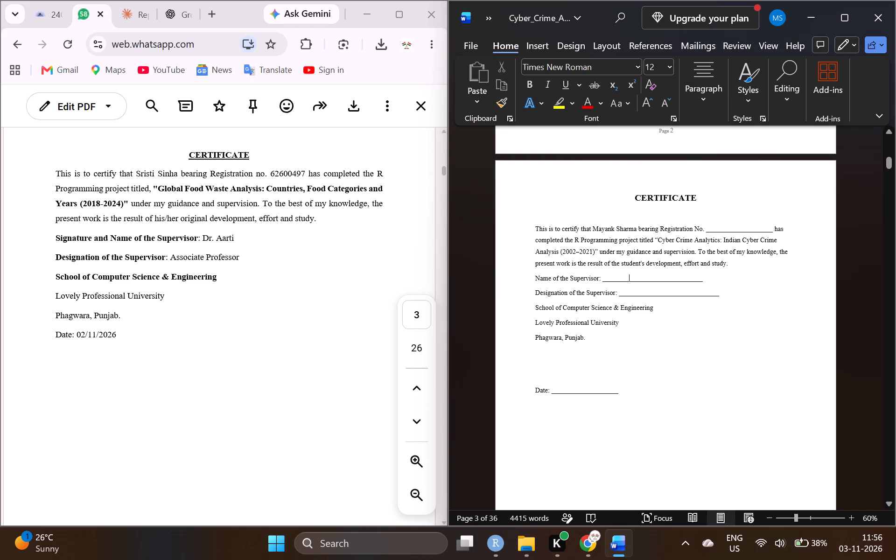
Replace the underscore blank after "Name of the Supervisor:" on the Certificate page with the supervisor's title and name from the reference certificate.
left_click(714, 275)
key("BackSpace")
key("BackSpace")
key("BackSpace")
key("BackSpace")
key("BackSpace")
key("BackSpace")
key("BackSpace")
key("BackSpace")
key("BackSpace")
key("BackSpace")
key("BackSpace")
key("BackSpace")
key("BackSpace")
key("BackSpace")
key("BackSpace")
key("BackSpace")
key("BackSpace")
key("BackSpace")
key("BackSpace")
key("BackSpace")
key("BackSpace")
key("BackSpace")
key("BackSpace")
key("BackSpace")
key("BackSpace")
key("BackSpace")
key("BackSpace")
key("BackSpace")
key("BackSpace")
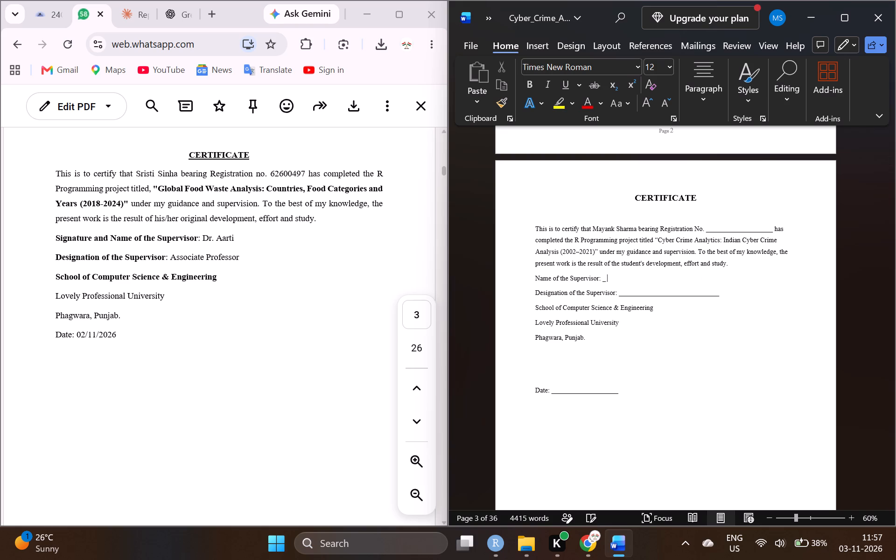
key("BackSpace")
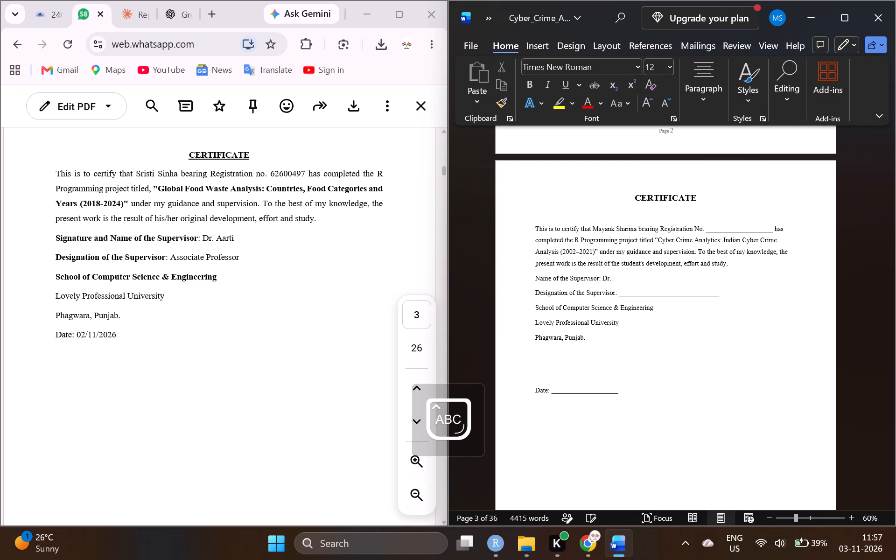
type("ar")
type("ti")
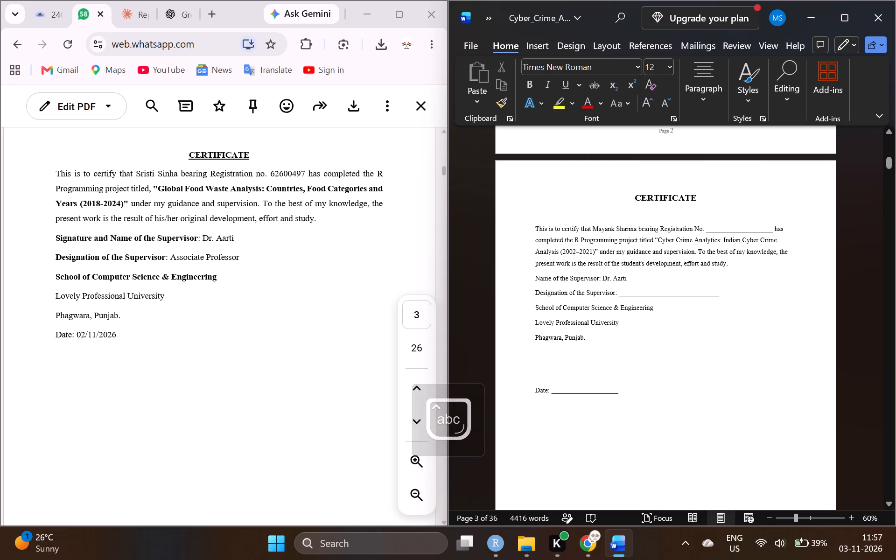
Replace the underscore blank after "Registration No." in the certificate paragraph with the student's registration number.
left_click(740, 225)
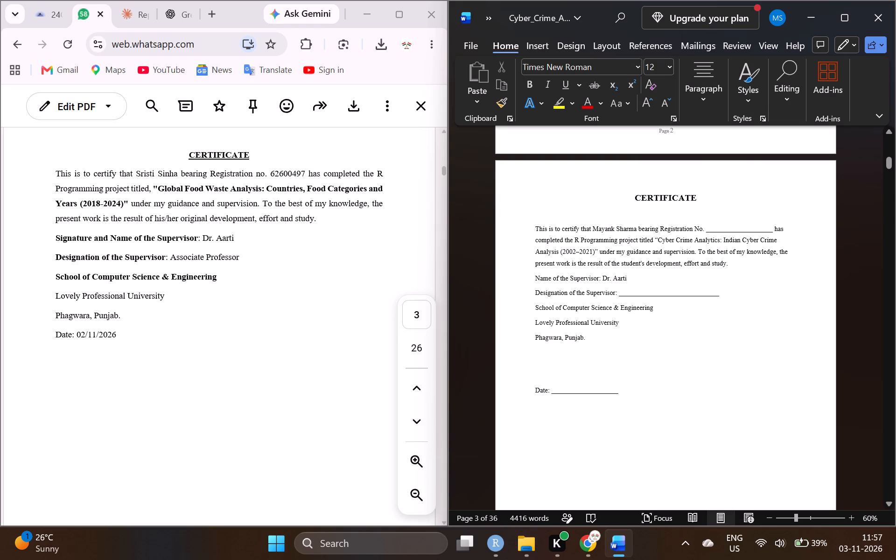
left_click_drag(775, 230, 706, 231)
key("BackSpace")
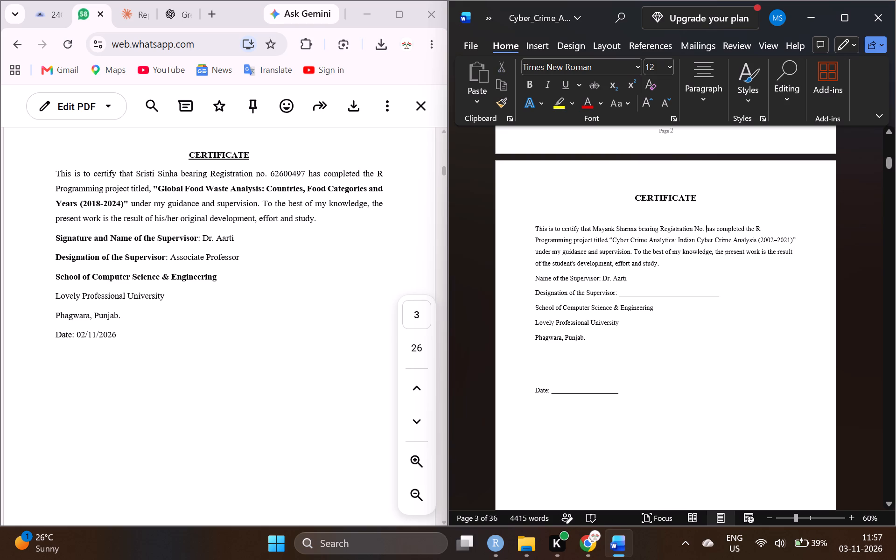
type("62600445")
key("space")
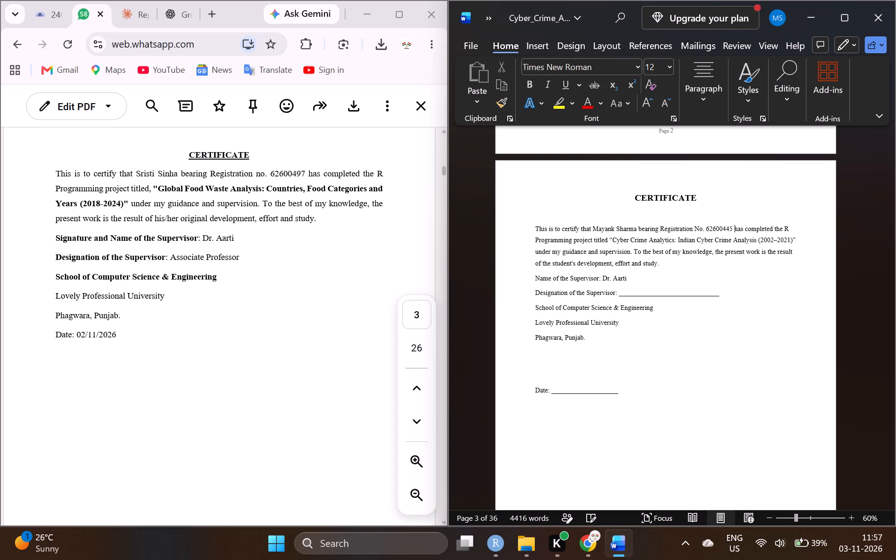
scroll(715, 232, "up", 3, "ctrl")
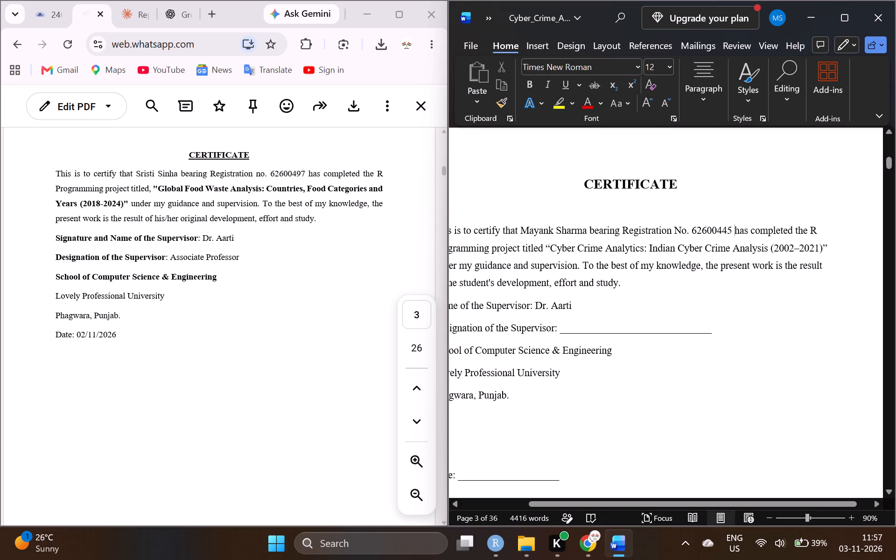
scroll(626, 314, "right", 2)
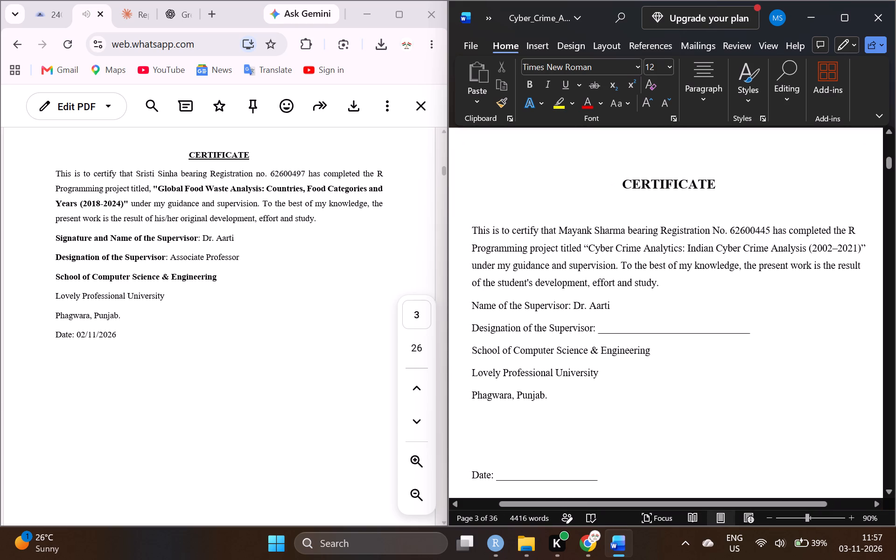
Replace the blank after "Designation of the Supervisor:" on the Certificate page with "Associate Professor".
scroll(626, 314, "right", 2)
scroll(626, 314, "down", 1)
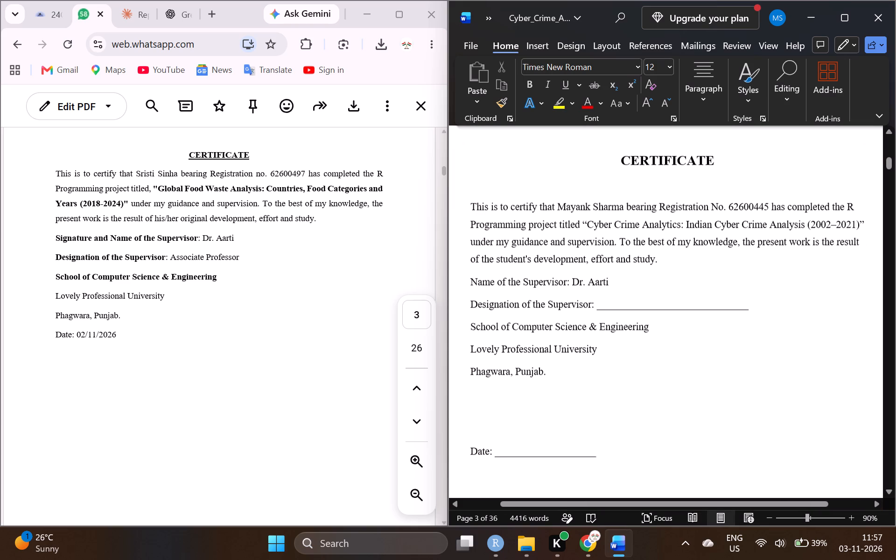
scroll(626, 314, "down", 2)
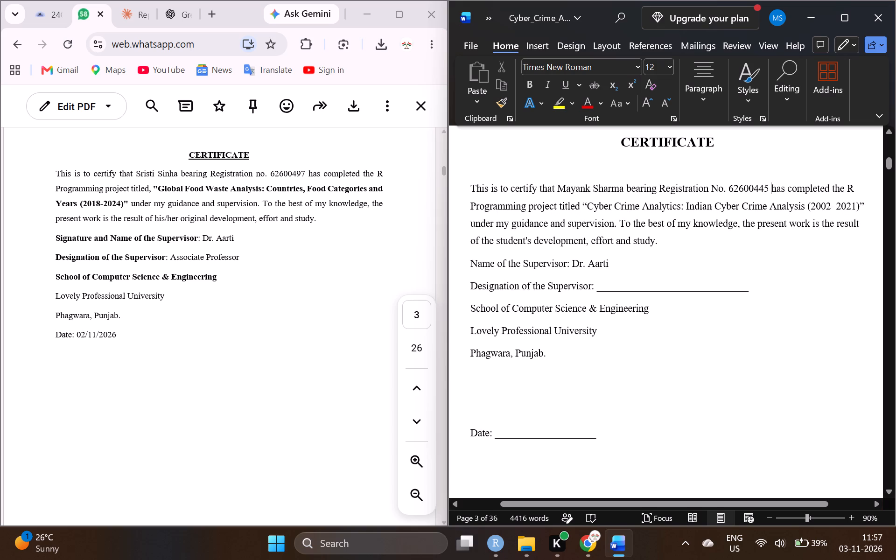
left_click_drag(750, 291, 596, 288)
key("BackSpace")
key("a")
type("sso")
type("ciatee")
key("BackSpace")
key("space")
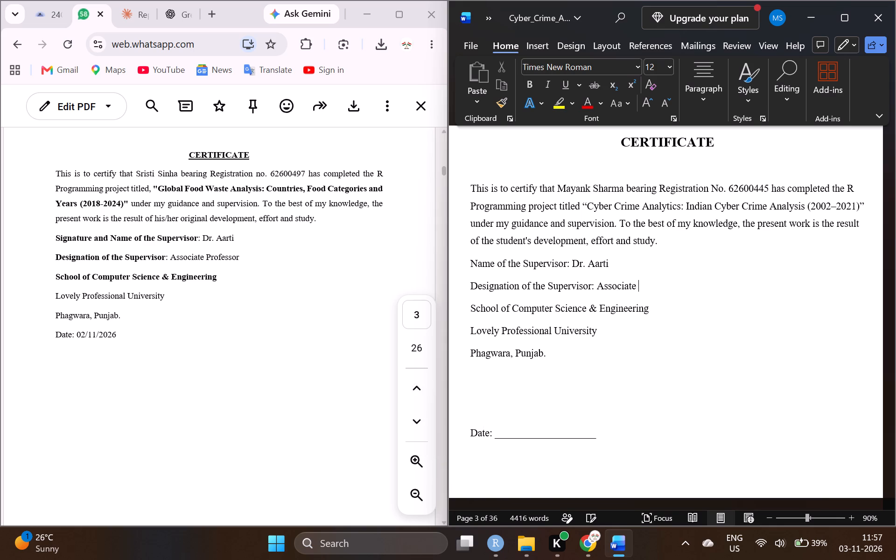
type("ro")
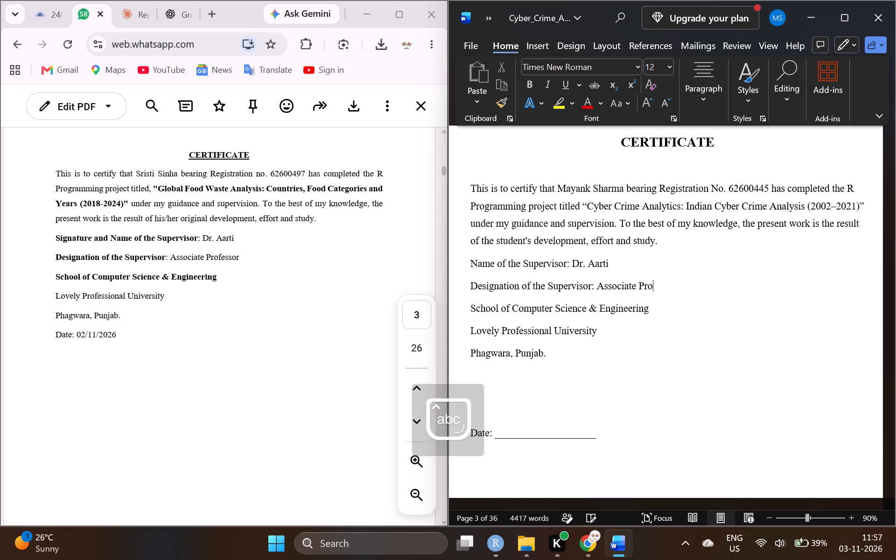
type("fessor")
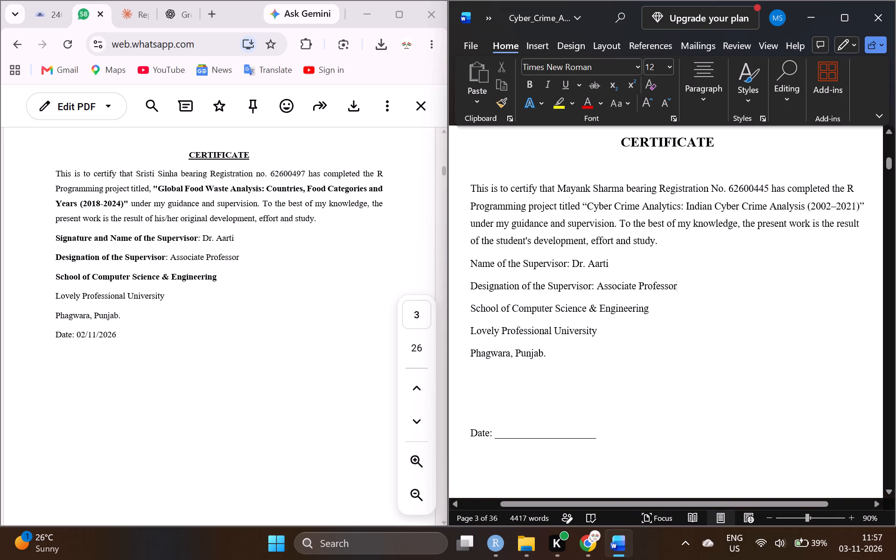
Replace the blank after "Date:" on the Certificate page with 03-11-2026.
scroll(567, 356, "down", 1)
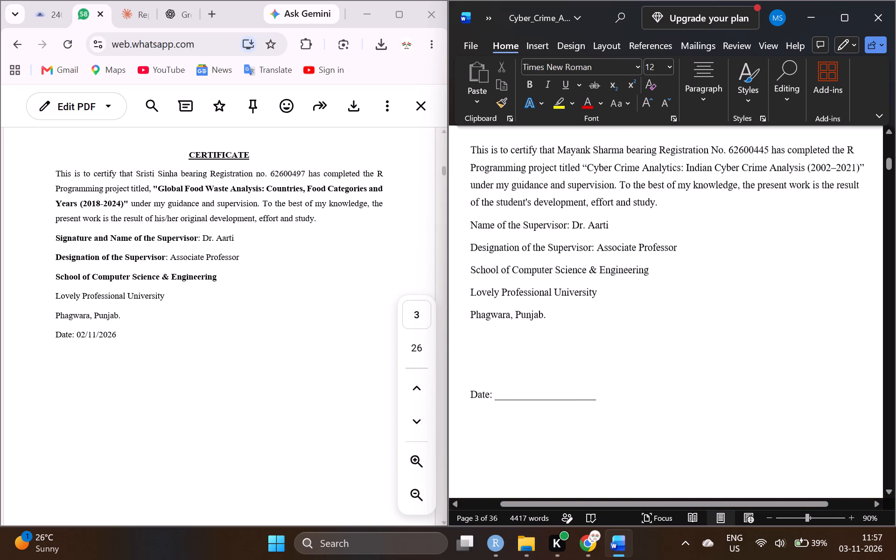
scroll(567, 356, "down", 2)
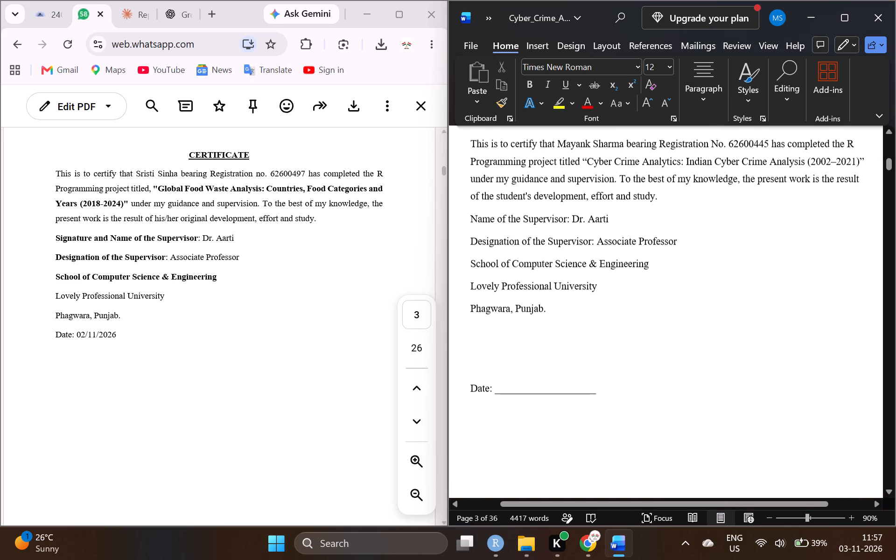
scroll(567, 356, "down", 1)
left_click_drag(598, 387, 490, 394)
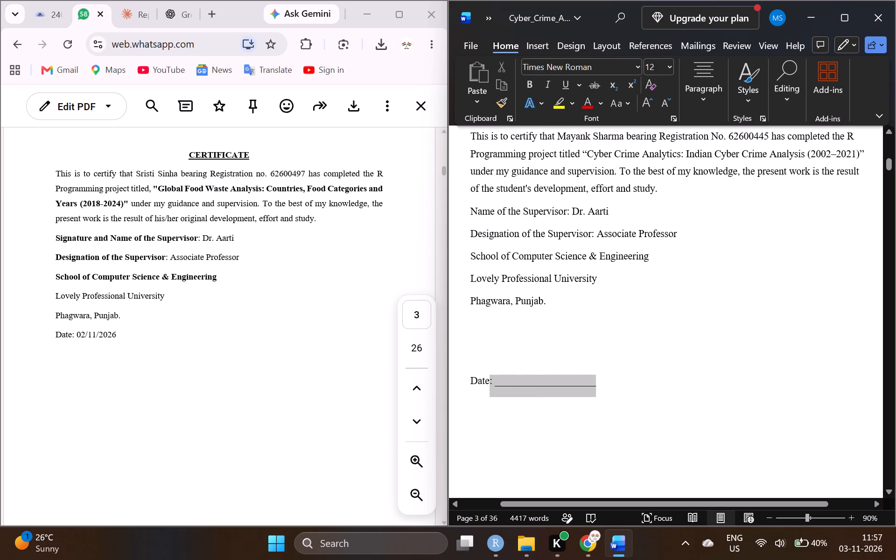
left_click_drag(490, 394, 494, 395)
key("BackSpace")
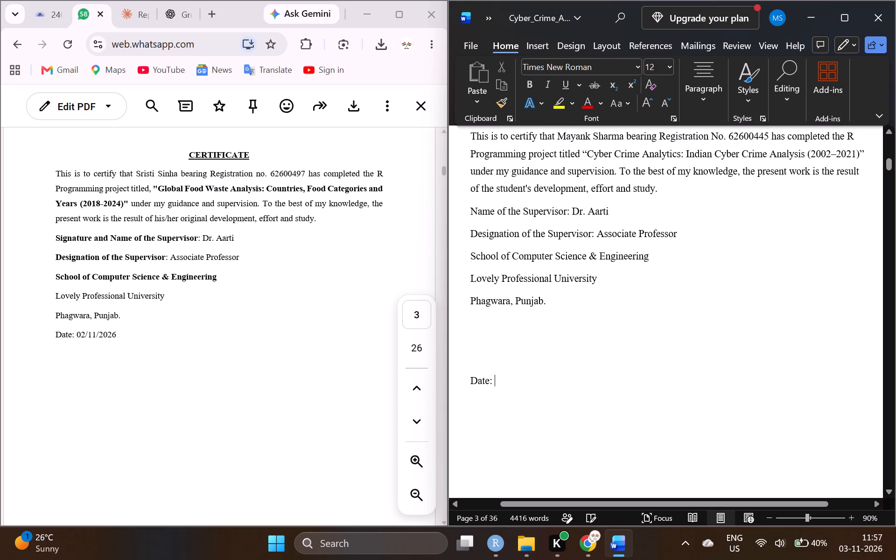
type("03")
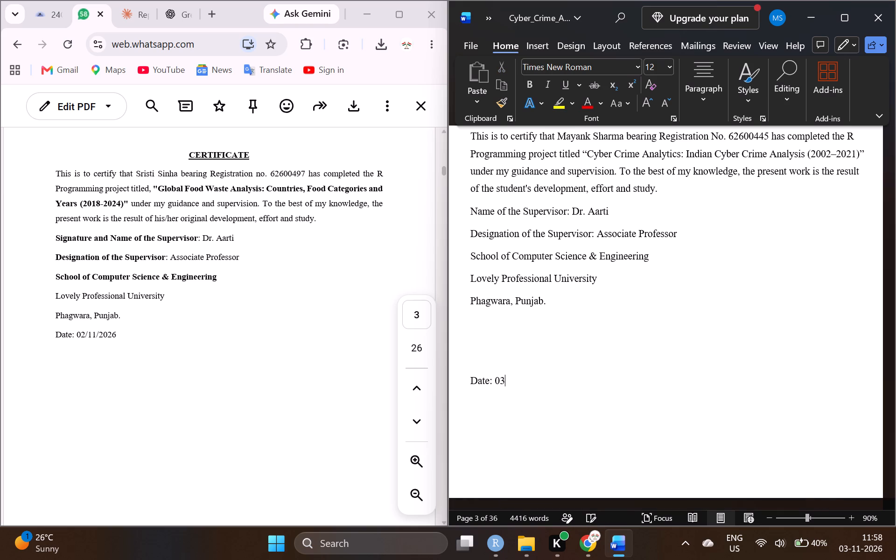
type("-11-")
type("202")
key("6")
Change the hyphens in the Declaration page's date to slashes so it reads 03/11/2026.
scroll(527, 332, "up", 7)
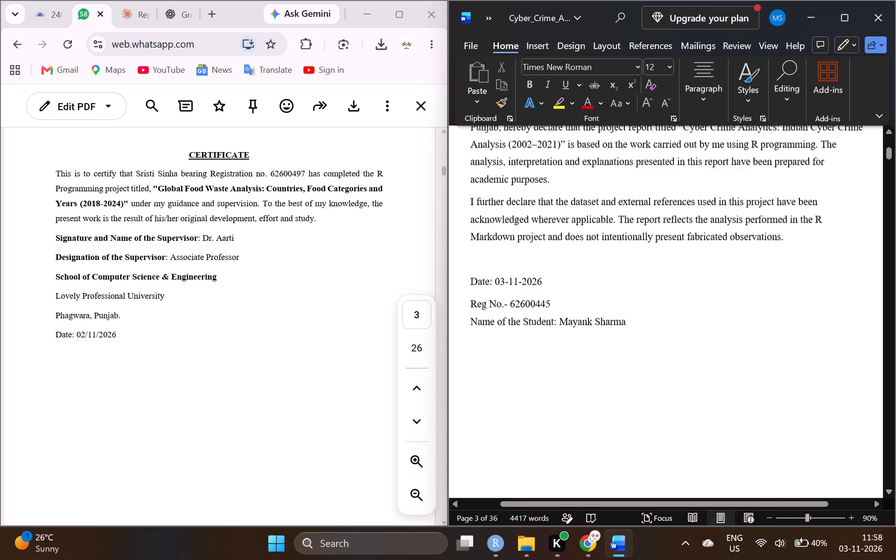
scroll(527, 332, "down", 1)
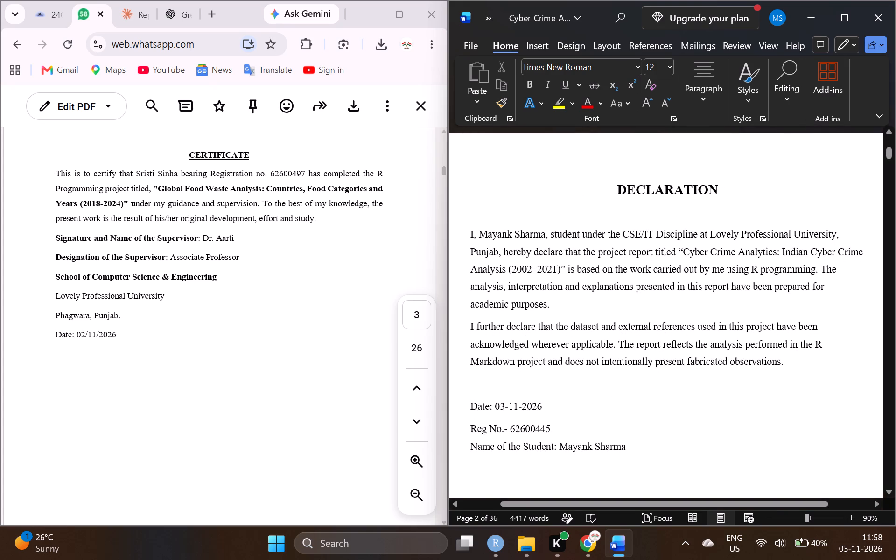
left_click(510, 408)
key("BackSpace")
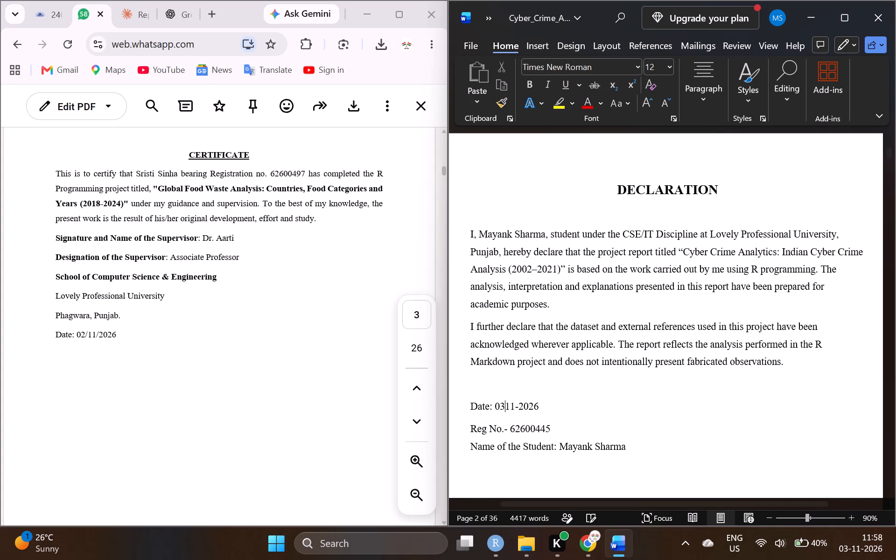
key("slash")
key("Right")
key("Right")
key("Right")
key("BackSpace")
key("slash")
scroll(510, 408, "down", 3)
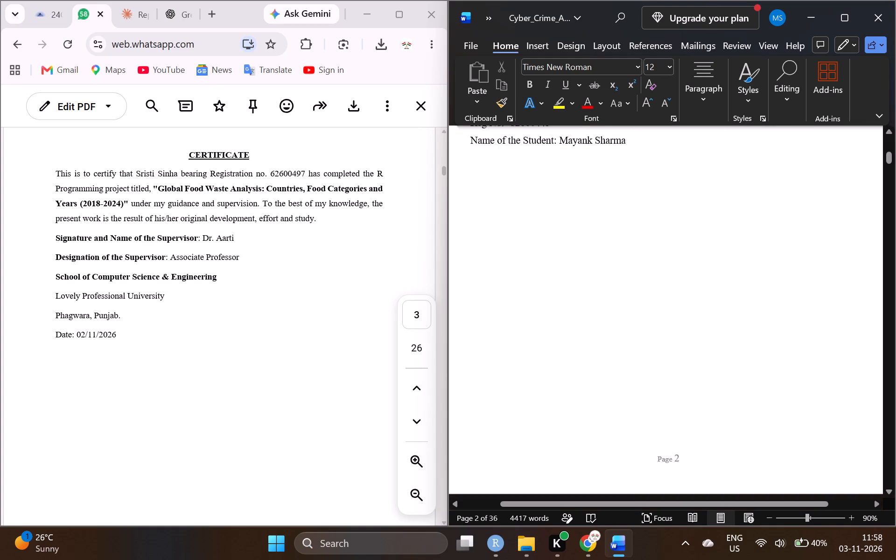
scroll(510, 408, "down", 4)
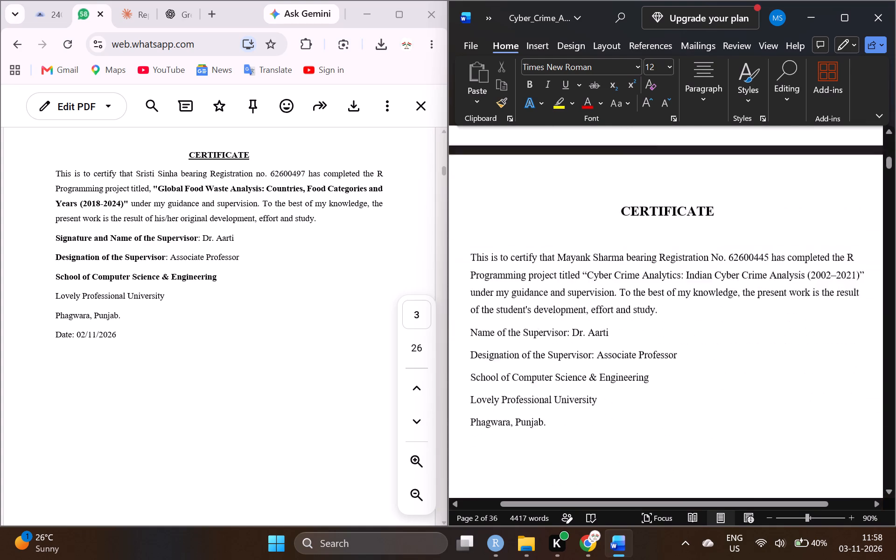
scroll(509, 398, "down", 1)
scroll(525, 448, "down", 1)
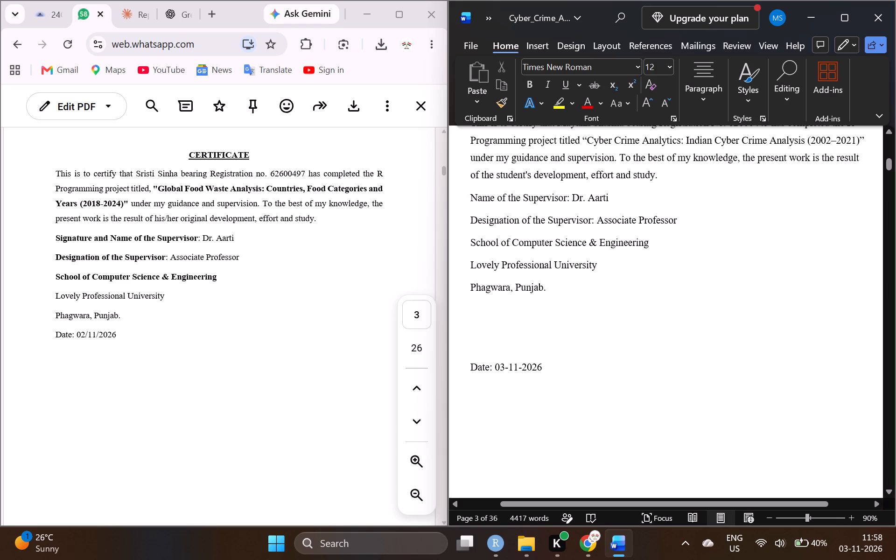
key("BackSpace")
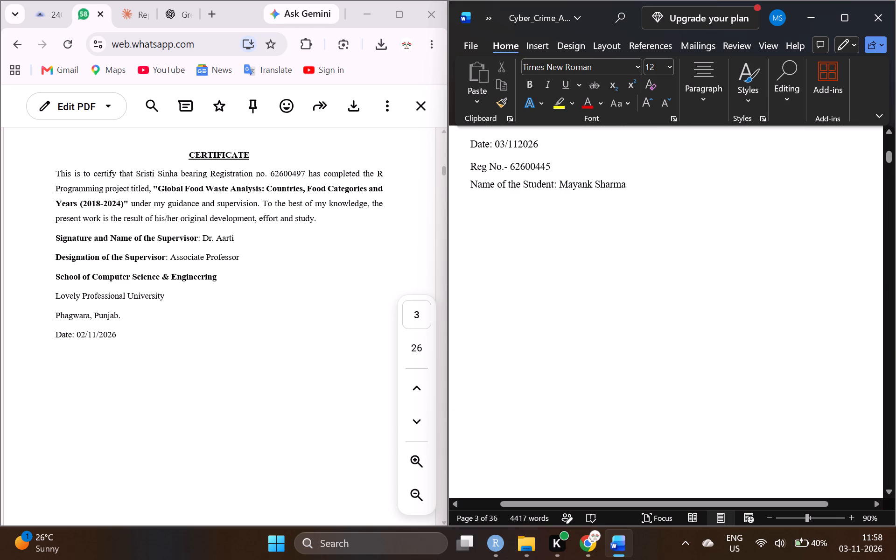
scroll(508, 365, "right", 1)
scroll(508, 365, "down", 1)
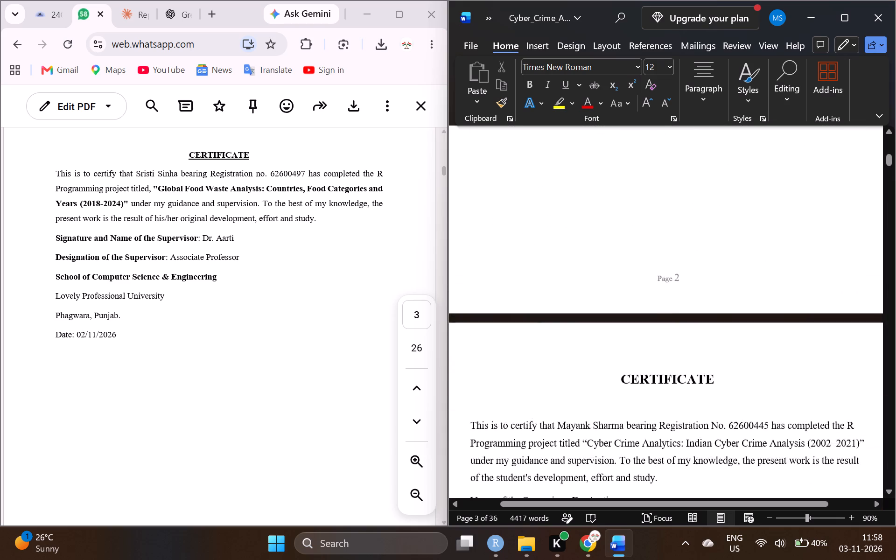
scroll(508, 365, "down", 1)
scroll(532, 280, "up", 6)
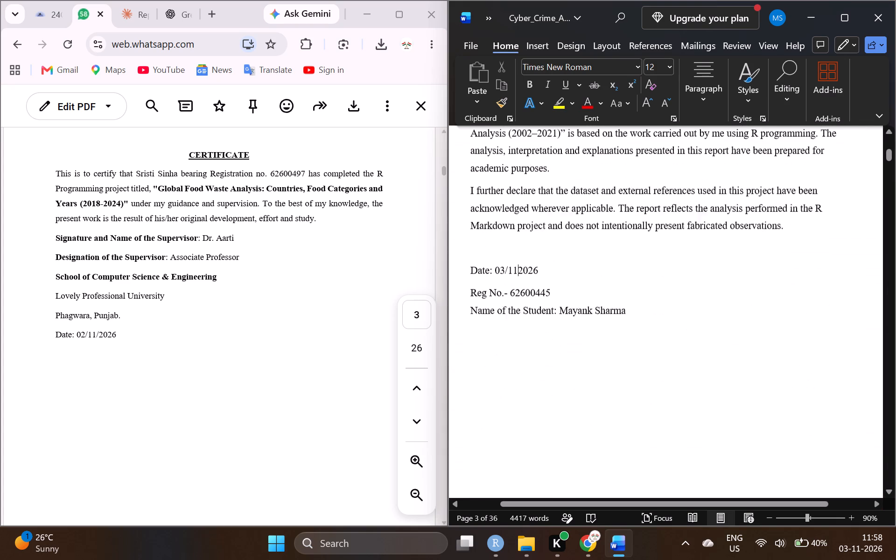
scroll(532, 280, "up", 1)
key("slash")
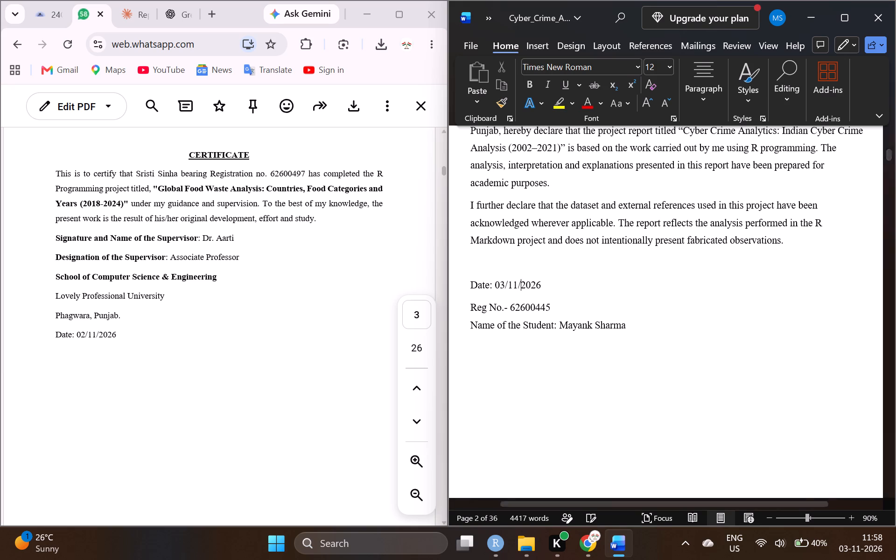
Change the hyphens in the Certificate page's date to slashes so it reads 03/11/2026.
scroll(532, 280, "down", 6)
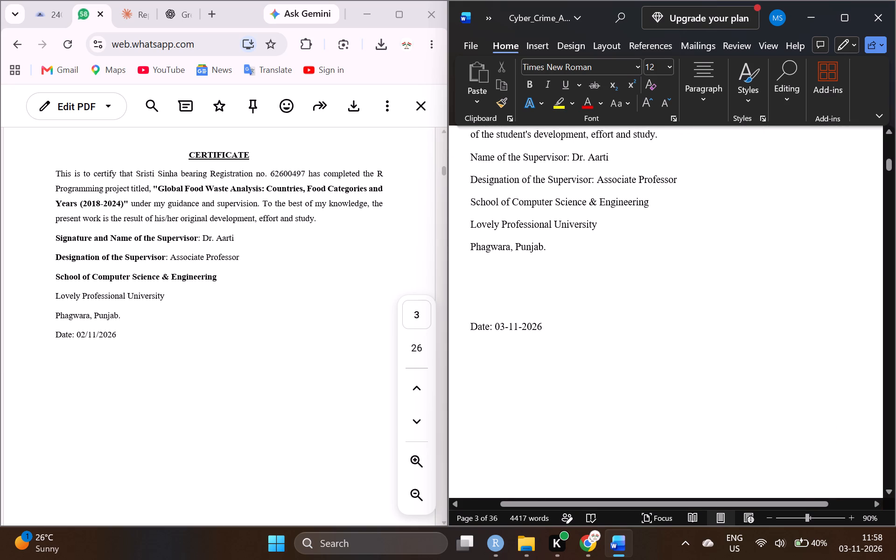
left_click(509, 327)
key("BackSpace")
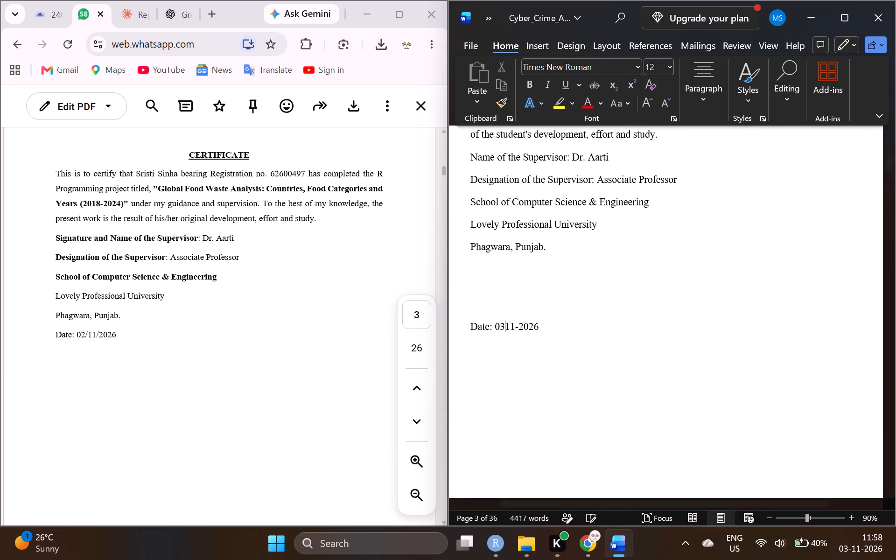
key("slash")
key("Right")
key("Right")
key("Right")
key("BackSpace")
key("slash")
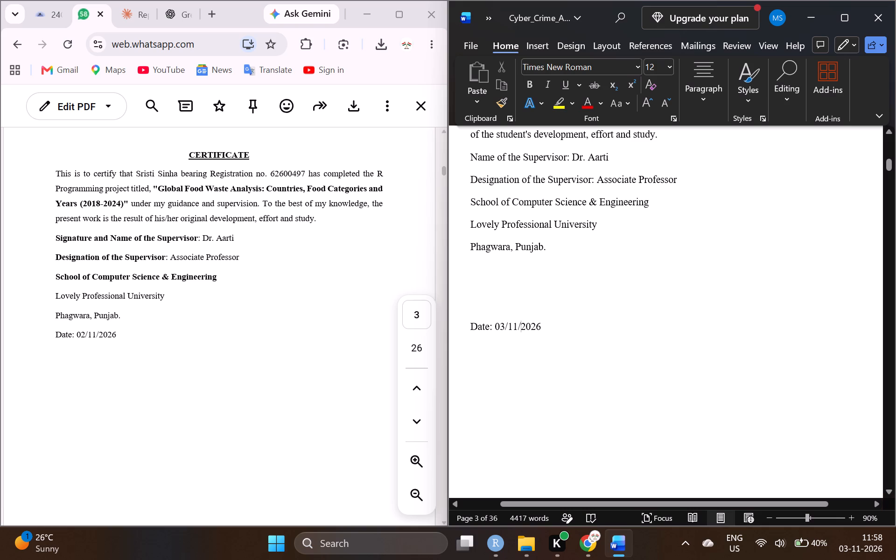
Remove the blank lines between "Phagwara, Punjab." and the date line on the Certificate page.
key("Up")
key("BackSpace")
key("BackSpace")
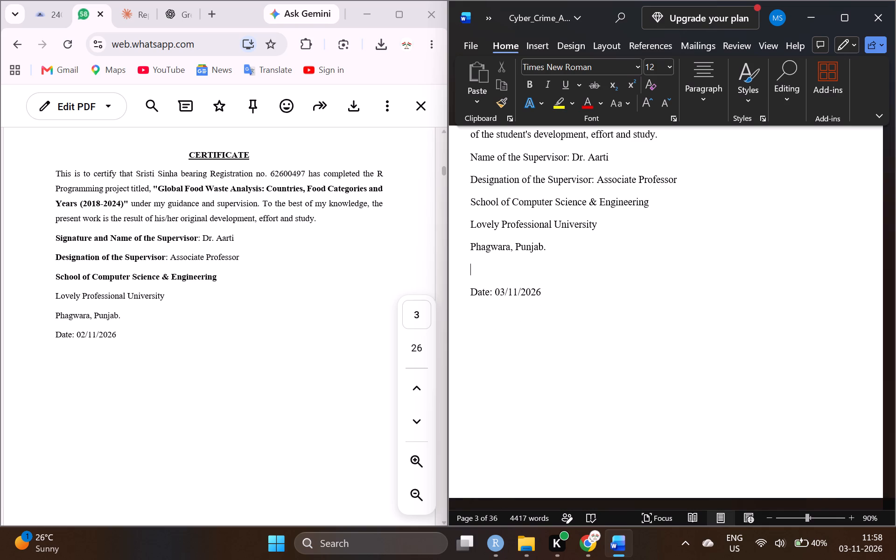
key("BackSpace")
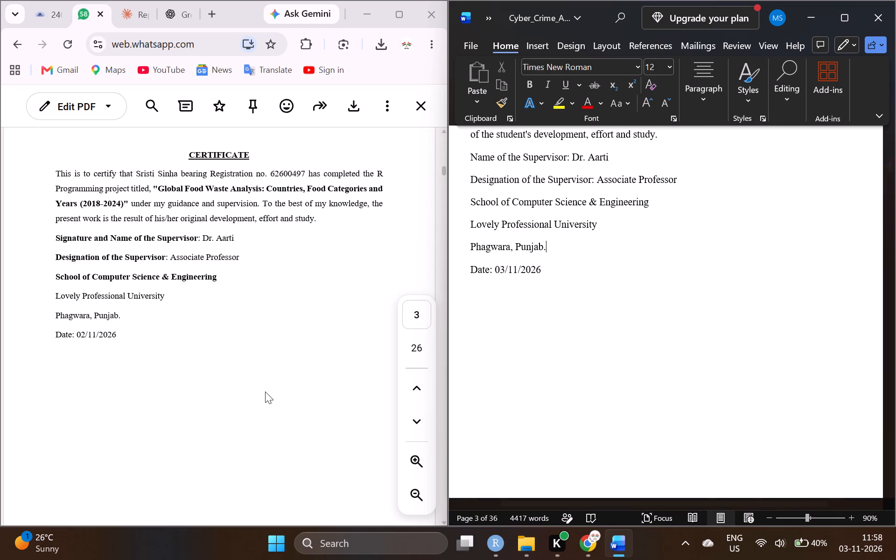
Compare the report's Acknowledgement page with the Acknowledgement page in the sample report PDF.
scroll(265, 392, "down", 3)
scroll(824, 270, "up", 5)
scroll(824, 270, "down", 1)
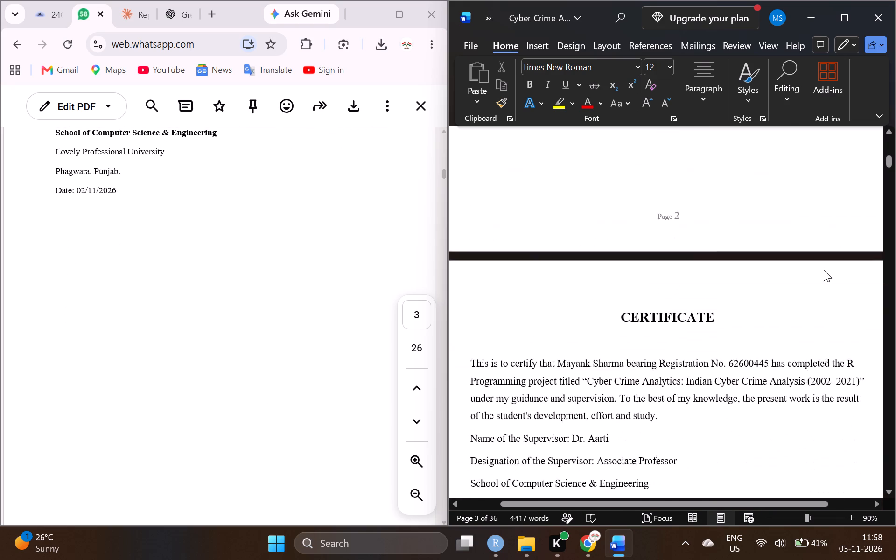
scroll(824, 270, "down", 1)
scroll(287, 357, "down", 2)
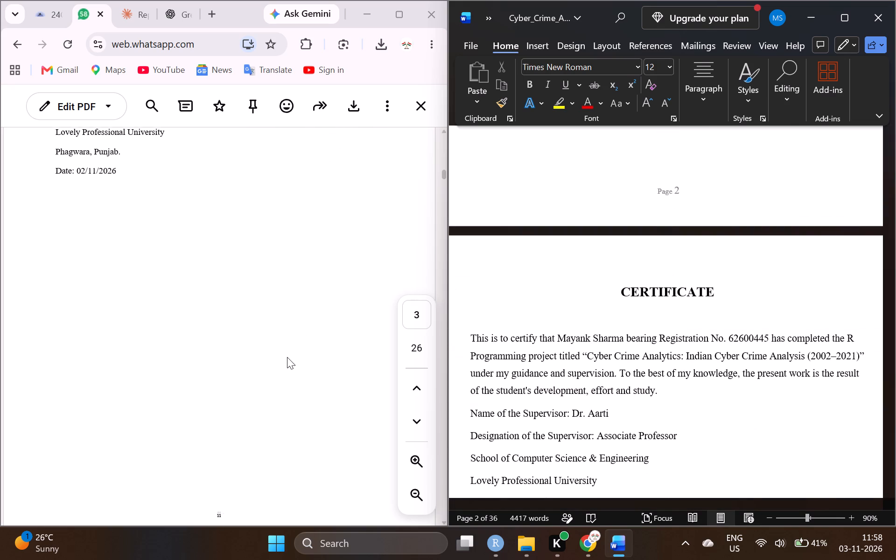
scroll(287, 357, "down", 3)
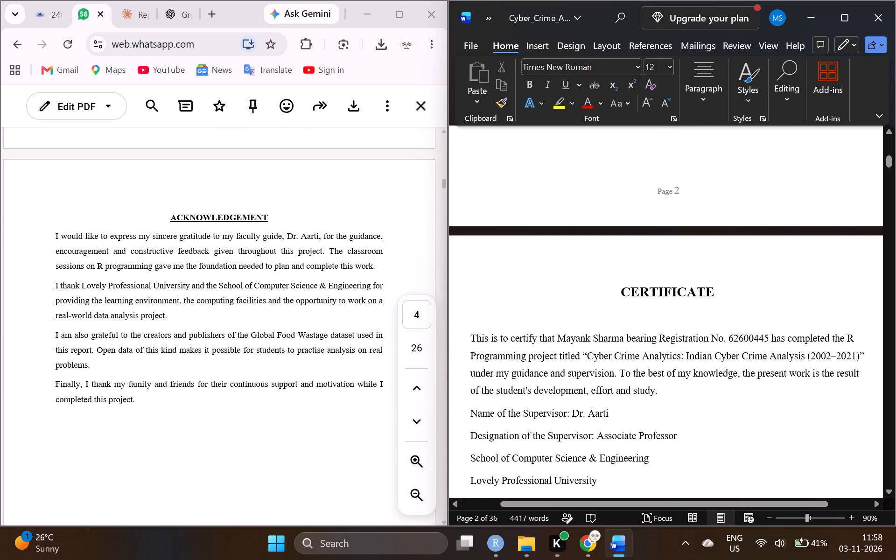
scroll(639, 339, "down", 5)
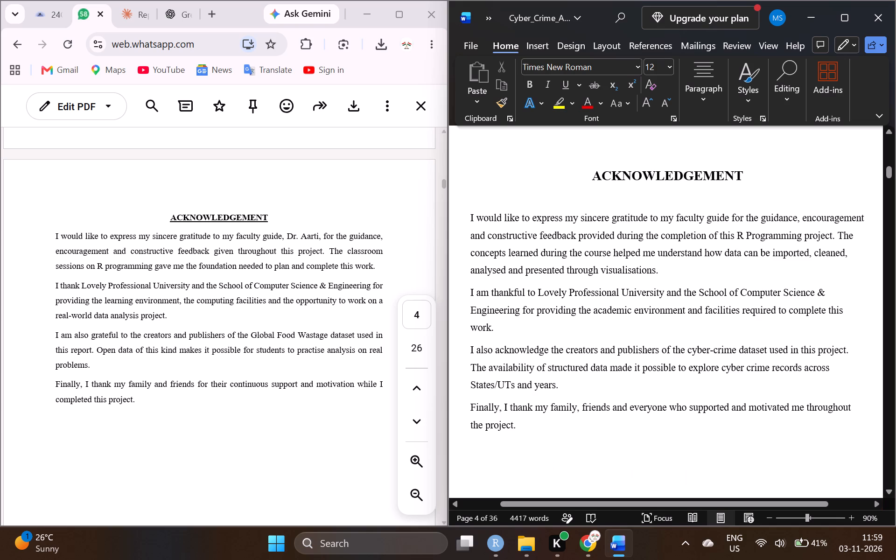
left_click_drag(469, 217, 504, 241)
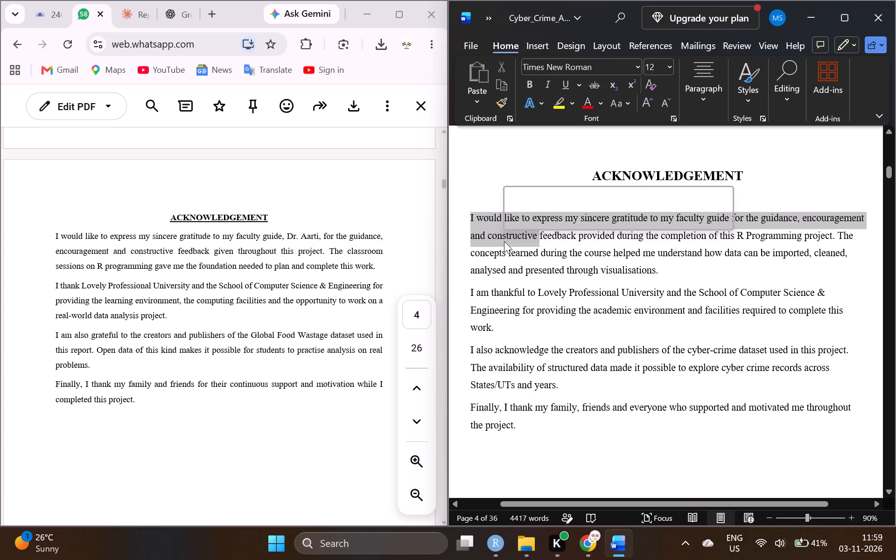
left_click(475, 182)
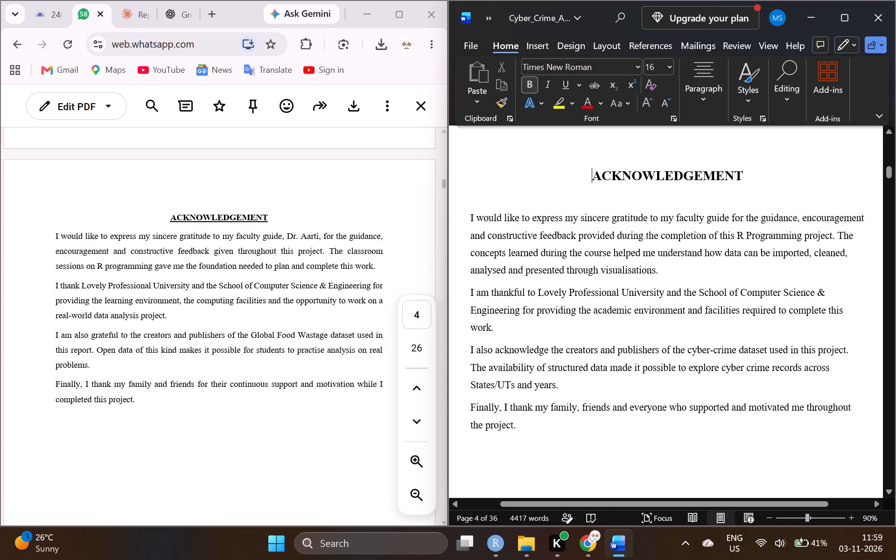
Check the heading formatting on the report's Acknowledgement and Certificate pages.
left_click_drag(747, 176, 582, 177)
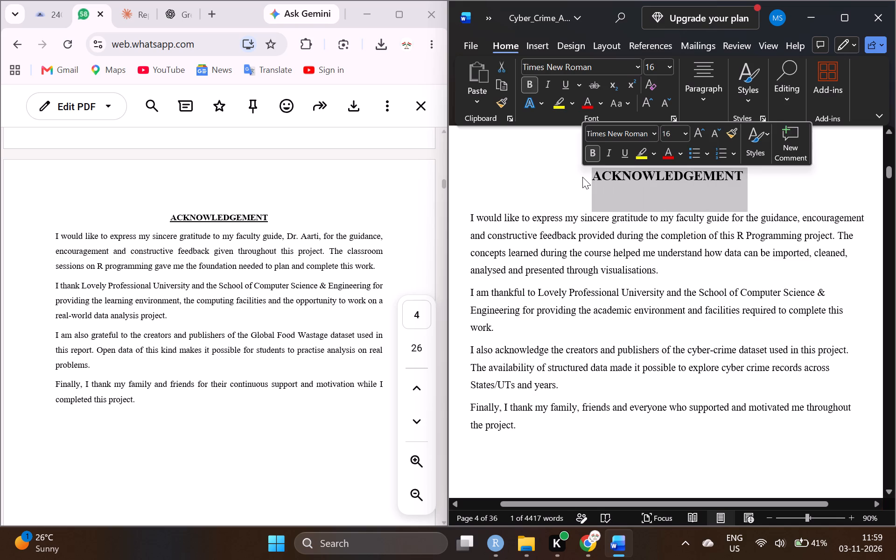
left_click(558, 155)
scroll(596, 189, "up", 2)
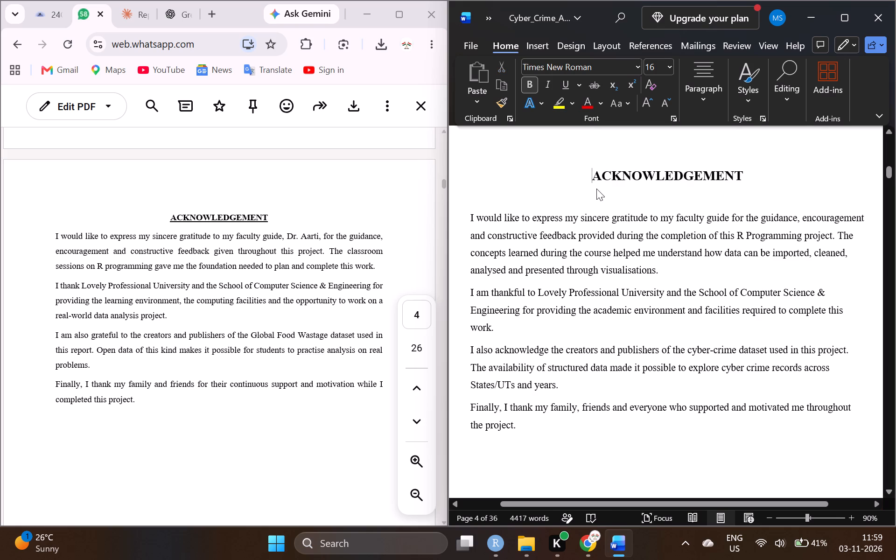
scroll(596, 189, "up", 5)
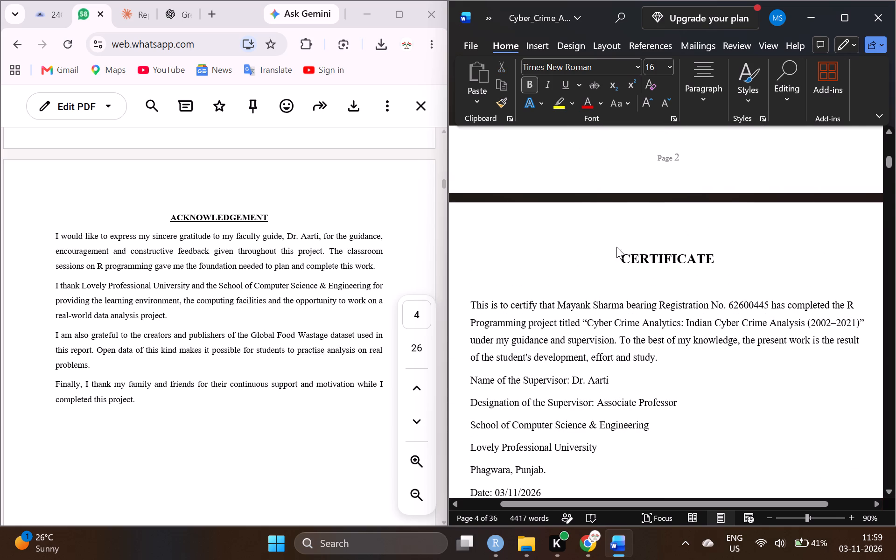
left_click_drag(616, 252, 730, 258)
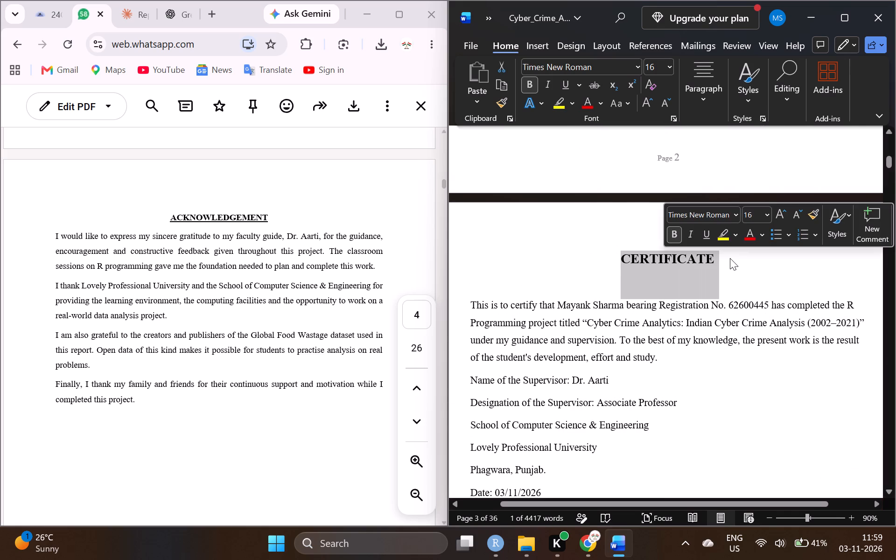
left_click(606, 223)
scroll(606, 223, "down", 3)
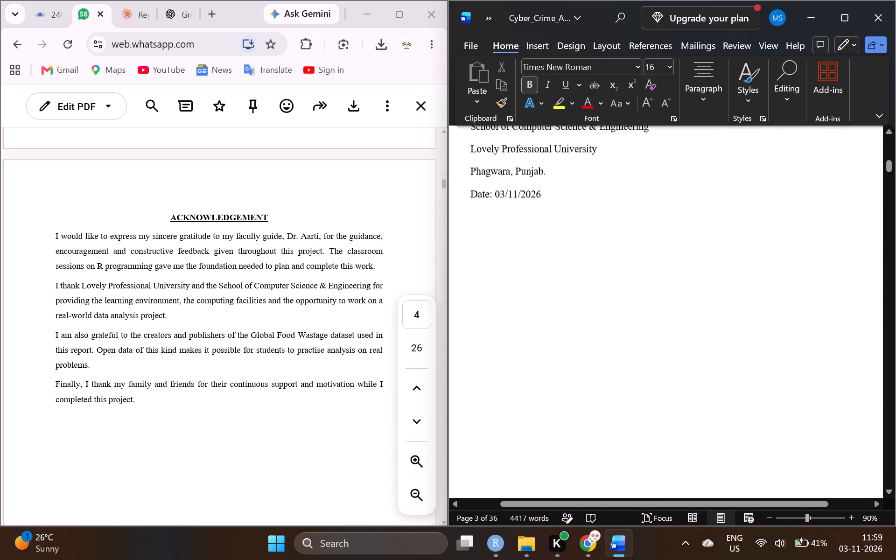
scroll(606, 223, "down", 1)
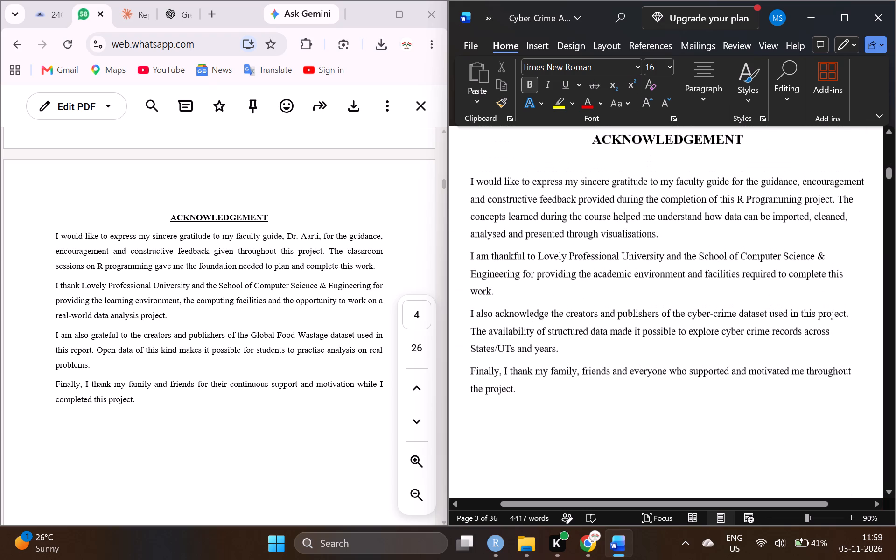
Delete the note about indicative page numbers below the report's Table of Contents table.
scroll(308, 309, "down", 2)
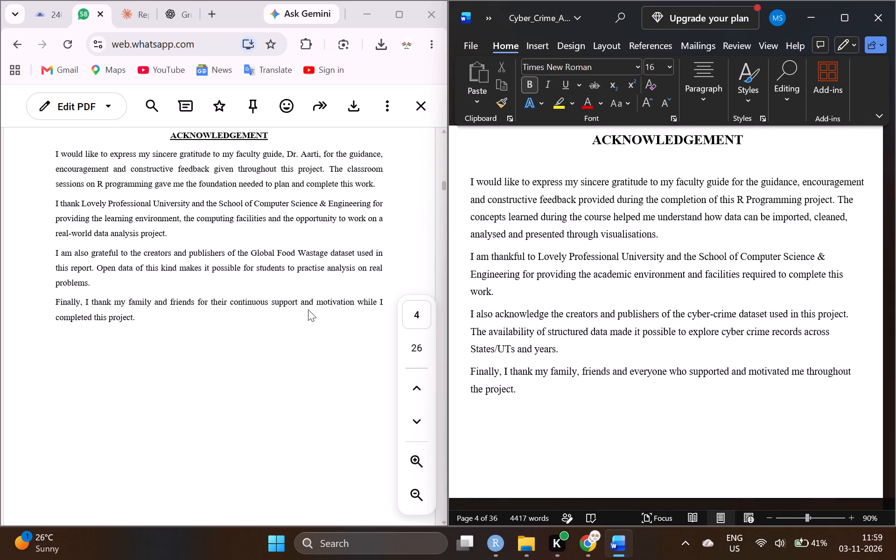
scroll(535, 386, "down", 5)
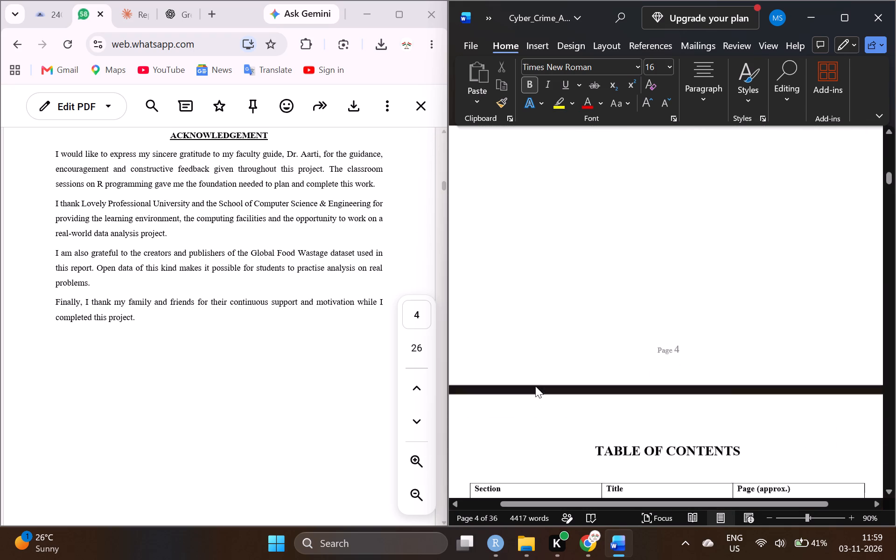
scroll(535, 386, "down", 1)
scroll(315, 386, "down", 2)
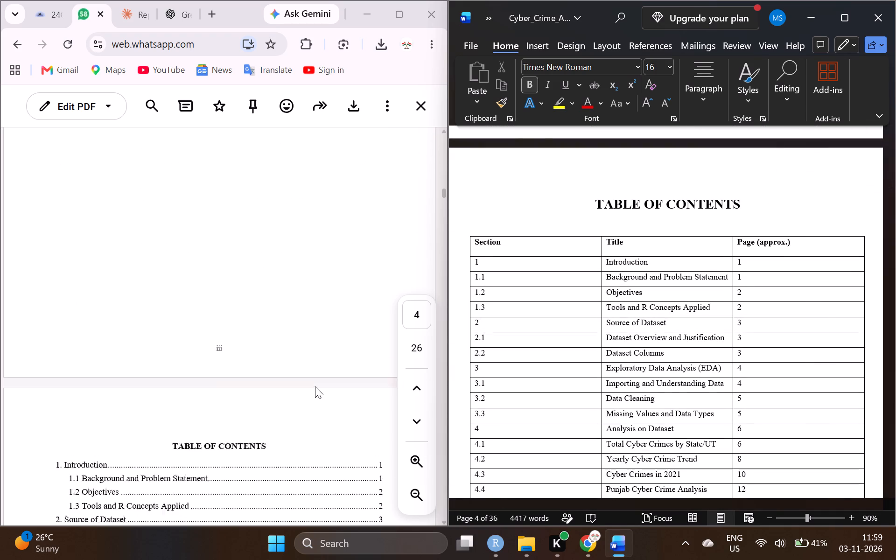
scroll(315, 386, "down", 2)
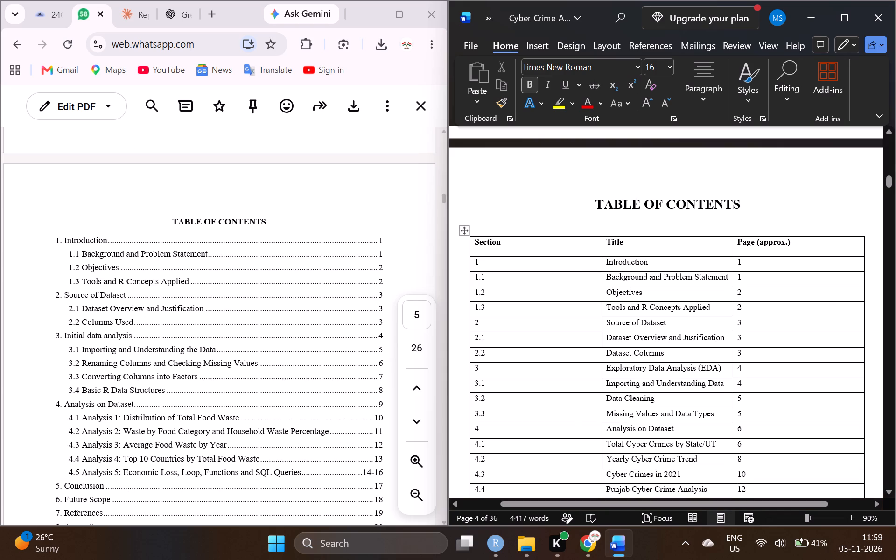
scroll(569, 226, "down", 2)
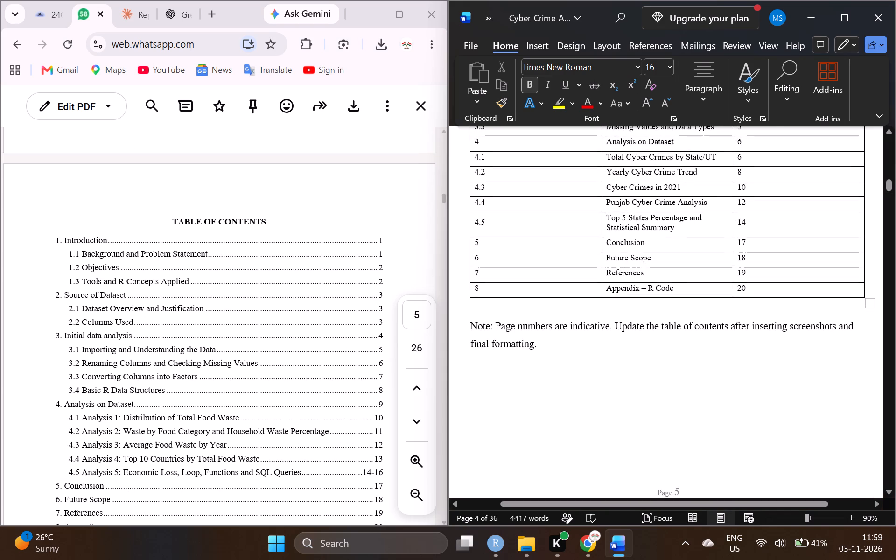
left_click_drag(544, 347, 478, 329)
key("BackSpace")
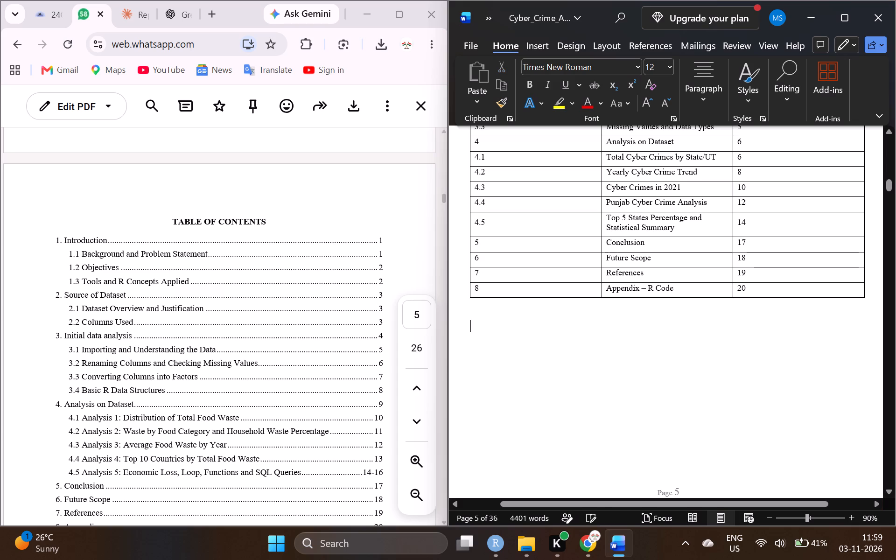
Indent section number 3.2 in the Table of Contents table by two spaces.
scroll(478, 329, "up", 4)
scroll(478, 329, "down", 1)
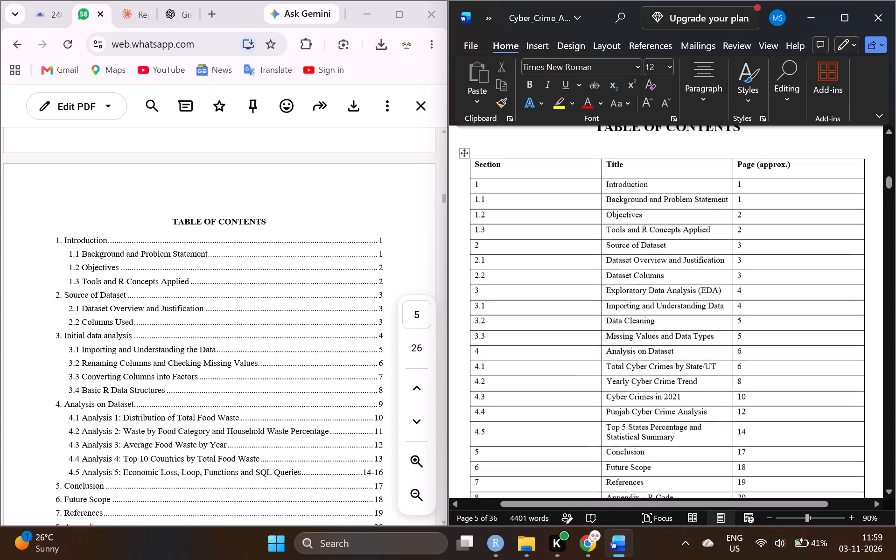
scroll(478, 329, "down", 2)
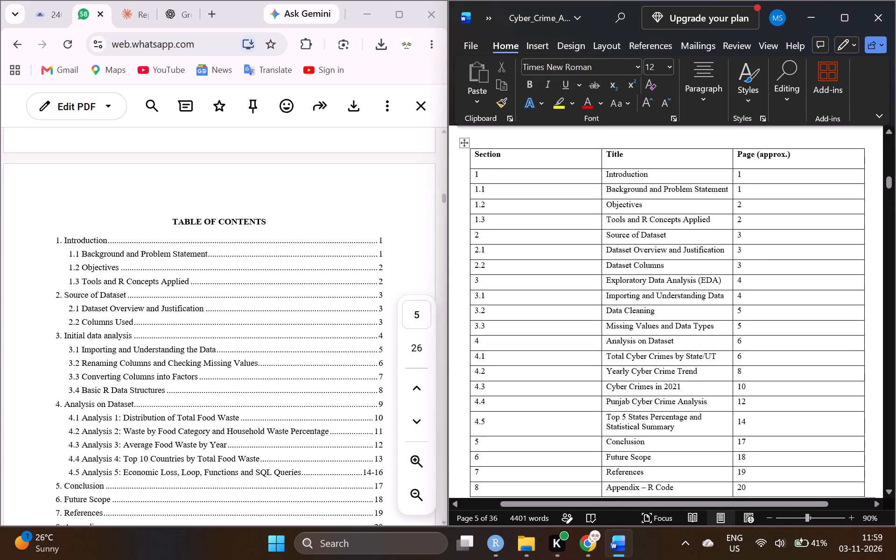
left_click(473, 311)
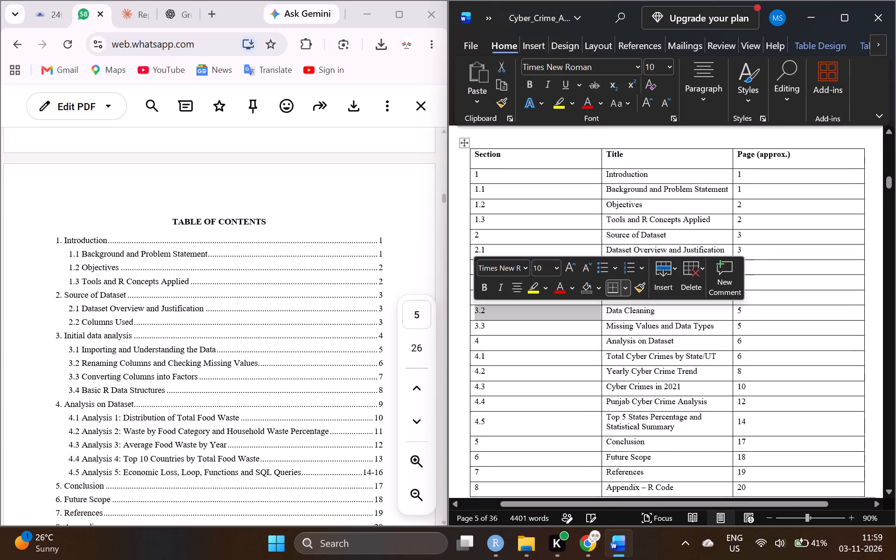
left_click(473, 311)
left_click(481, 310)
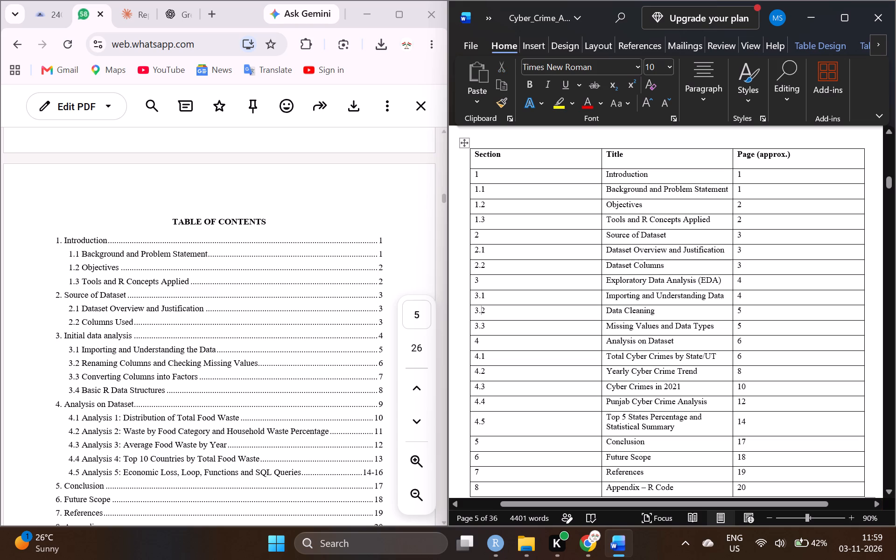
key("Left")
key("Left")
key("Tab")
key("Left")
key("Left")
key("Left")
key("Left")
key("Left")
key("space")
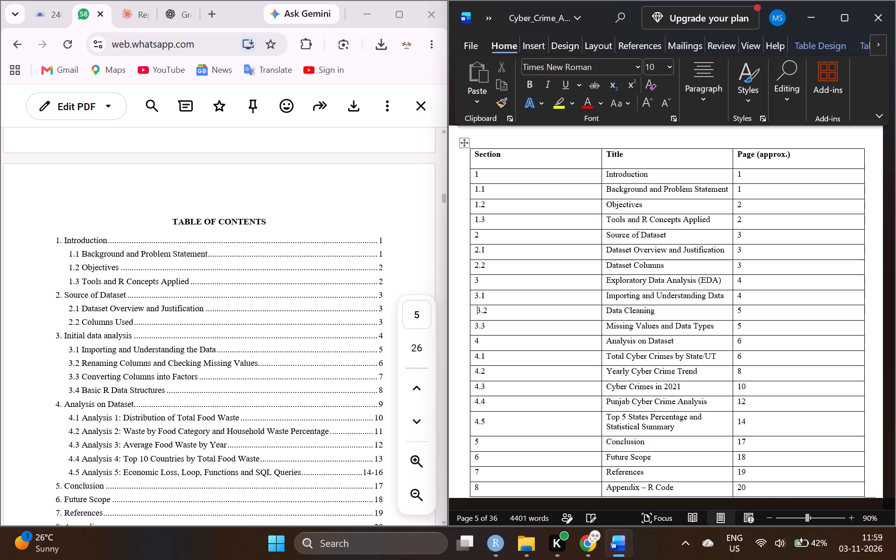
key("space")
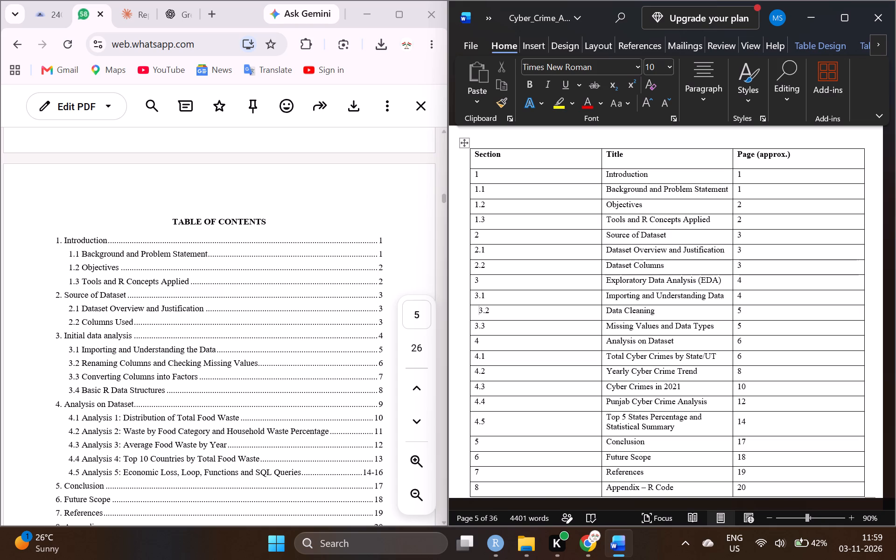
Indent section number 3.1 in the Table of Contents by four spaces and add two more spaces before 3.2 to match.
key("Up")
key("Left")
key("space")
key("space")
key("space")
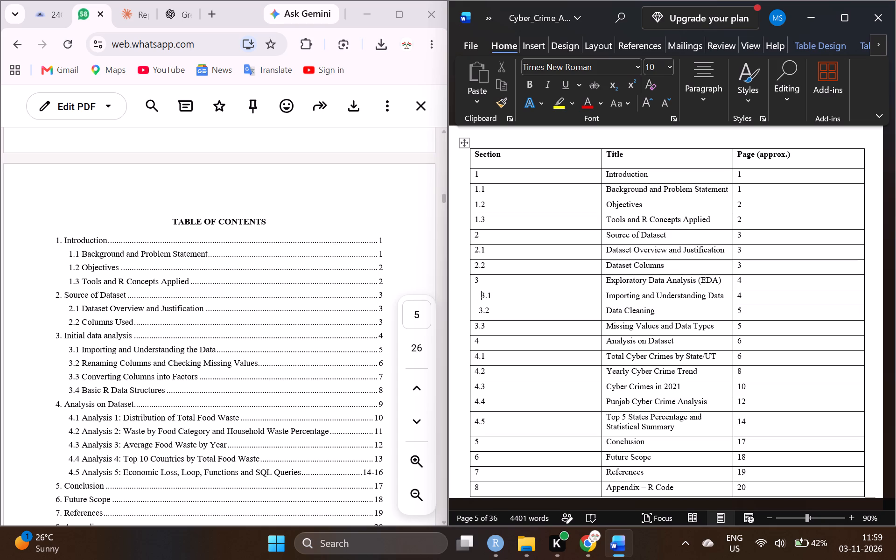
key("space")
key("Down")
key("Left")
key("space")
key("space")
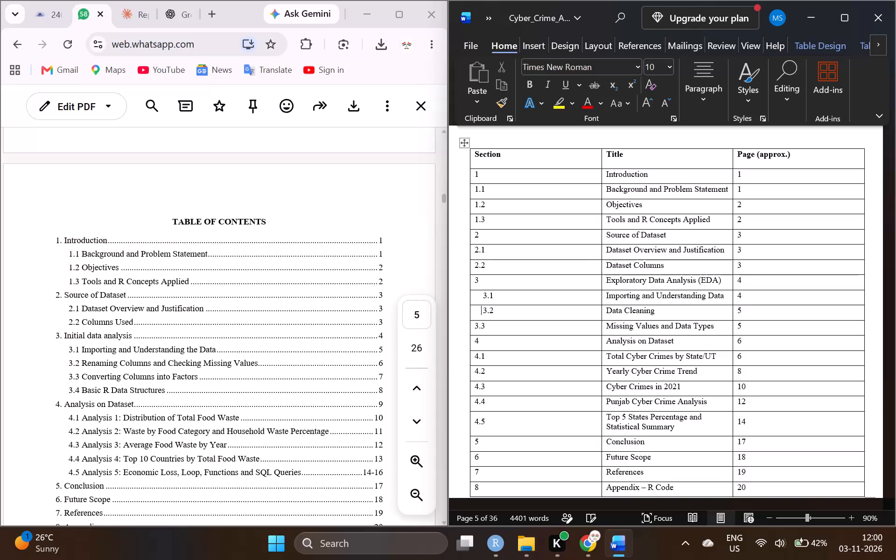
Indent section numbers 2.2 and 2.1 in the Table of Contents table by four spaces each.
key("Up")
key("Up")
key("Up")
key("Left")
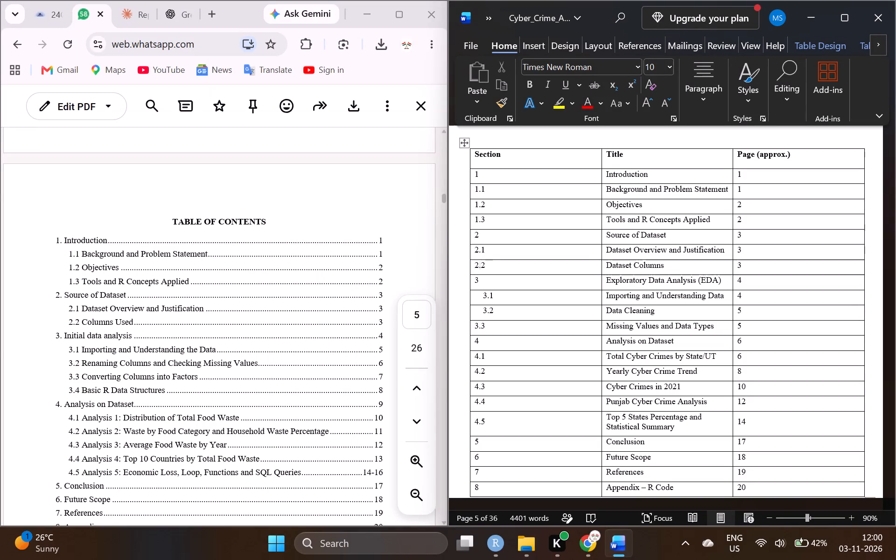
key("Left")
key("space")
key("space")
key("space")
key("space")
key("Up")
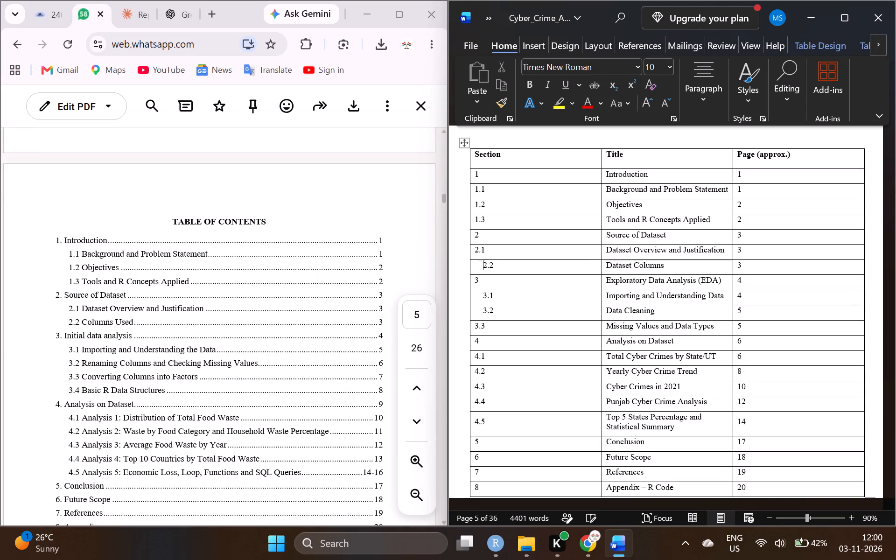
key("Left")
key("Left")
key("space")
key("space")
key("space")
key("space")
Indent section number 1.3 in the Table of Contents table by four spaces.
key("Up")
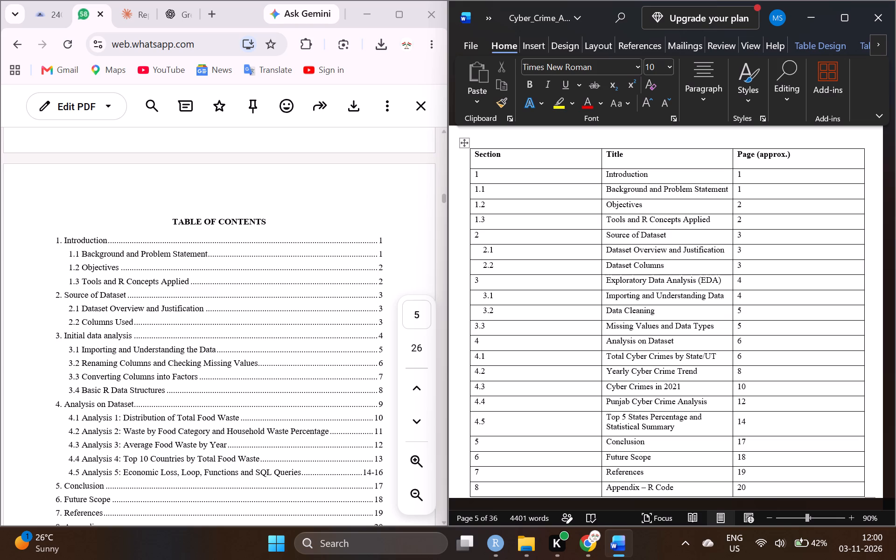
key("Up")
key("Left")
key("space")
key("BackSpace")
key("Left")
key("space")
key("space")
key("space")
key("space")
Indent section numbers 1.1 and 1.2 in the Table of Contents table by four spaces each.
key("Up")
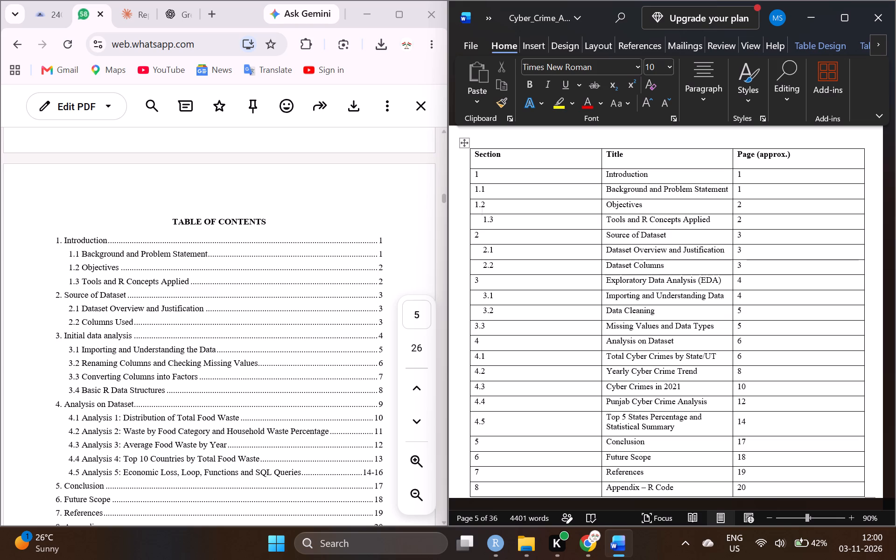
key("Up")
key("Left")
key("Left")
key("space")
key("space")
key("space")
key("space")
key("Down")
key("Left")
key("Left")
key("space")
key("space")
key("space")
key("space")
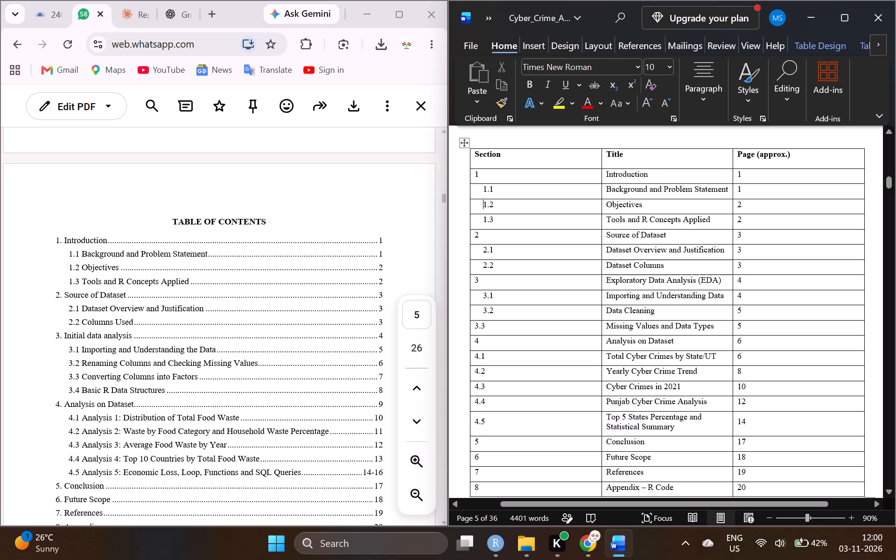
key("Left")
Indent section number 3.3 in the Table of Contents table by four spaces.
left_click(498, 329)
key("Left")
key("Left")
key("Left")
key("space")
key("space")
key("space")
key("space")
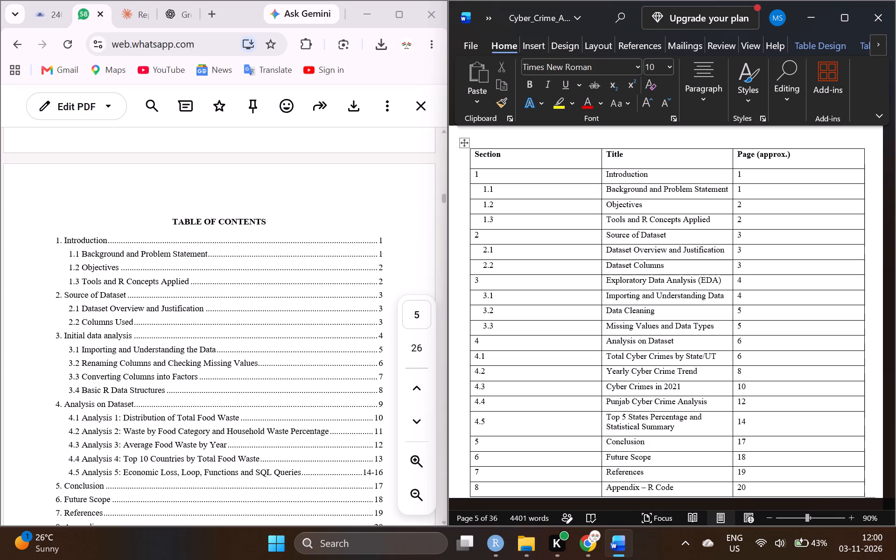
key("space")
key("BackSpace")
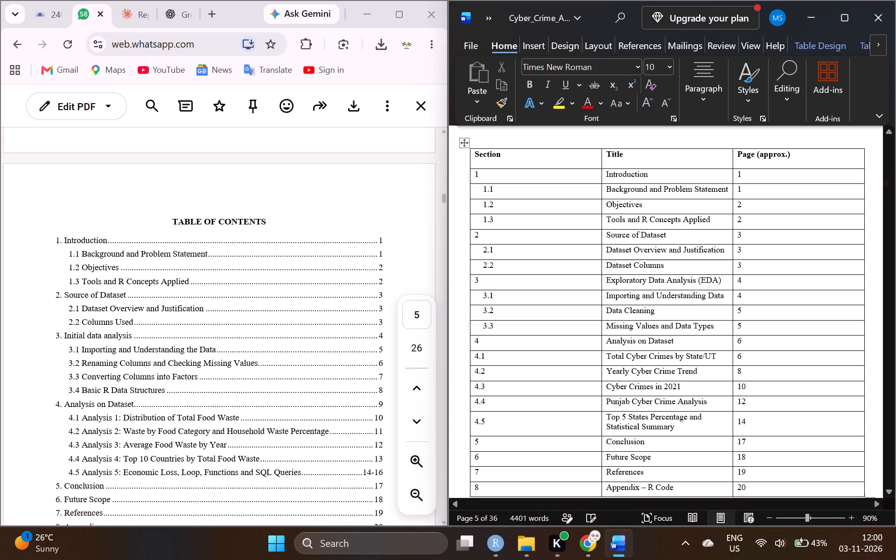
Indent section number 4.1 in the Table of Contents table by four spaces.
key("Down")
key("Down")
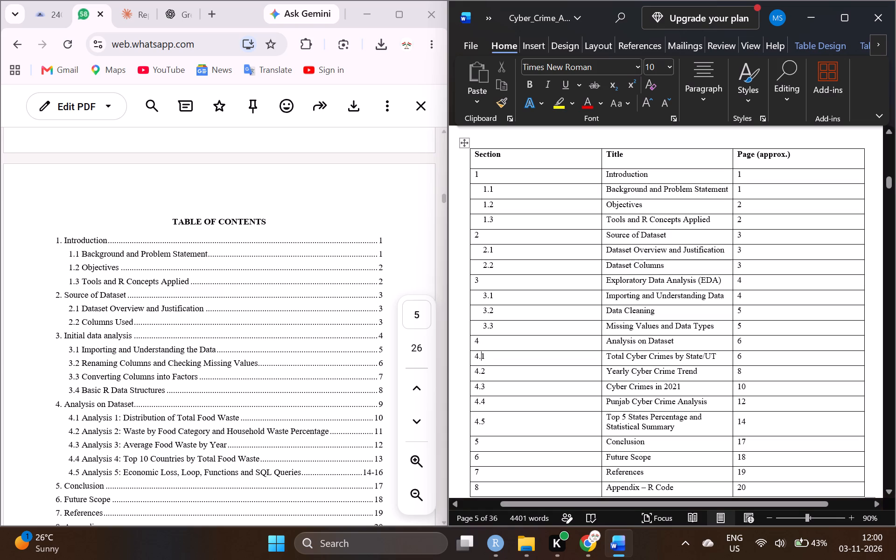
key("Left")
key("Left")
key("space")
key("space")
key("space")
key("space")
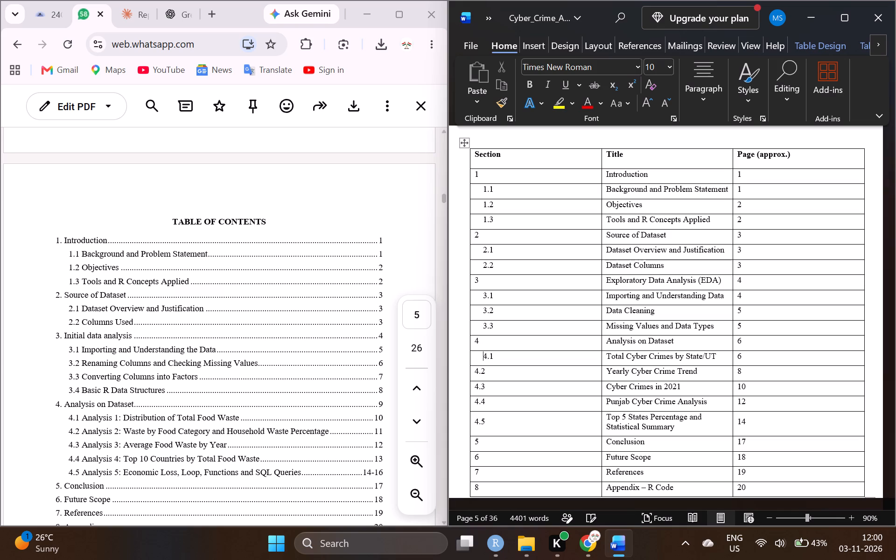
Indent section numbers 4.2 and 4.3 in the Table of Contents table by four spaces each.
key("Down")
key("Left")
key("Left")
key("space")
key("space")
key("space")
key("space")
key("Down")
key("Left")
key("Left")
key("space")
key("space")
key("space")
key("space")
Indent section numbers 4.4 and 4.5 in the Table of Contents table by four spaces each.
key("Down")
key("Left")
key("Left")
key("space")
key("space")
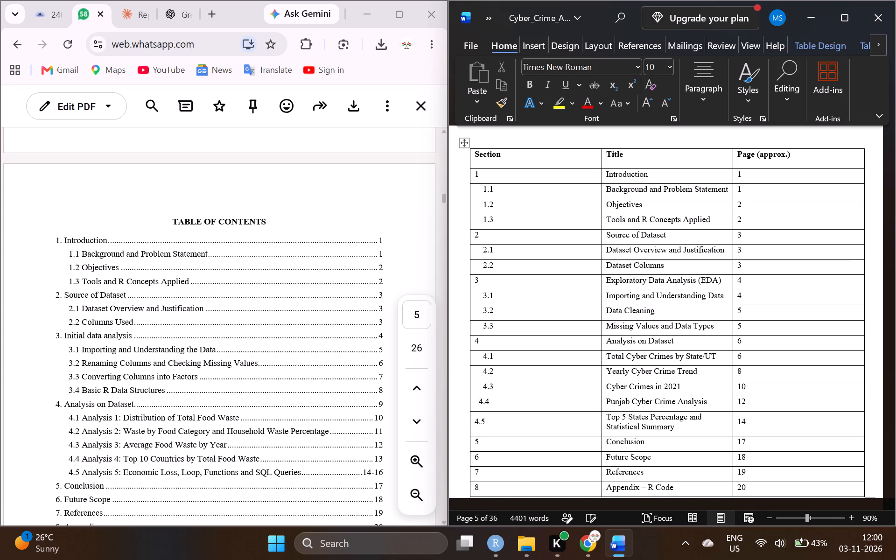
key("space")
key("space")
key("Down")
key("Left")
key("Left")
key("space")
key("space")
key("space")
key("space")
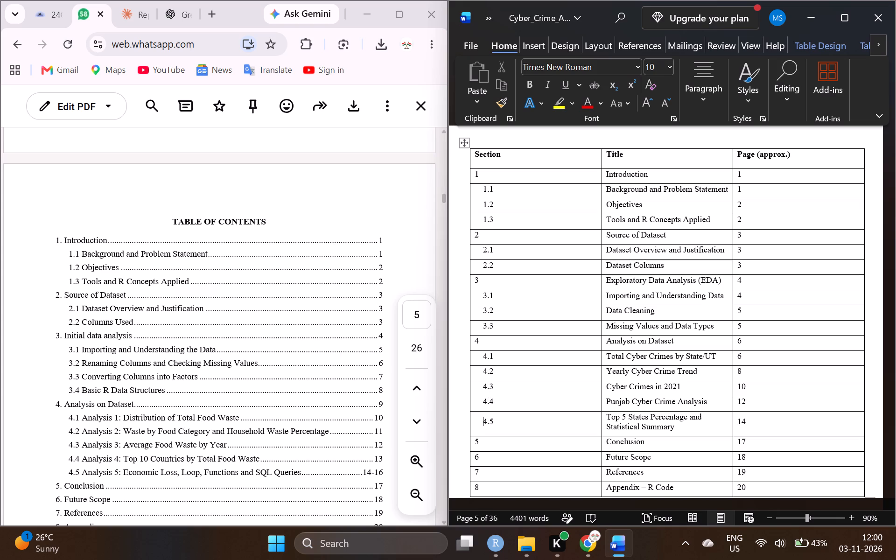
Review the indented Table of Contents and the entries on the List of Figures and Tables page.
scroll(551, 367, "down", 2)
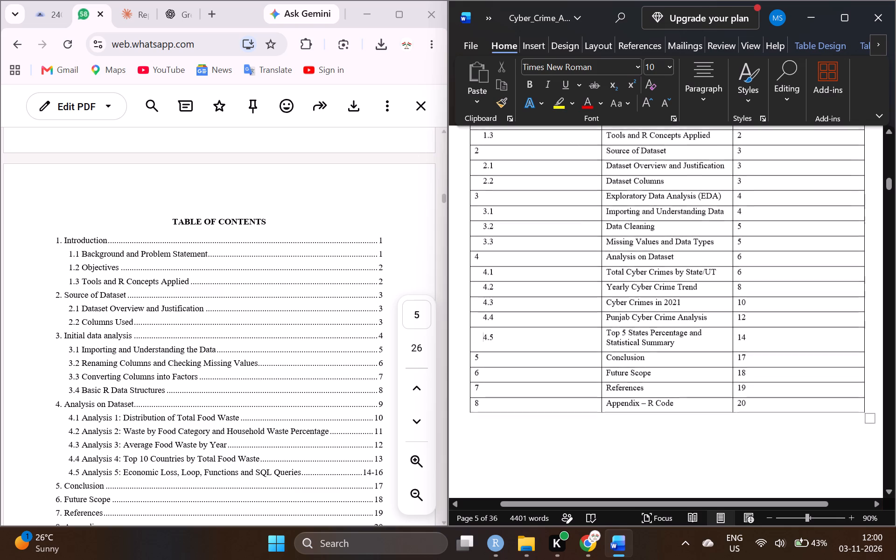
scroll(551, 367, "down", 1)
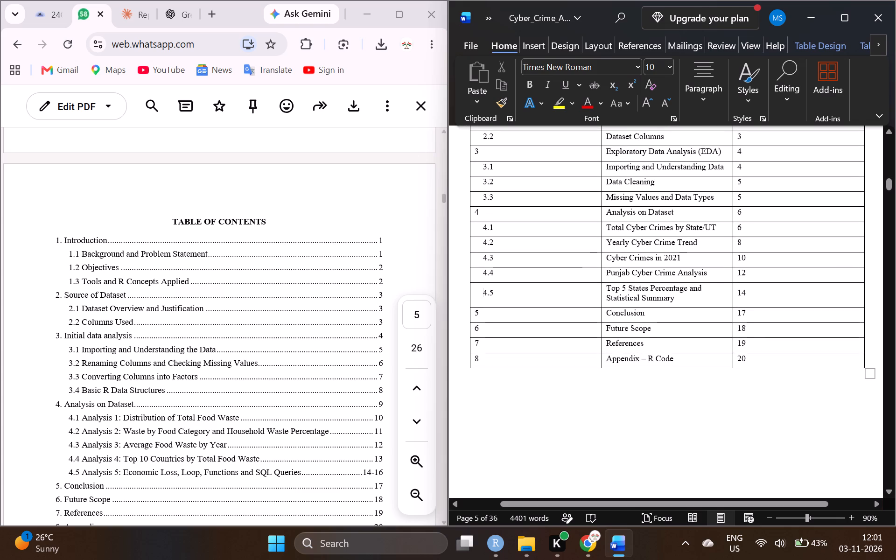
scroll(510, 316, "down", 1)
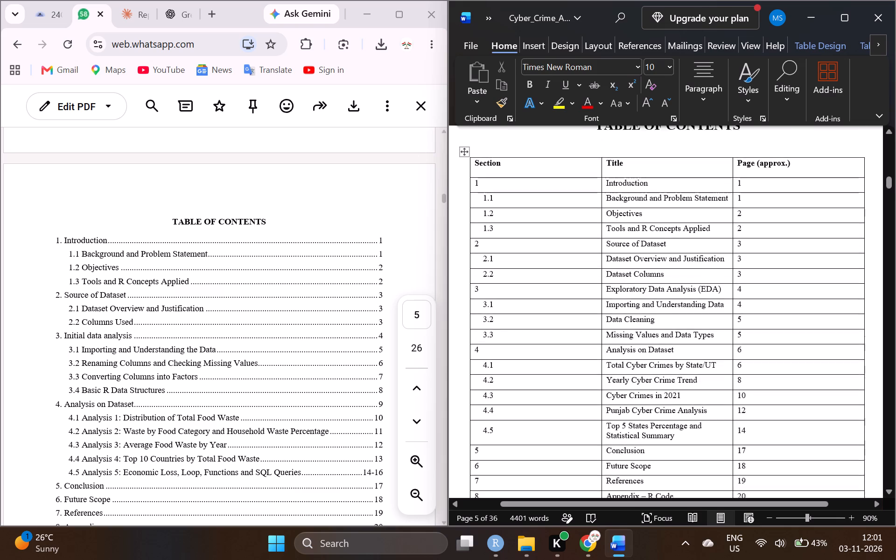
scroll(510, 316, "down", 1)
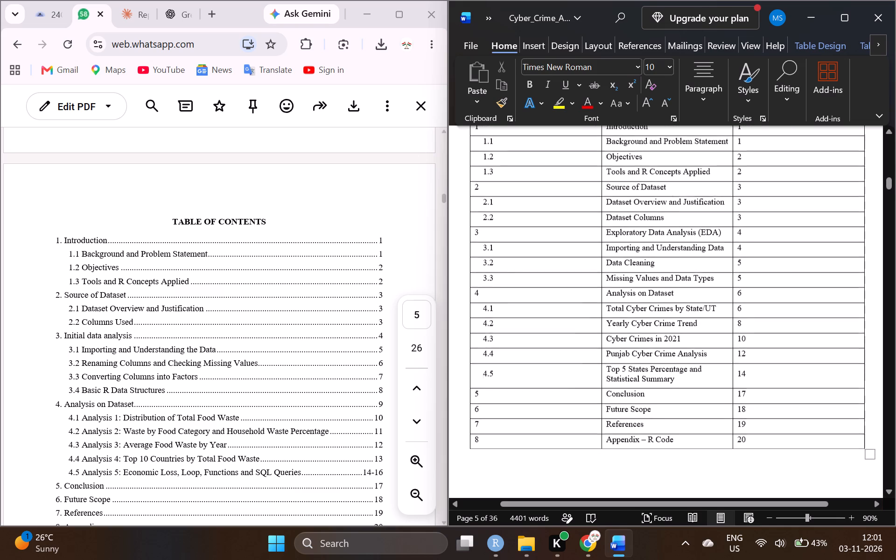
scroll(510, 316, "down", 3)
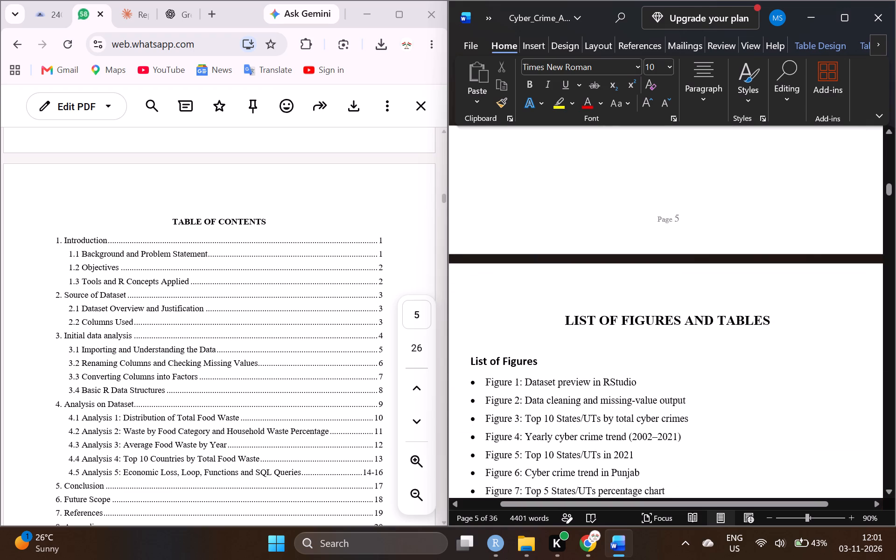
scroll(510, 316, "down", 1)
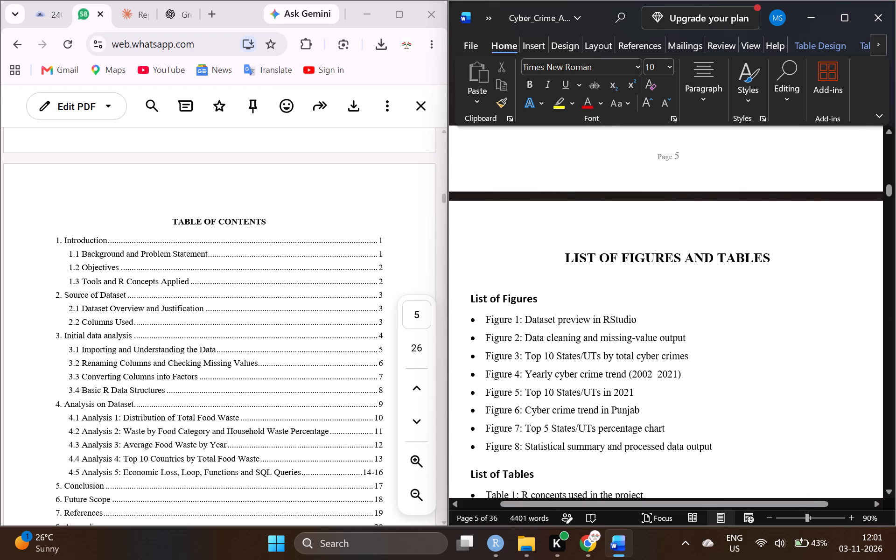
left_click_drag(468, 447, 686, 448)
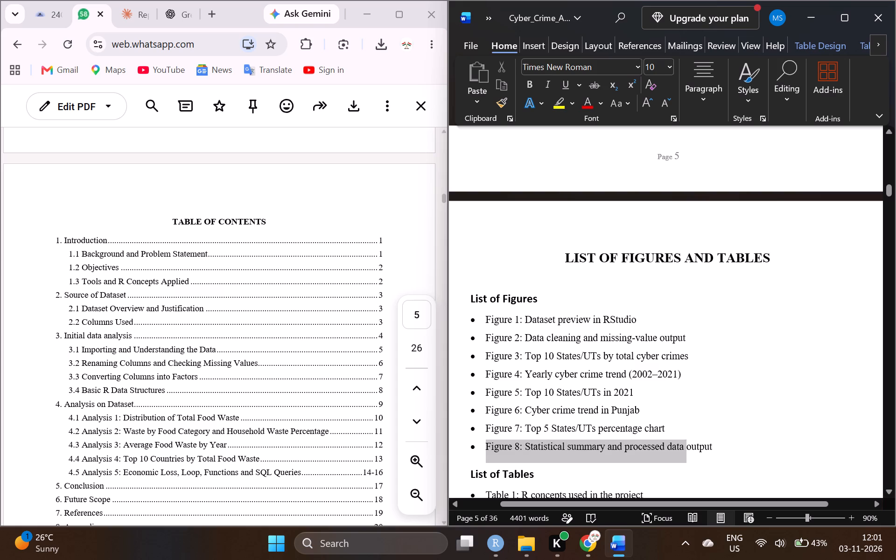
left_click_drag(686, 448, 719, 448)
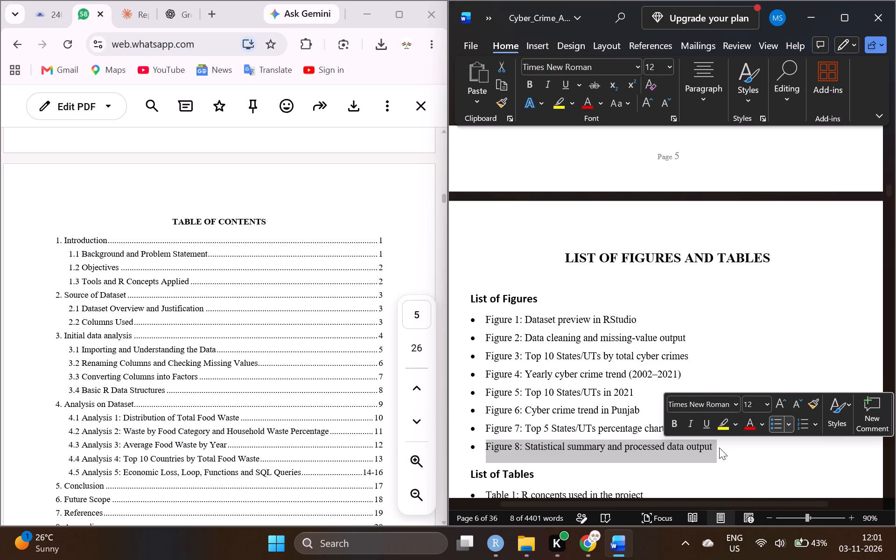
left_click(756, 324)
scroll(756, 324, "down", 2)
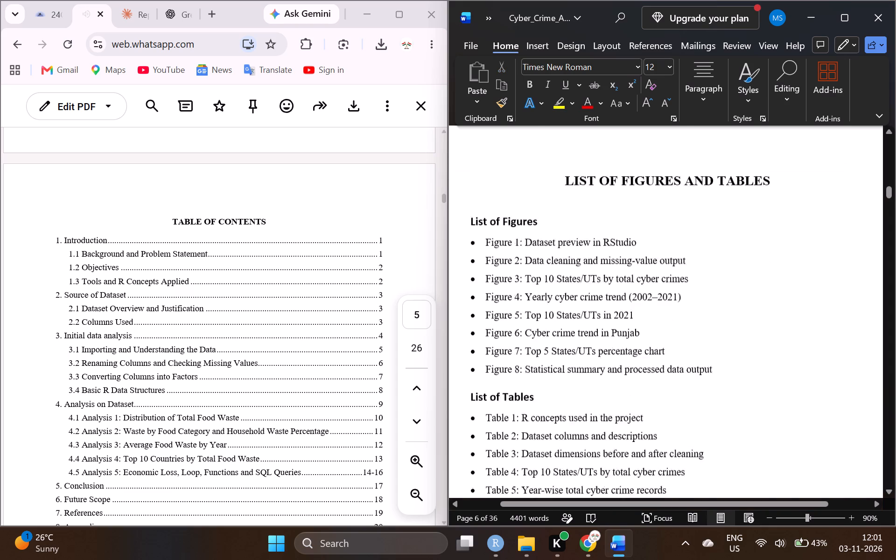
scroll(756, 324, "down", 2)
scroll(756, 324, "up", 1)
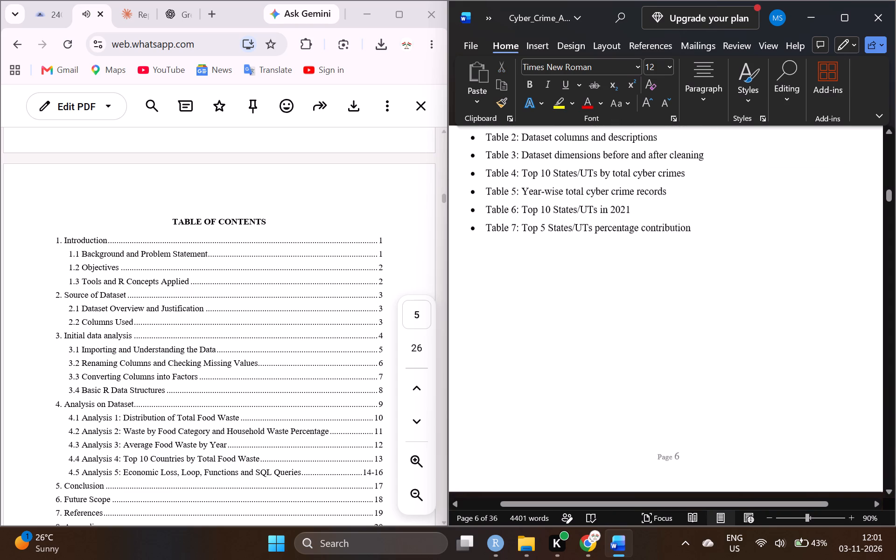
Compare the layout of the report's Introduction section with the Introduction page in the sample report PDF.
scroll(655, 372, "down", 2)
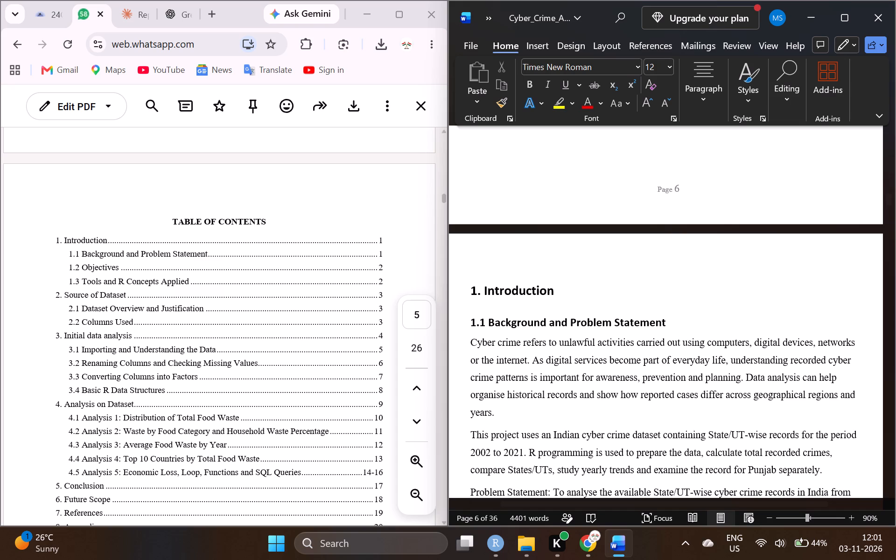
scroll(655, 372, "down", 2)
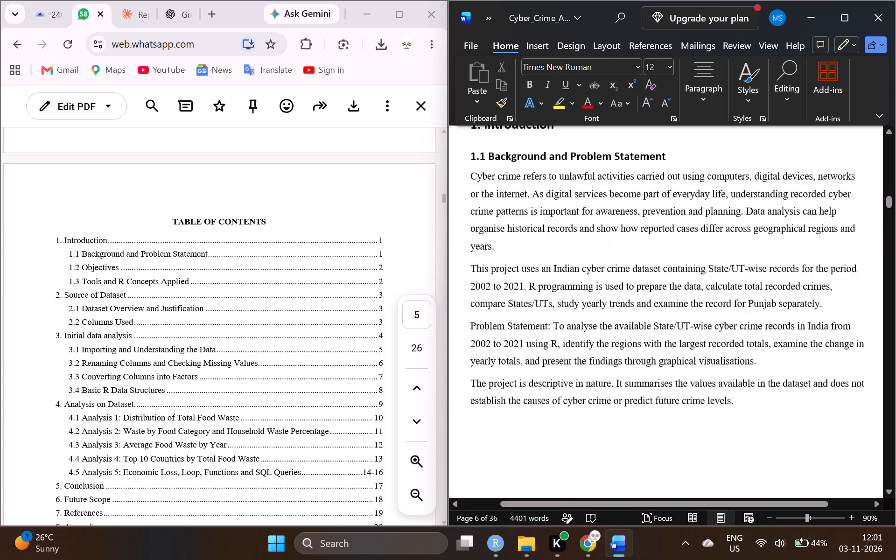
scroll(266, 384, "down", 2)
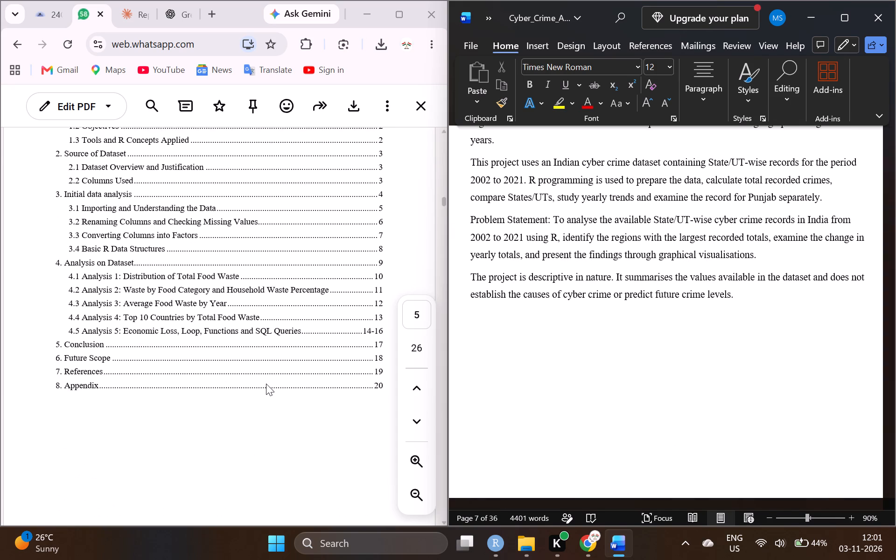
scroll(266, 384, "down", 5)
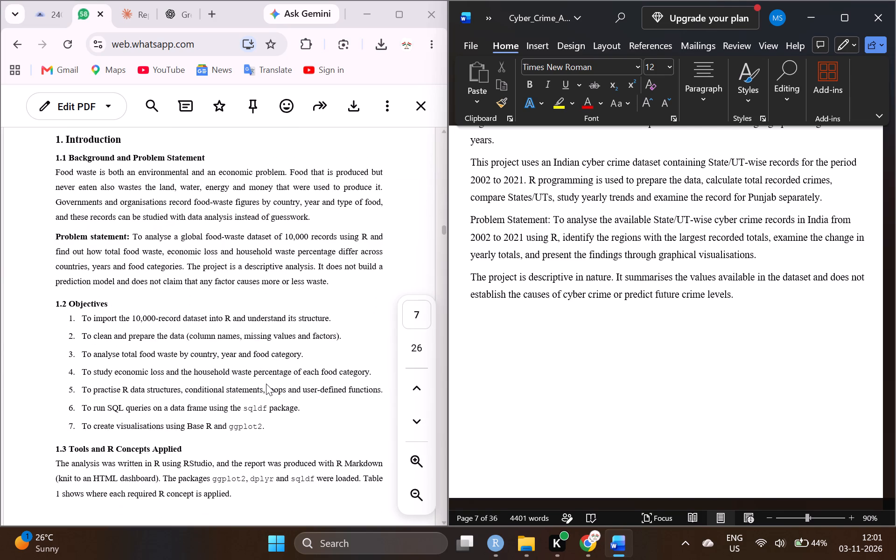
scroll(266, 384, "up", 1)
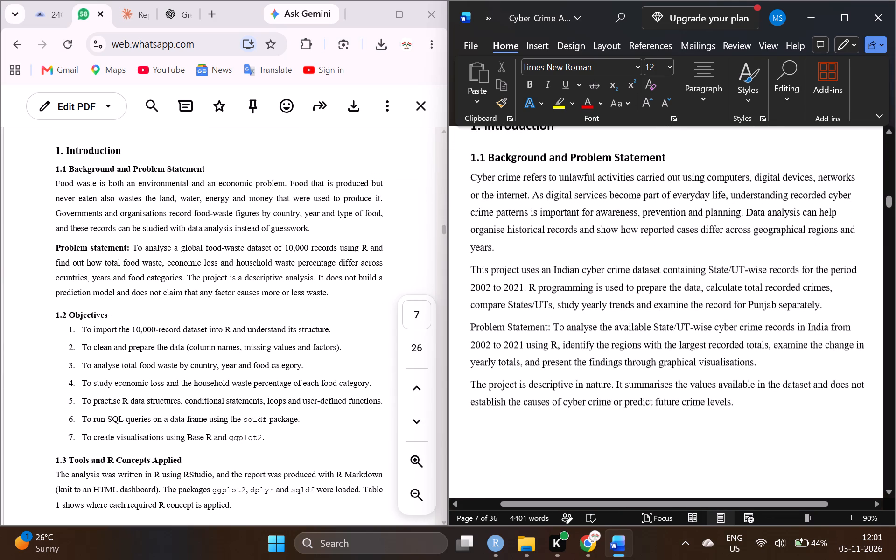
scroll(644, 339, "down", 2, "ctrl")
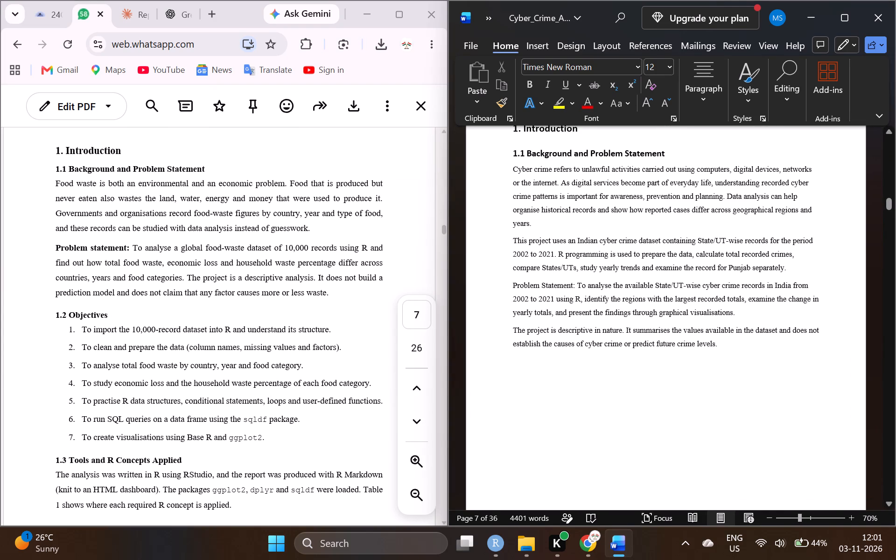
scroll(644, 339, "down", 1, "ctrl")
scroll(644, 339, "down", 1)
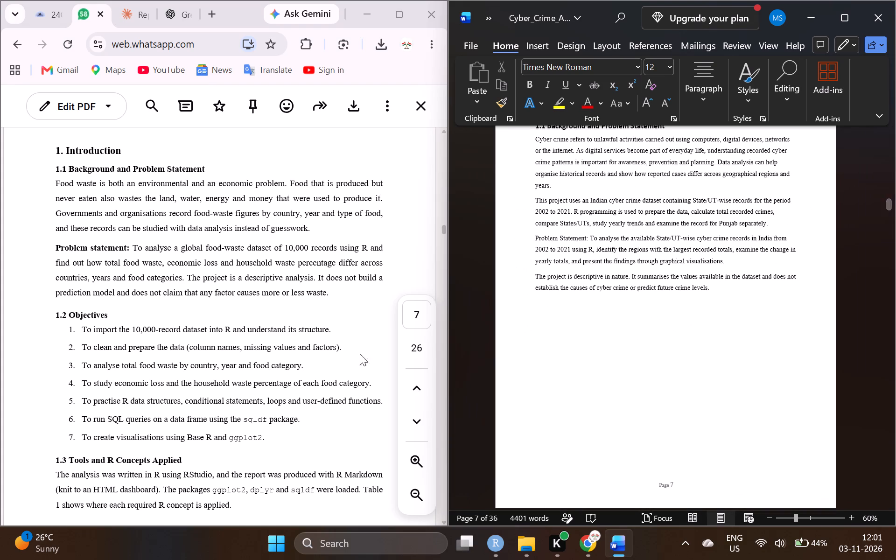
scroll(282, 427, "down", 2)
scroll(598, 425, "down", 1)
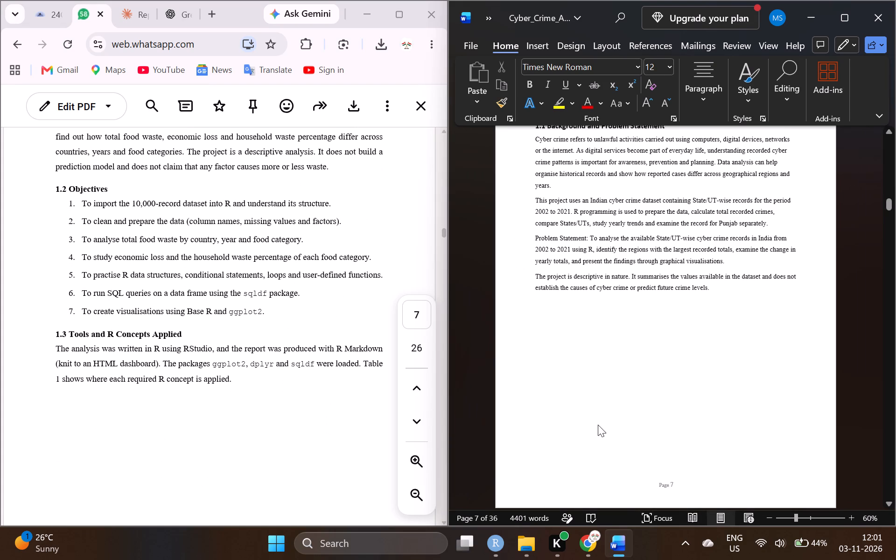
Remove the heading formatting and the page break before "1.2 Objectives" so it follows directly after the section 1.1 text.
scroll(598, 425, "down", 1)
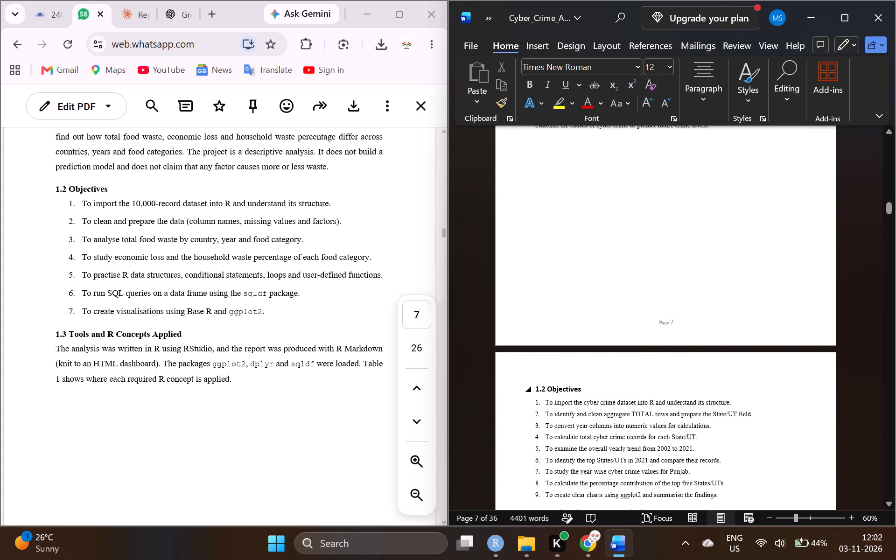
left_click(535, 390)
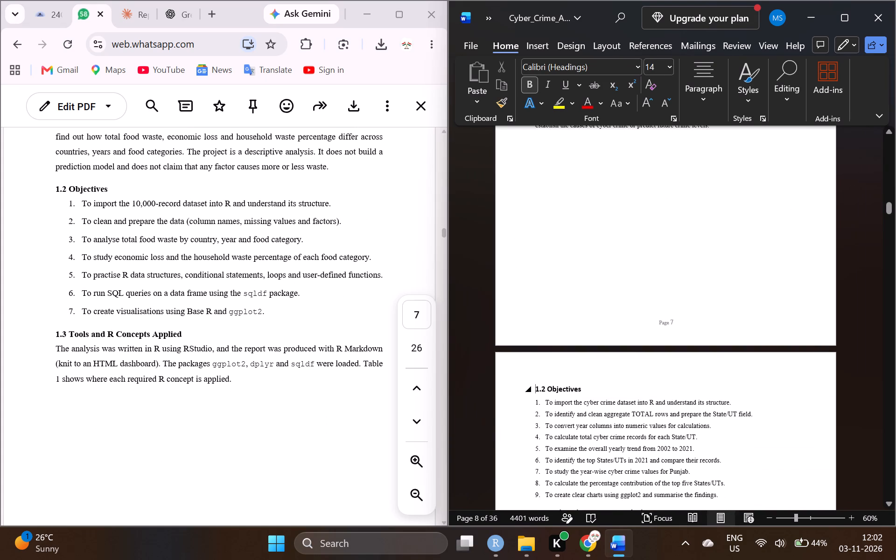
key("BackSpace")
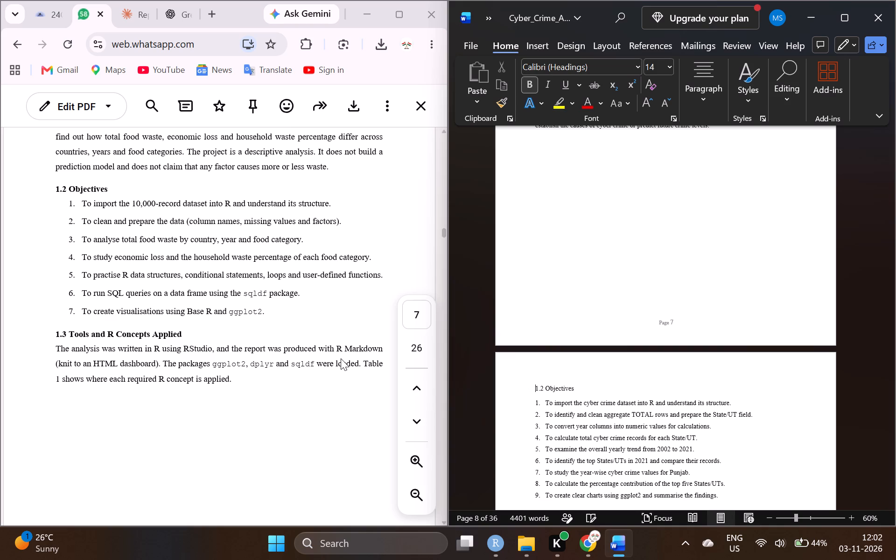
key("BackSpace")
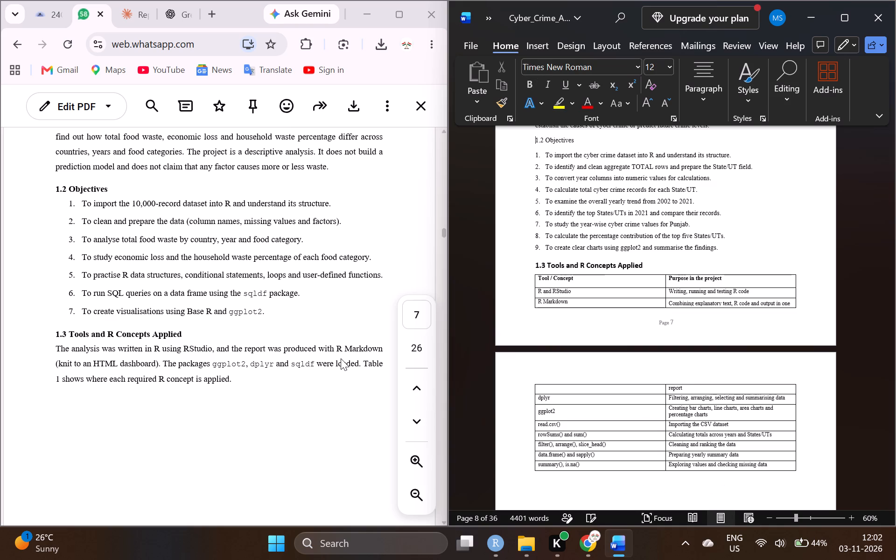
Check the font formatting of the "1.3 Tools and R Concepts Applied" heading and set the "1.2 Objectives" heading to size 14.
scroll(341, 358, "up", 2)
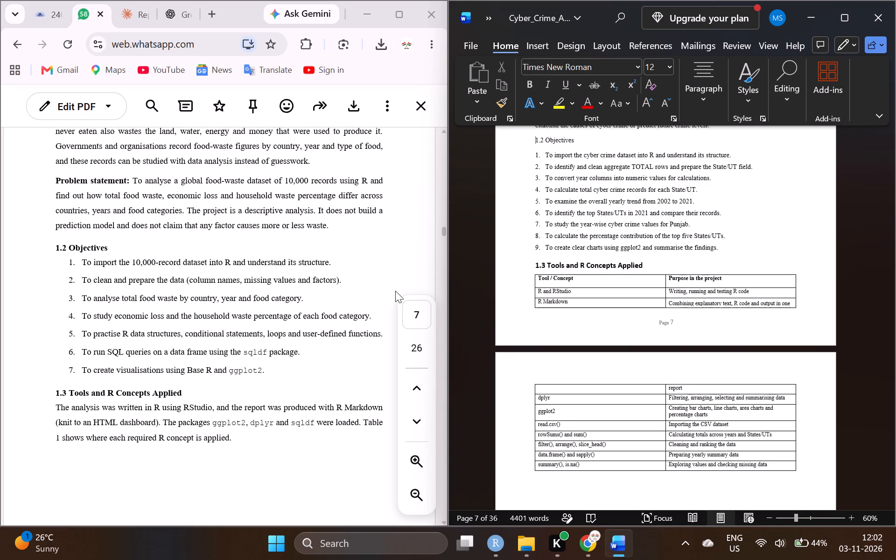
scroll(594, 282, "up", 4)
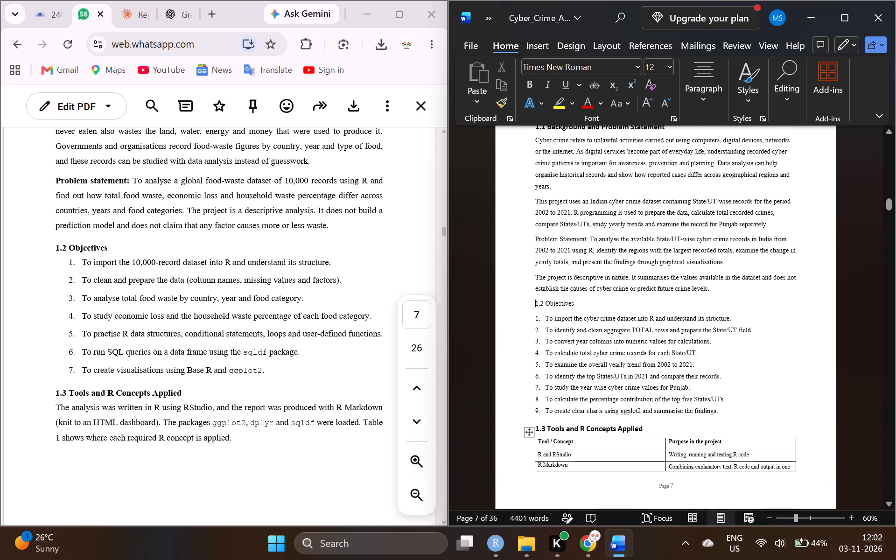
left_click_drag(646, 429, 640, 429)
left_click_drag(640, 429, 521, 429)
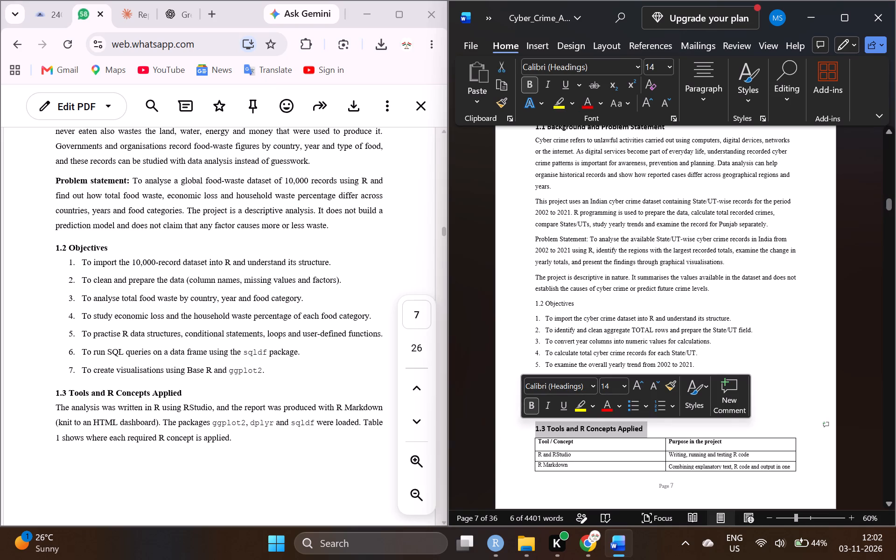
left_click(576, 302)
left_click_drag(576, 302, 521, 302)
left_click(594, 258)
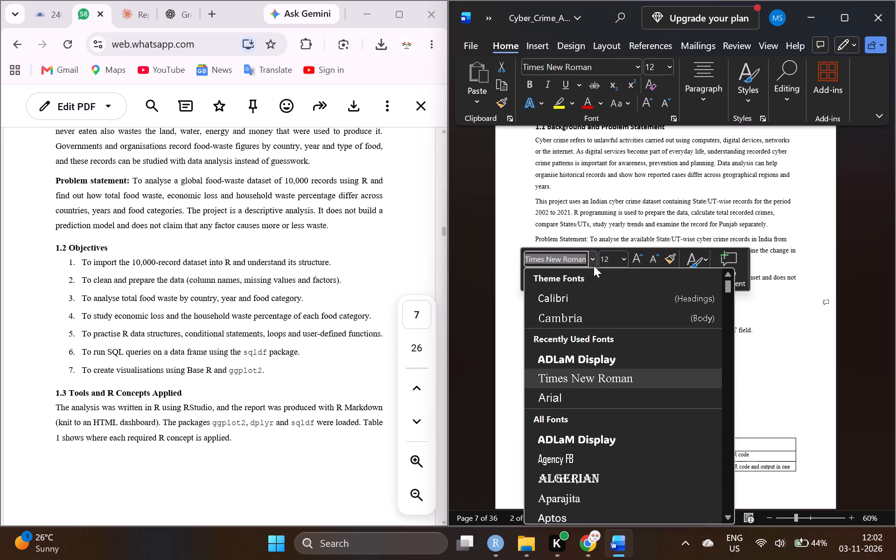
left_click(625, 256)
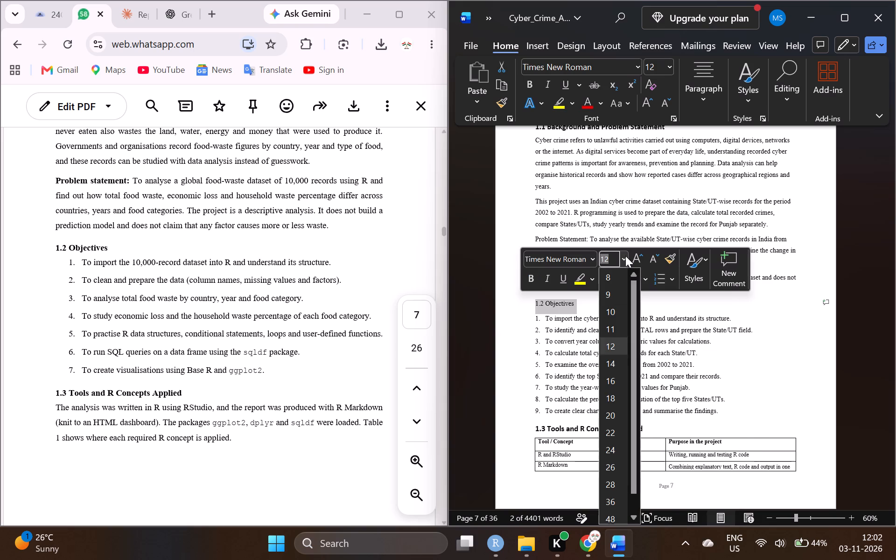
left_click(621, 371)
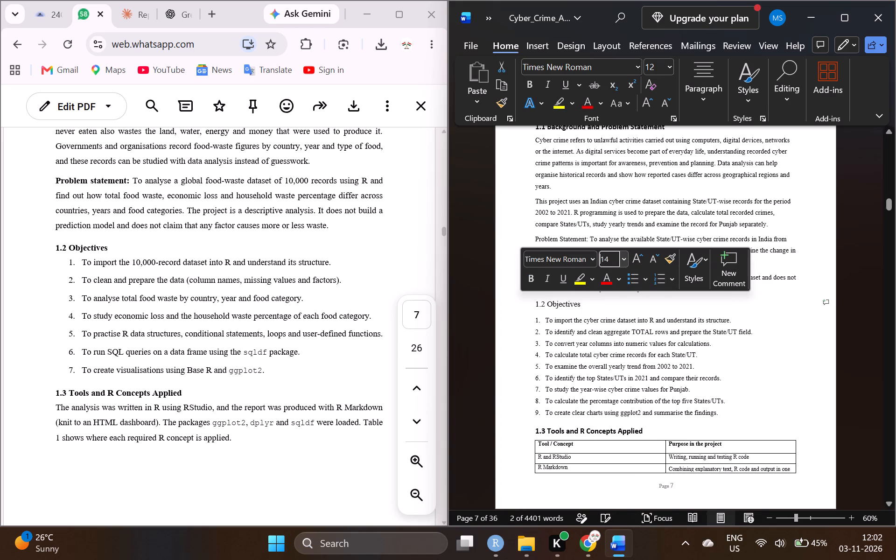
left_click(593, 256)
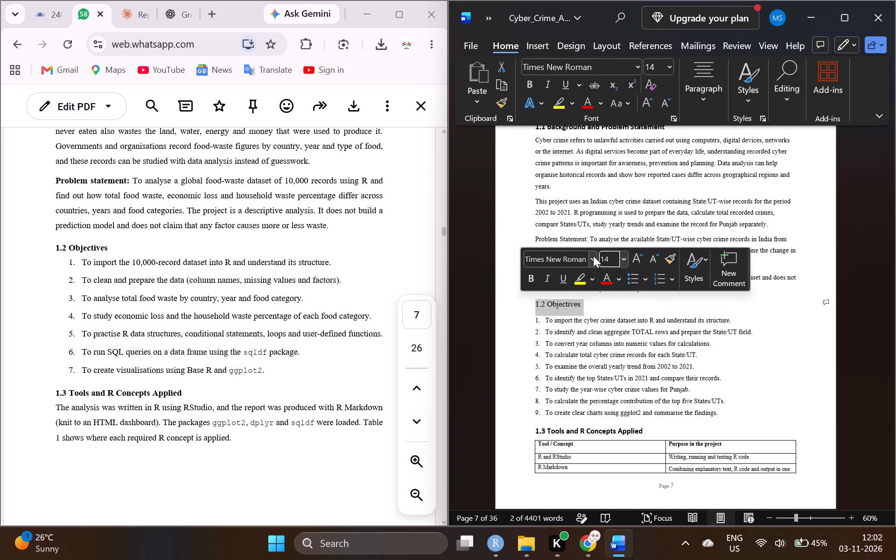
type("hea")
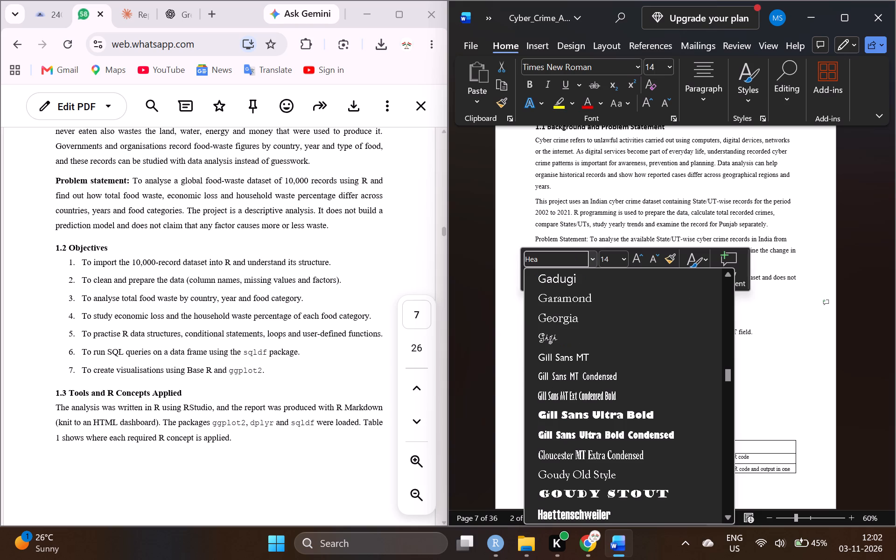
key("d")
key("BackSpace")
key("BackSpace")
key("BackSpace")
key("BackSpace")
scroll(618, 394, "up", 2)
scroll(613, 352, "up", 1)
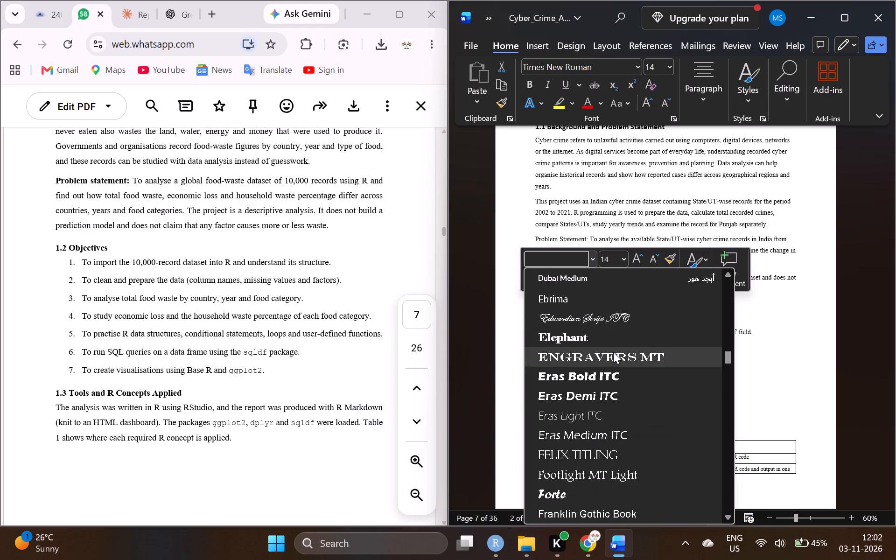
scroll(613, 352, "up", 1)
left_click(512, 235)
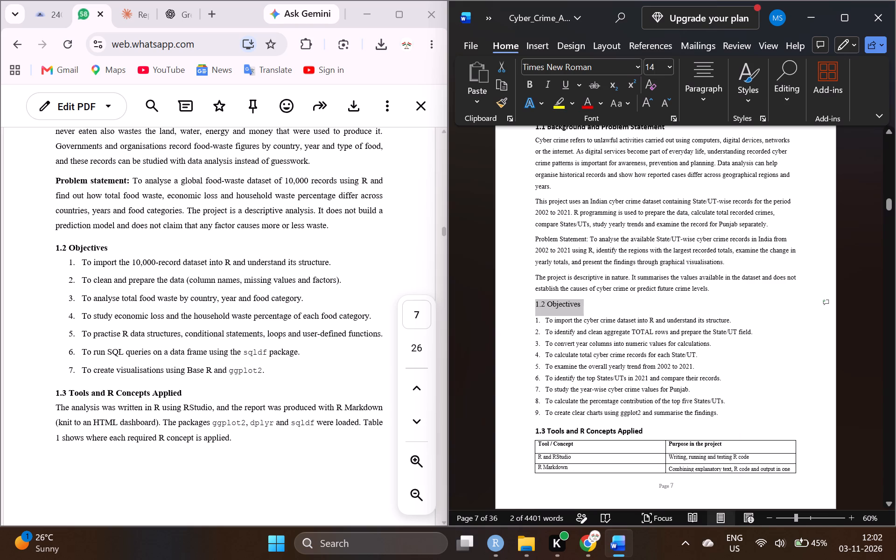
Change the font of the "1.2 Objectives" heading to Calibri, matching the font used by the 1.3 heading.
scroll(606, 361, "down", 1)
left_click_drag(649, 385, 579, 384)
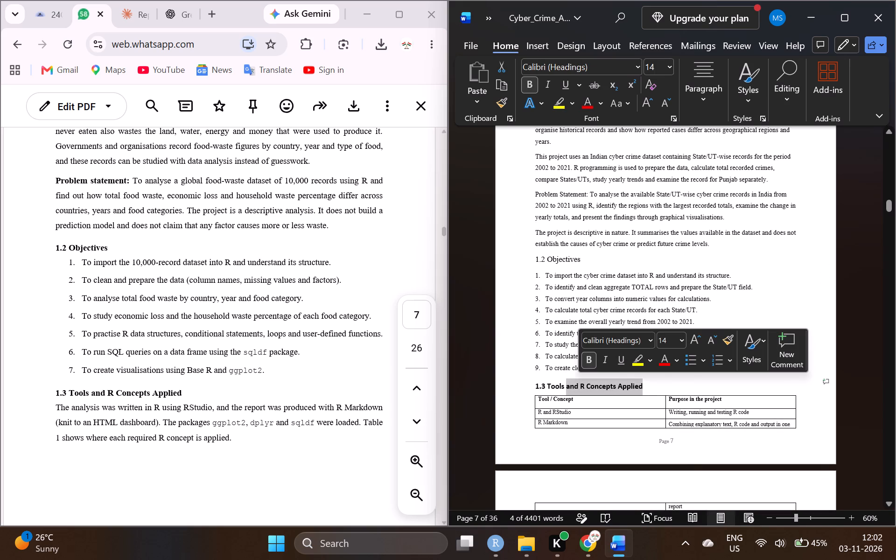
left_click_drag(586, 260, 532, 259)
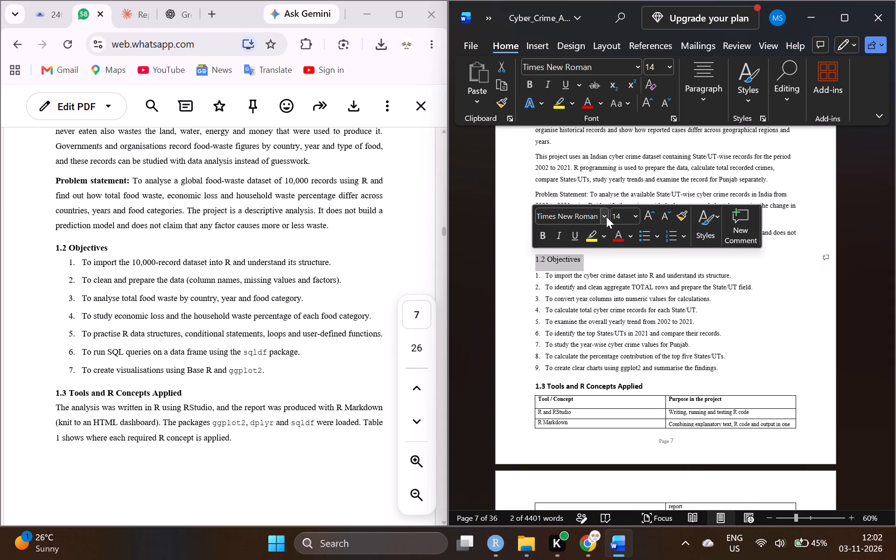
left_click(606, 217)
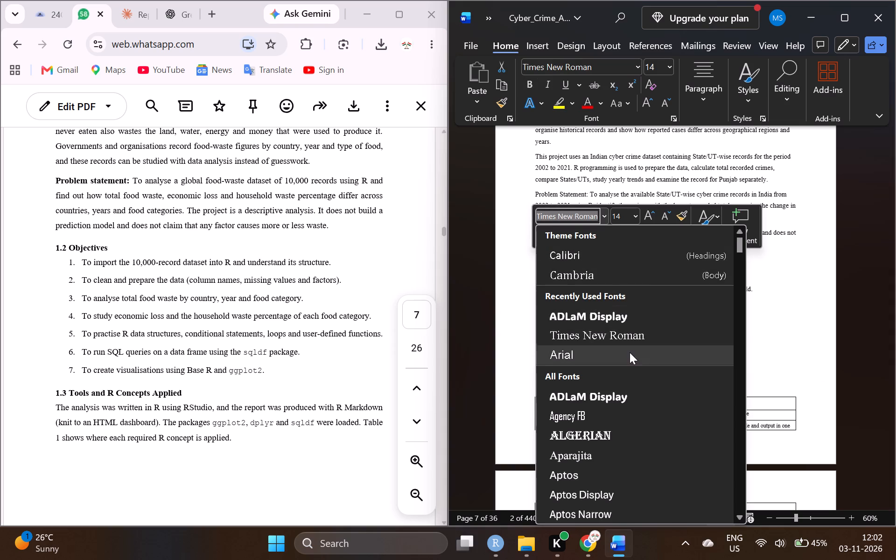
scroll(630, 352, "down", 3)
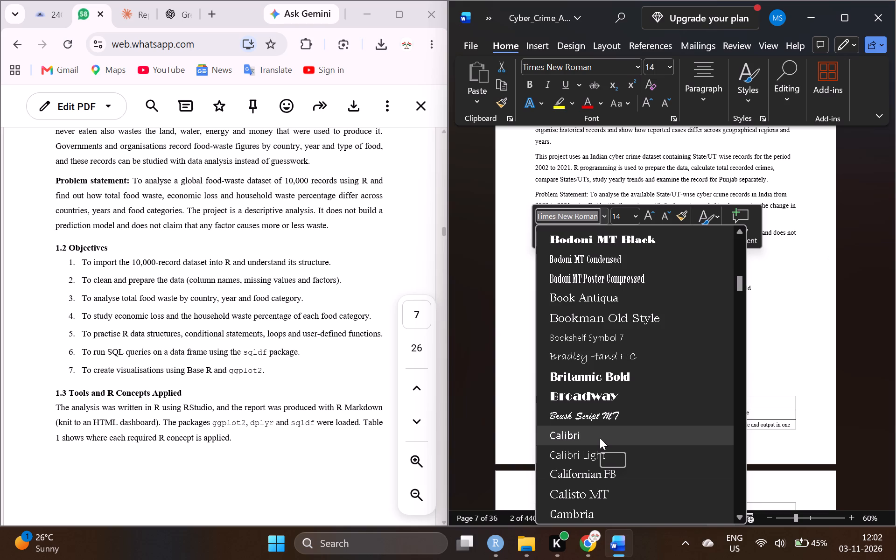
left_click(600, 438)
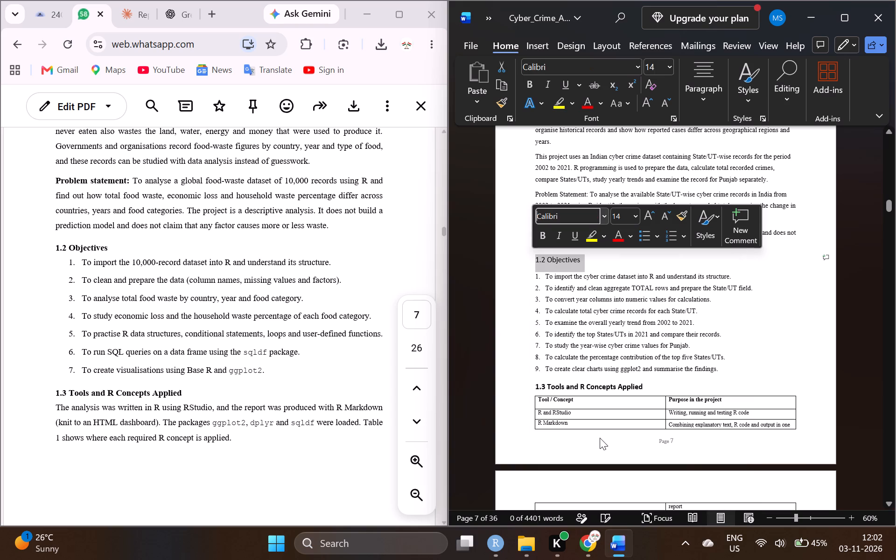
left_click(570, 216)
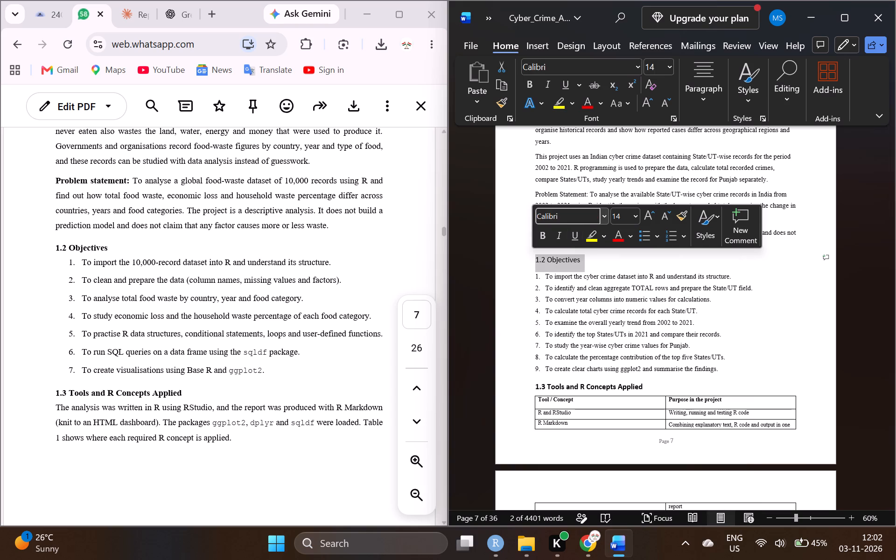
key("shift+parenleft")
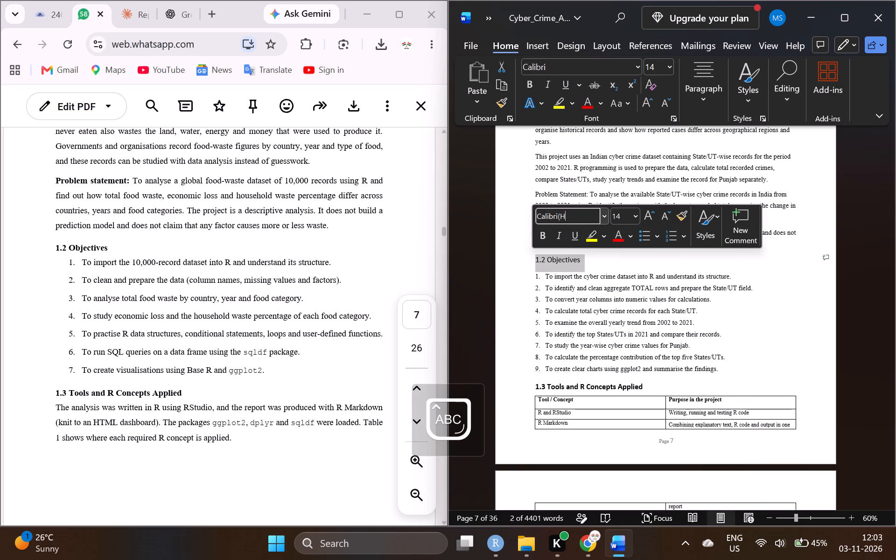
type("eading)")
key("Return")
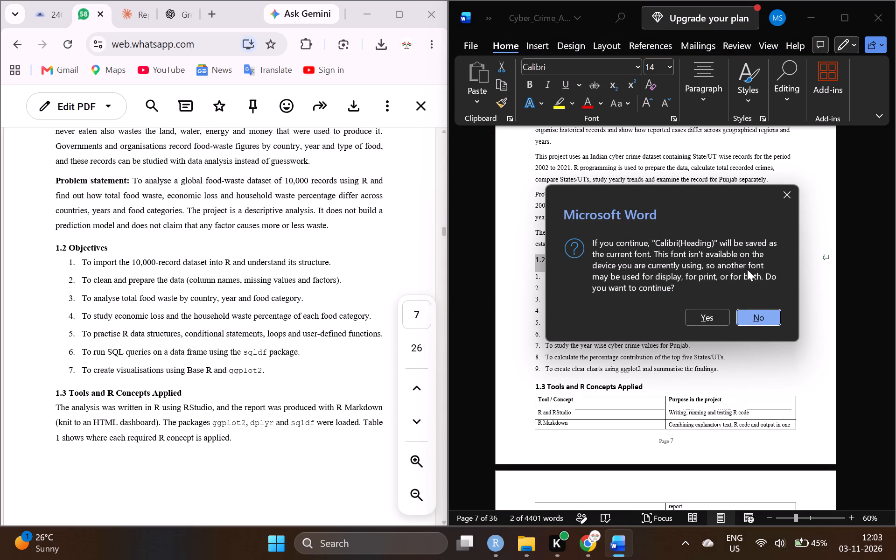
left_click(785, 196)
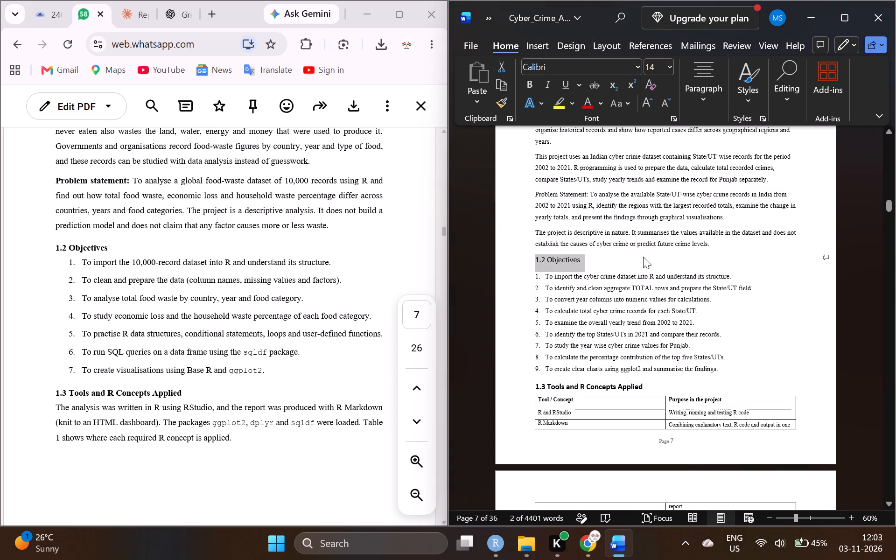
Make the "1.2 Objectives" heading bold.
scroll(643, 257, "up", 1)
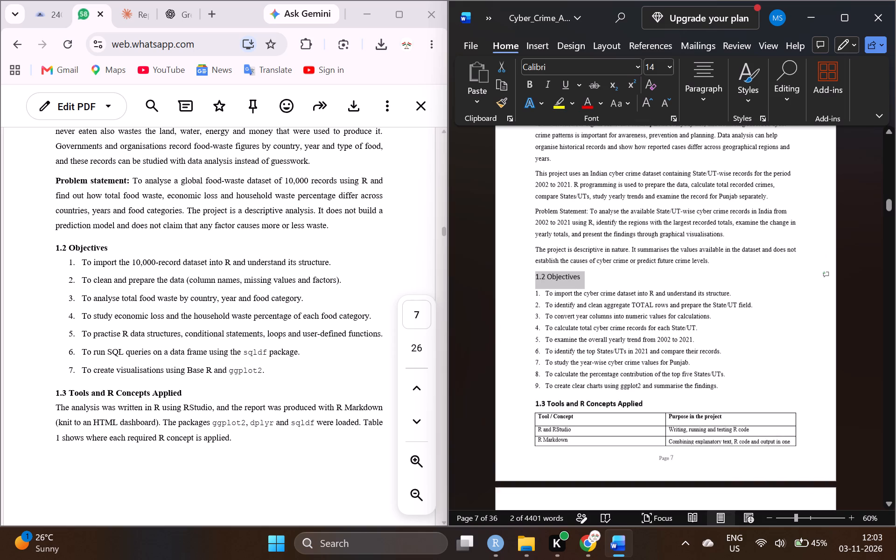
scroll(643, 257, "up", 1)
left_click(602, 301)
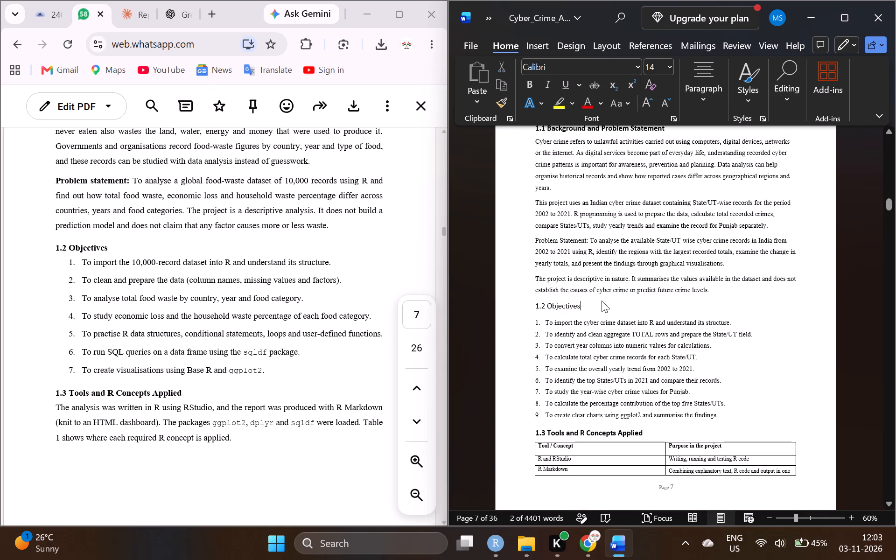
left_click_drag(592, 307, 524, 301)
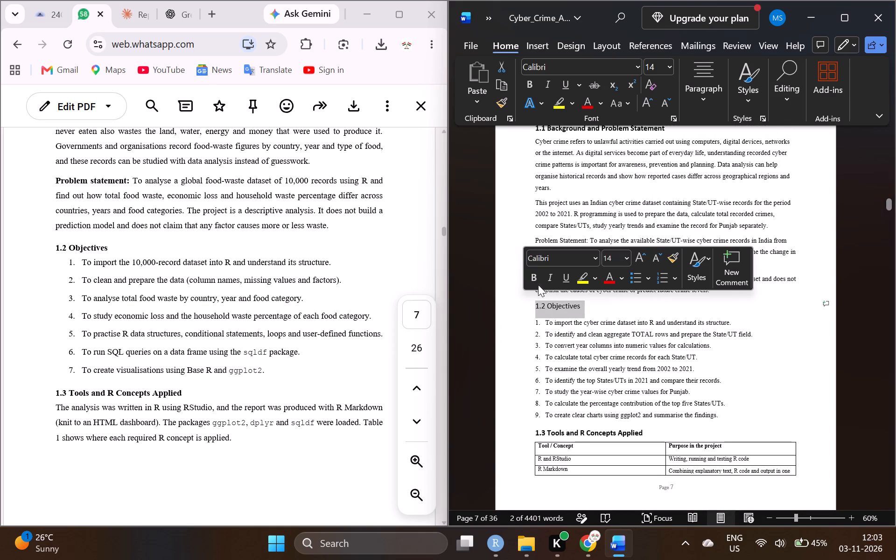
left_click(536, 280)
left_click(528, 350)
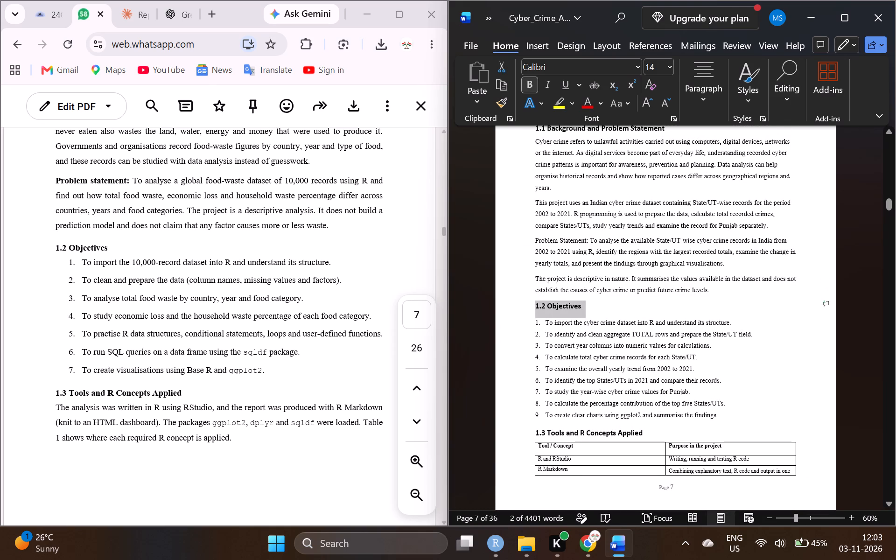
Delete the overflow word "report" from the R Markdown row's purpose text in the section 1.3 table.
scroll(528, 350, "down", 3)
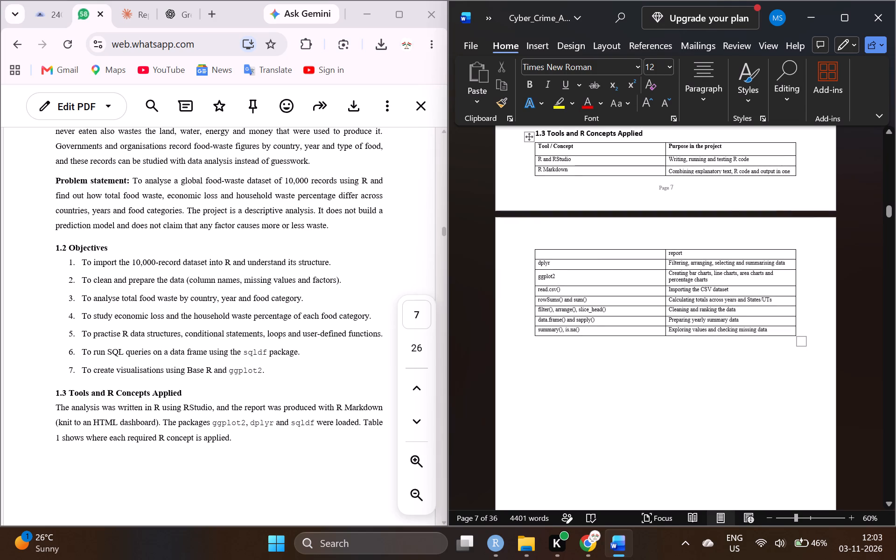
left_click(692, 254)
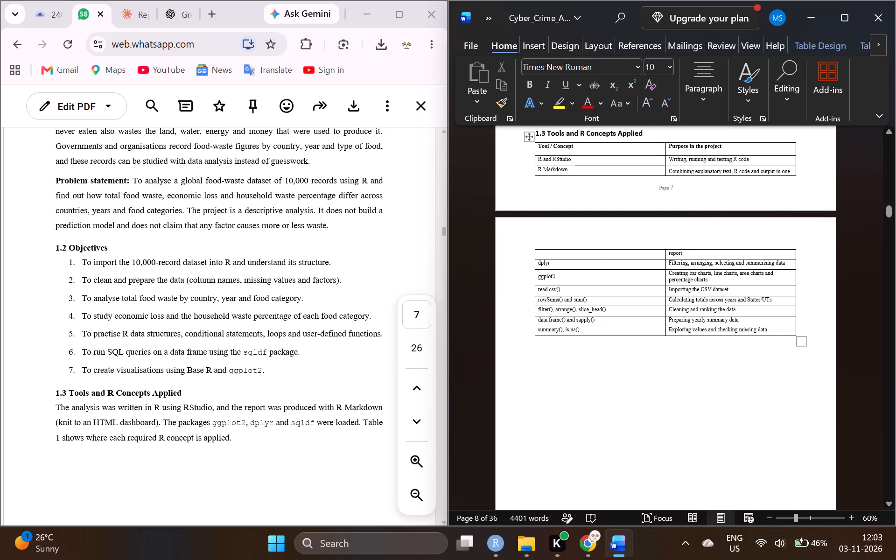
key("BackSpace")
key("BackSpace")
key("BackSpace")
key("BackSpace")
key("BackSpace")
key("BackSpace")
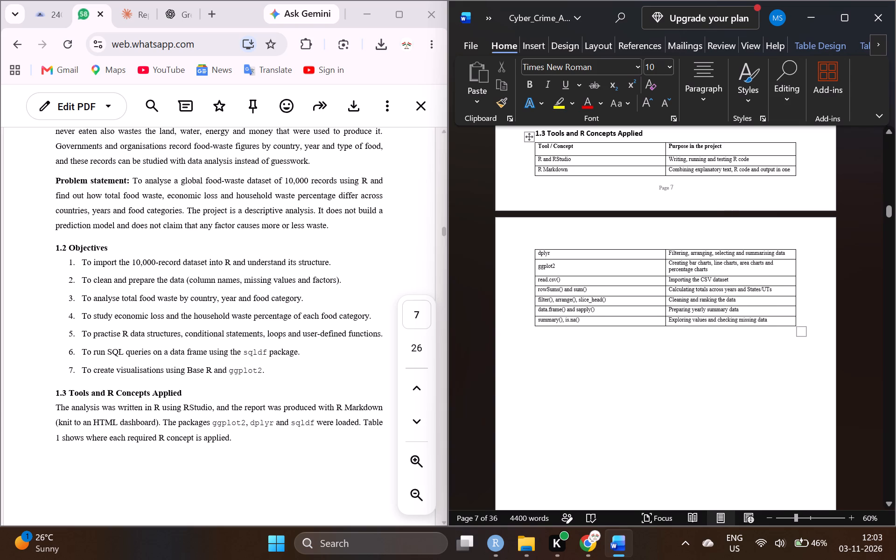
Compare the report's section 1.3 table and Source of Dataset pages with the R concepts table and section 2 in the sample PDF.
scroll(730, 178, "up", 2, "ctrl")
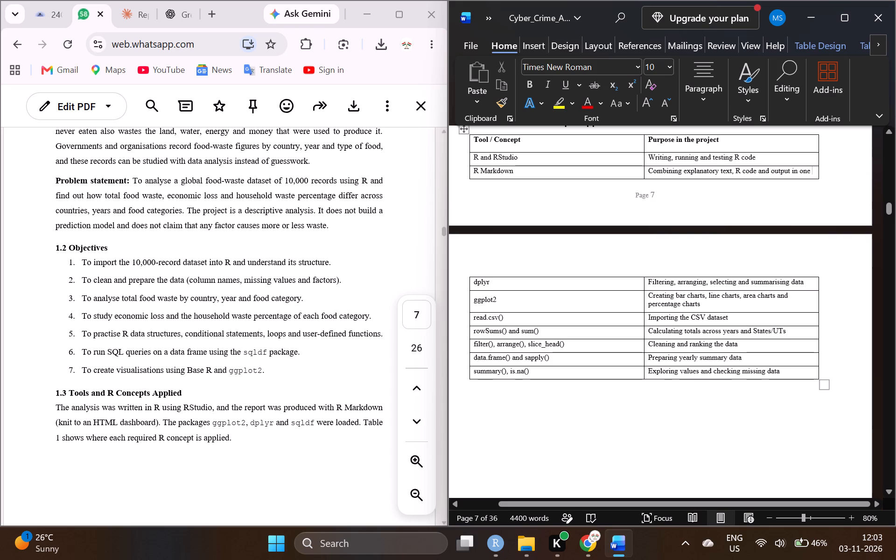
scroll(684, 391, "down", 2)
scroll(684, 391, "down", 4, "ctrl")
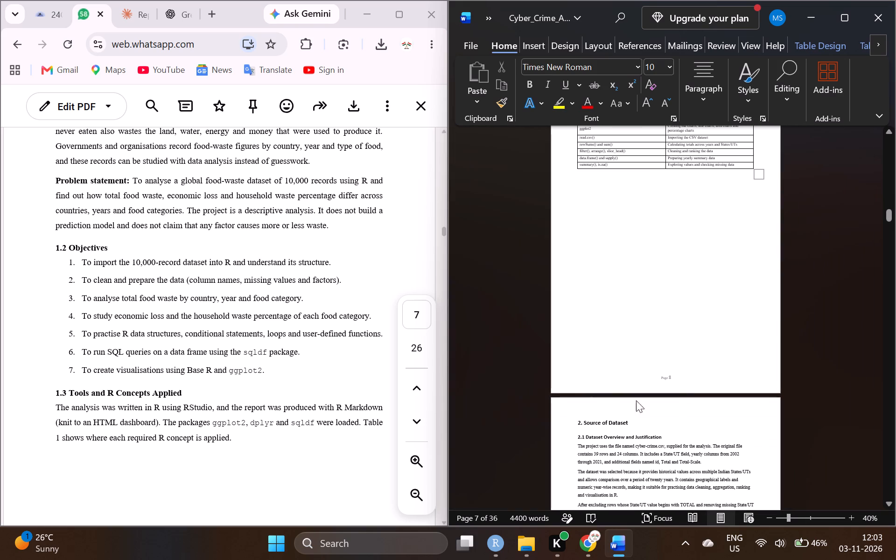
scroll(320, 359, "down", 2)
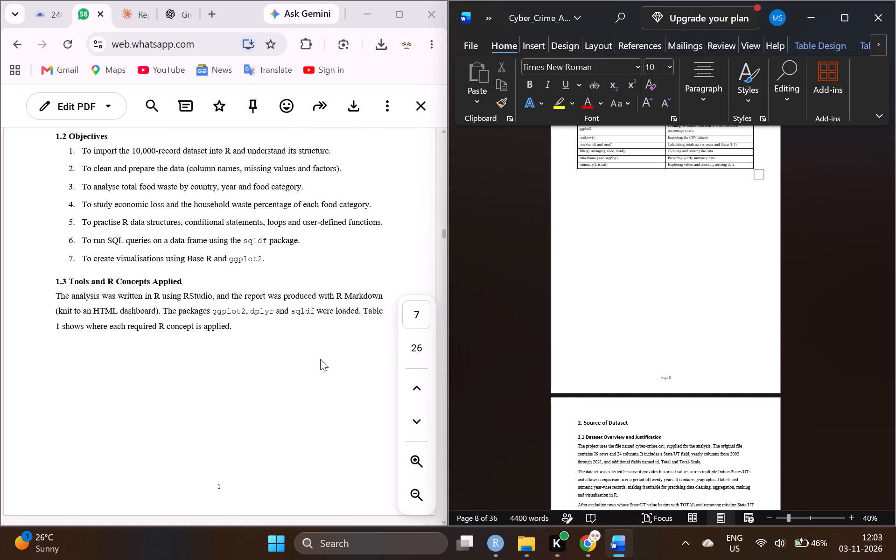
scroll(320, 359, "down", 4)
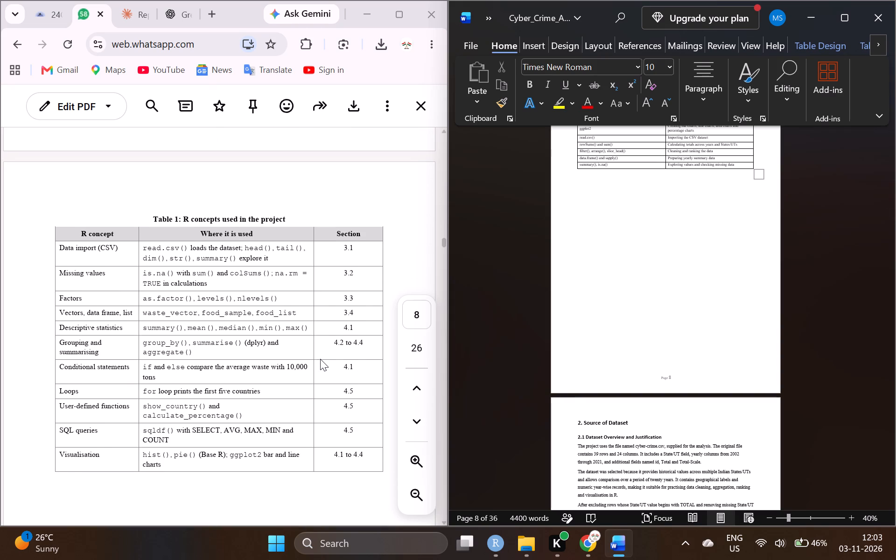
scroll(320, 359, "down", 2)
scroll(320, 359, "up", 1)
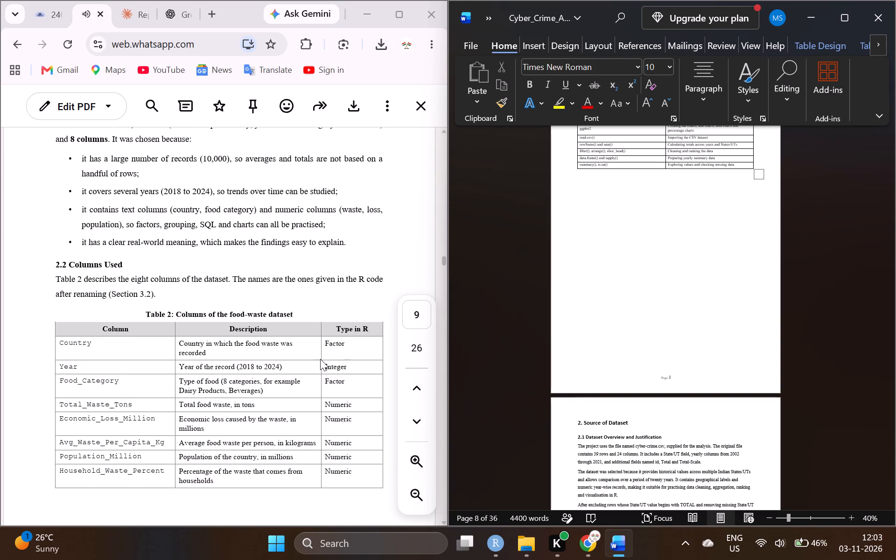
scroll(320, 359, "up", 1)
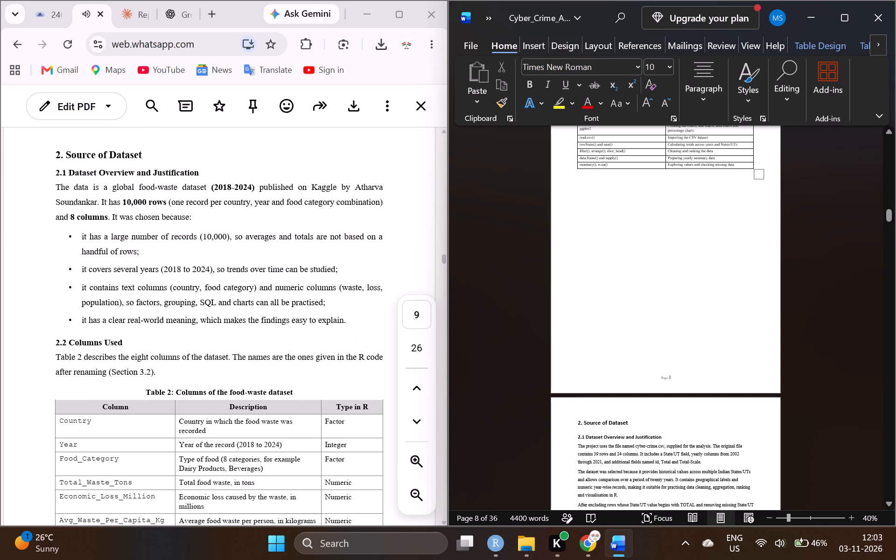
Add blank lines after the ninth objective so the "1.3 Tools and R Concepts Applied" heading and its table start on a new page.
scroll(566, 294, "up", 3)
scroll(675, 327, "up", 2)
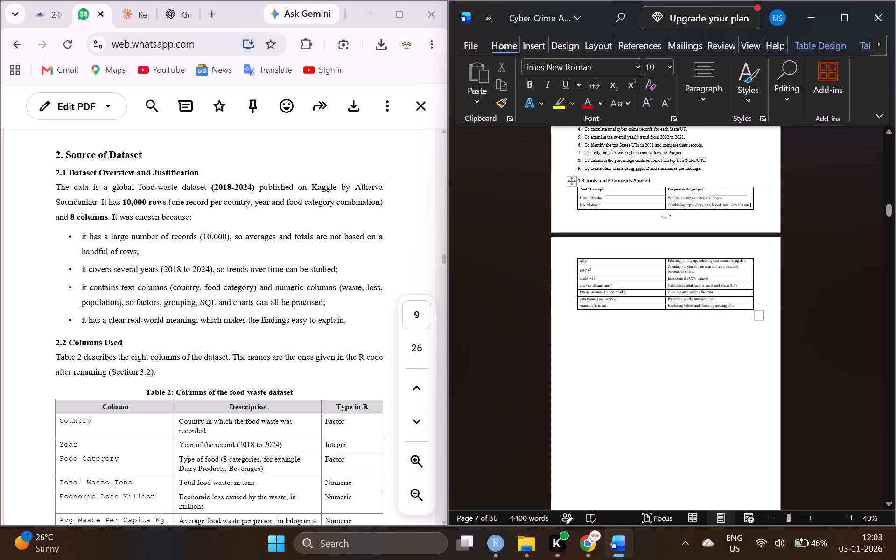
left_click(705, 174)
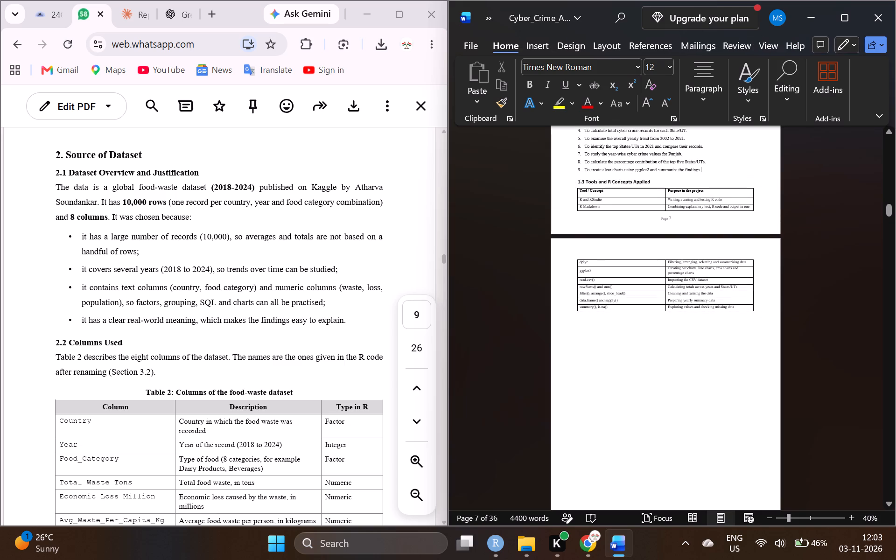
key("Return")
key("BackSpace")
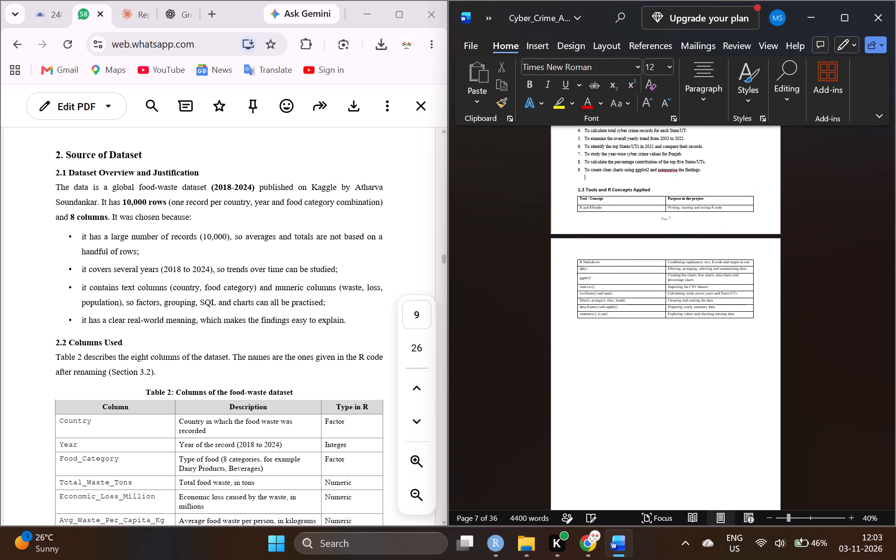
key("Return")
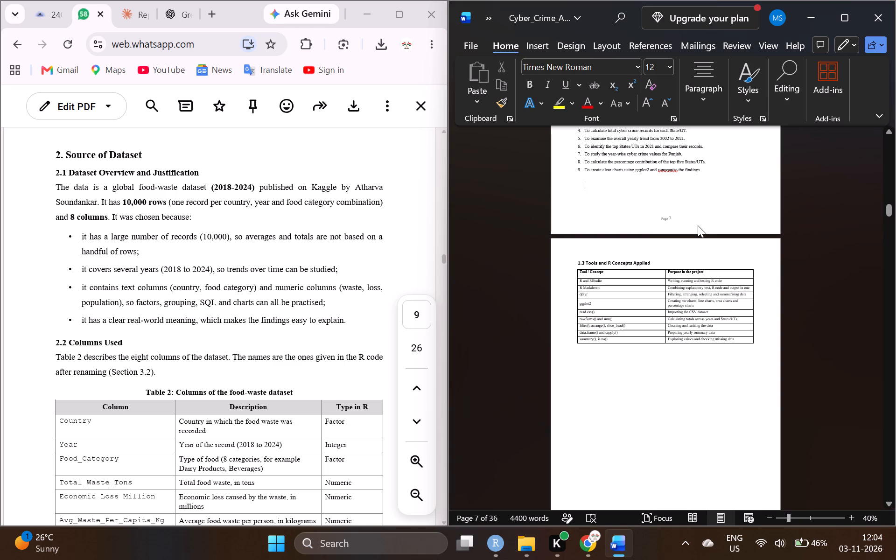
Check the page layout from the objectives list through the section 1.3 table to the Source of Dataset page.
scroll(698, 225, "up", 2, "ctrl")
scroll(698, 225, "up", 1)
scroll(684, 247, "up", 1, "ctrl")
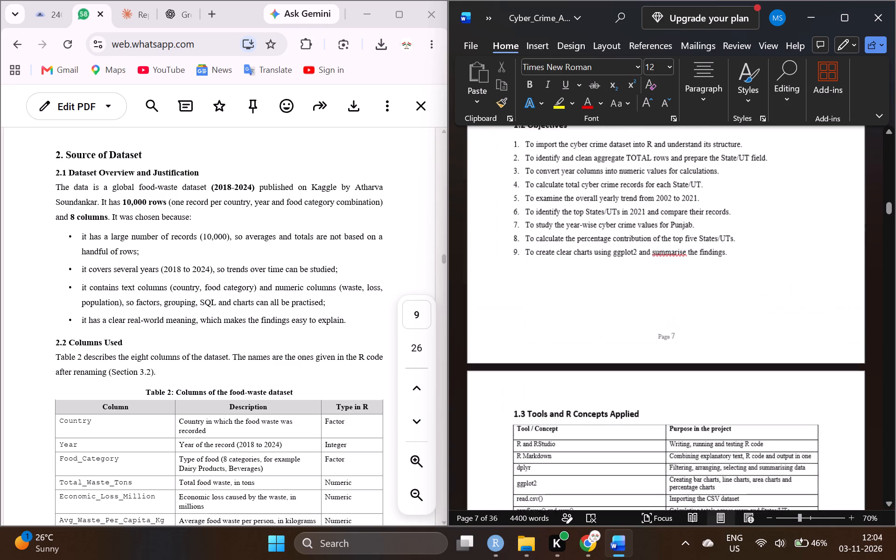
scroll(684, 247, "up", 1, "ctrl")
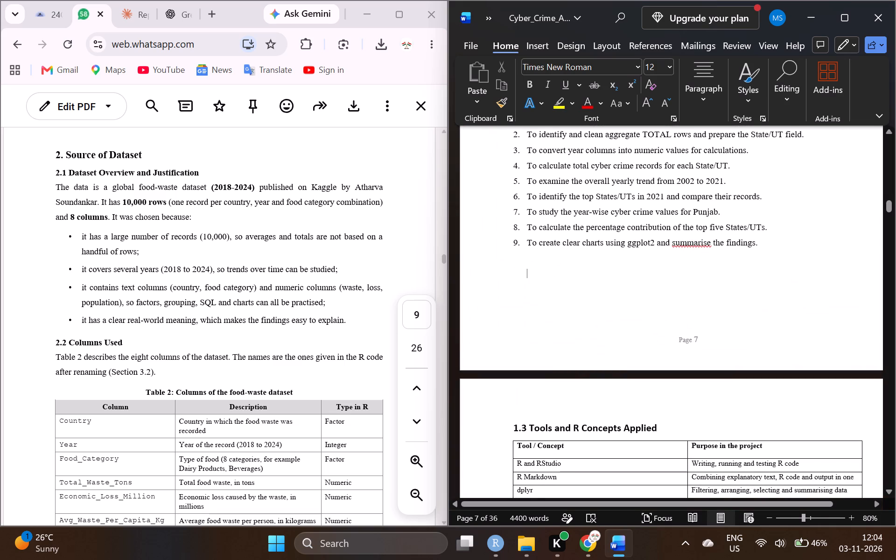
scroll(646, 311, "down", 6)
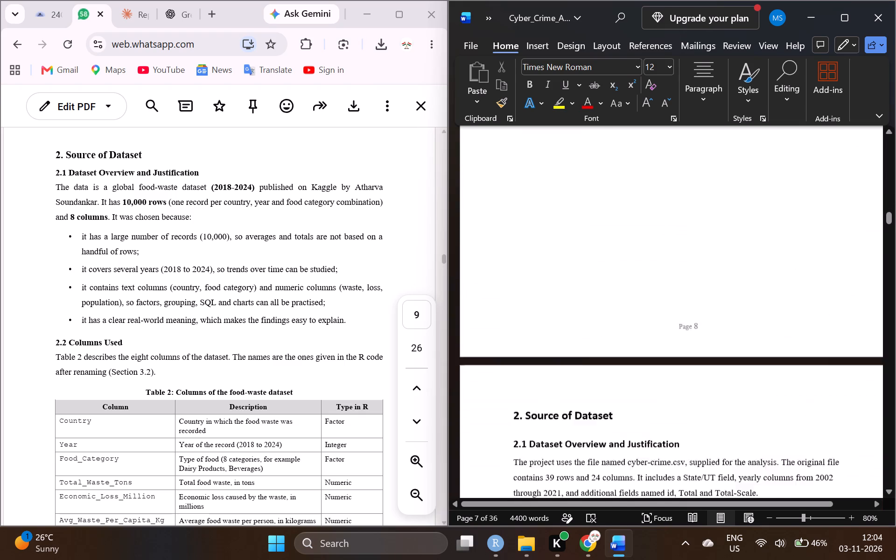
scroll(646, 311, "down", 1)
scroll(646, 311, "up", 5)
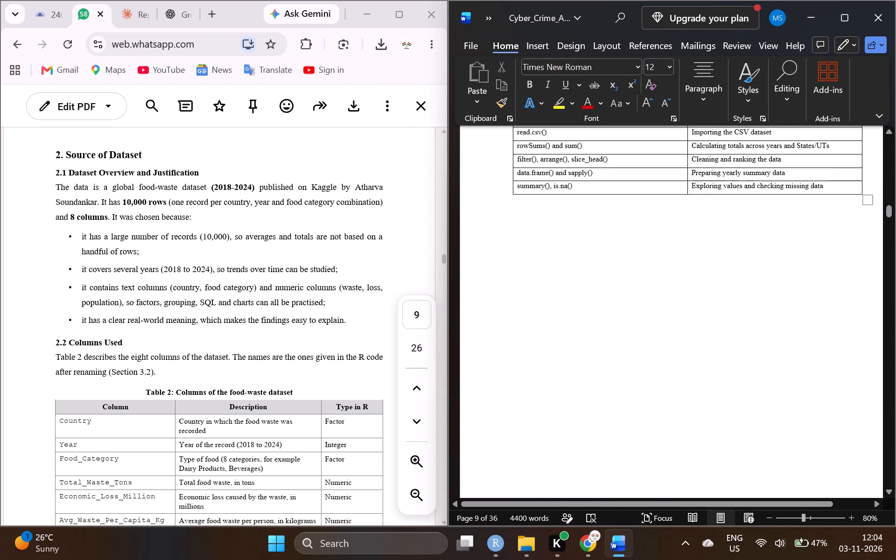
scroll(646, 311, "up", 1)
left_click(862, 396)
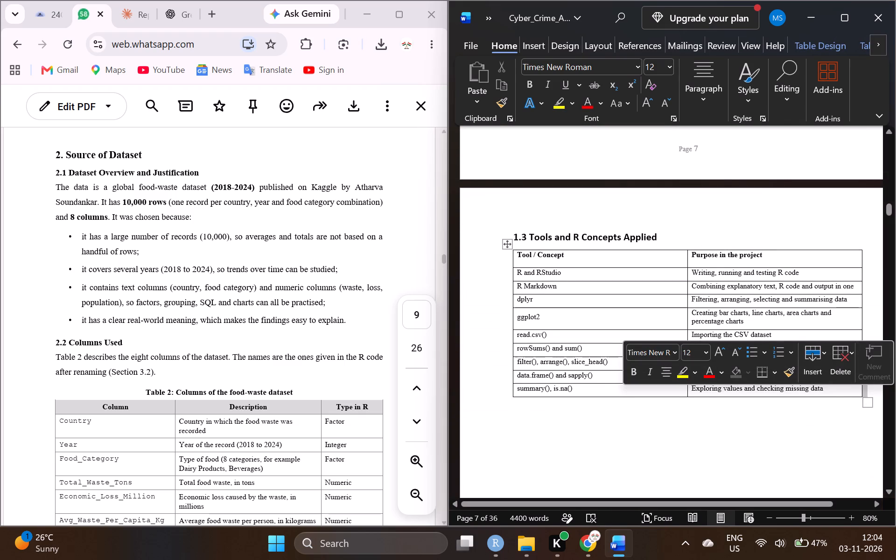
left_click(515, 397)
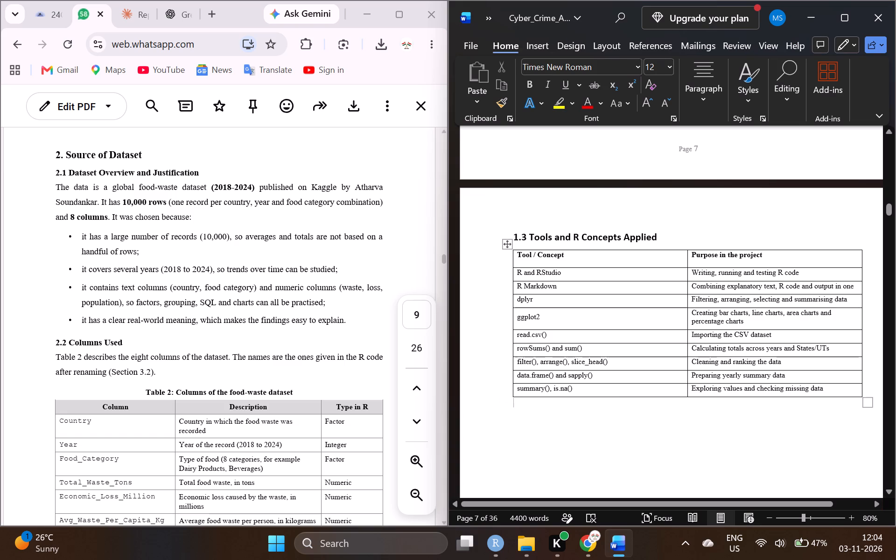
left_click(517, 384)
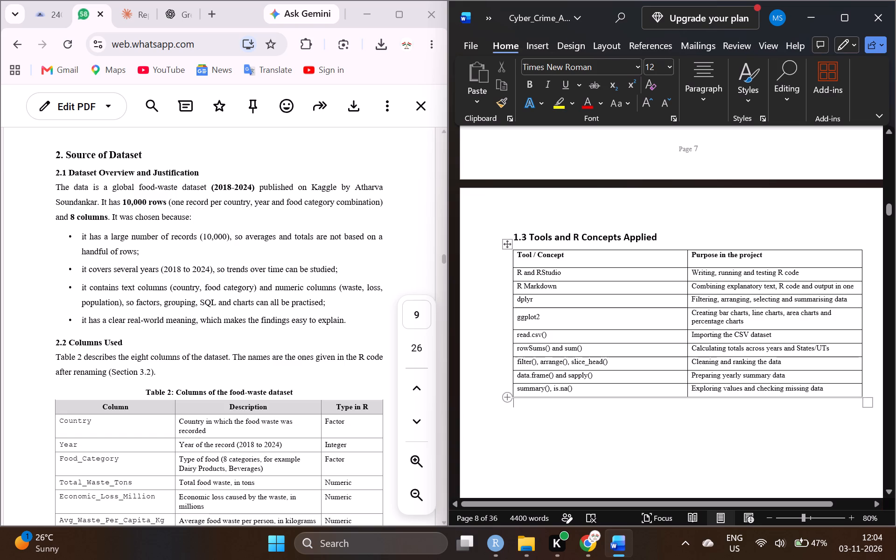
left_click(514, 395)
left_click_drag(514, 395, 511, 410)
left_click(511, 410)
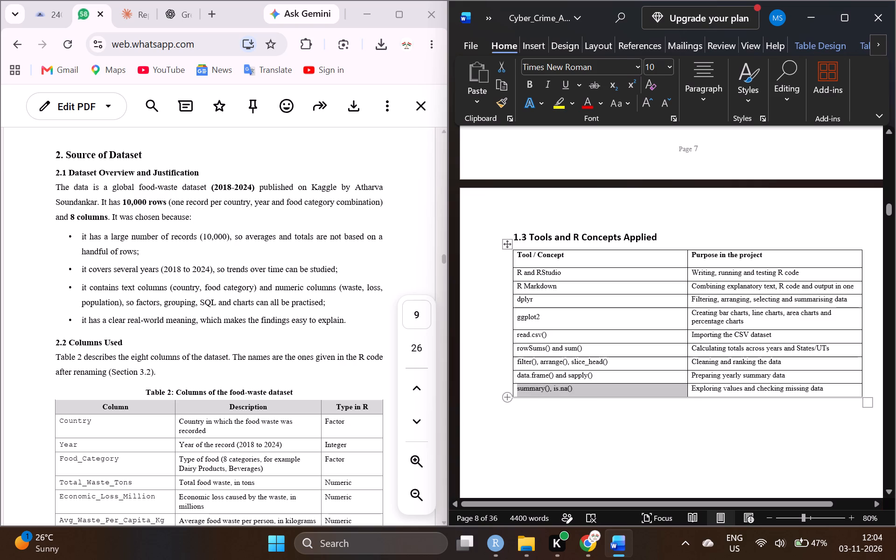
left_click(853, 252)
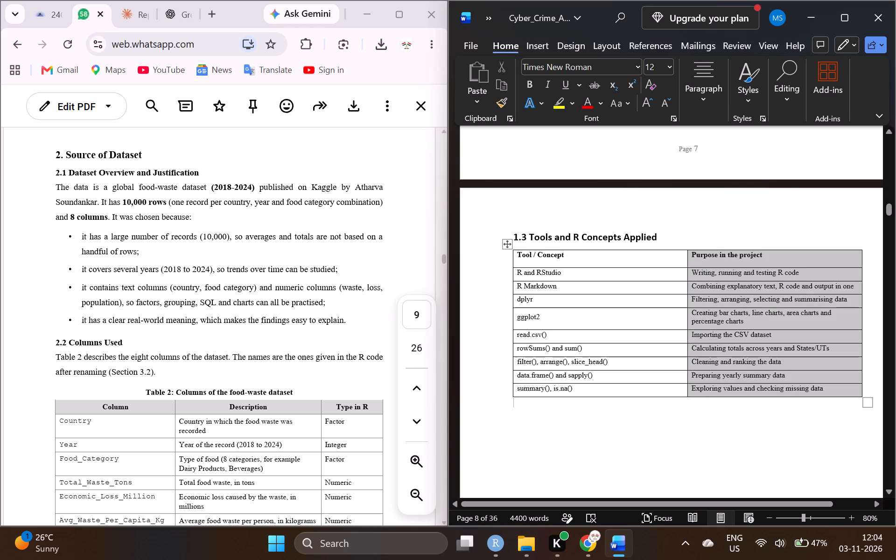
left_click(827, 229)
Compare the report's section 1.3 table and sections 2.1 to 2.3 with the matching sections in the sample PDF.
scroll(733, 381, "down", 1)
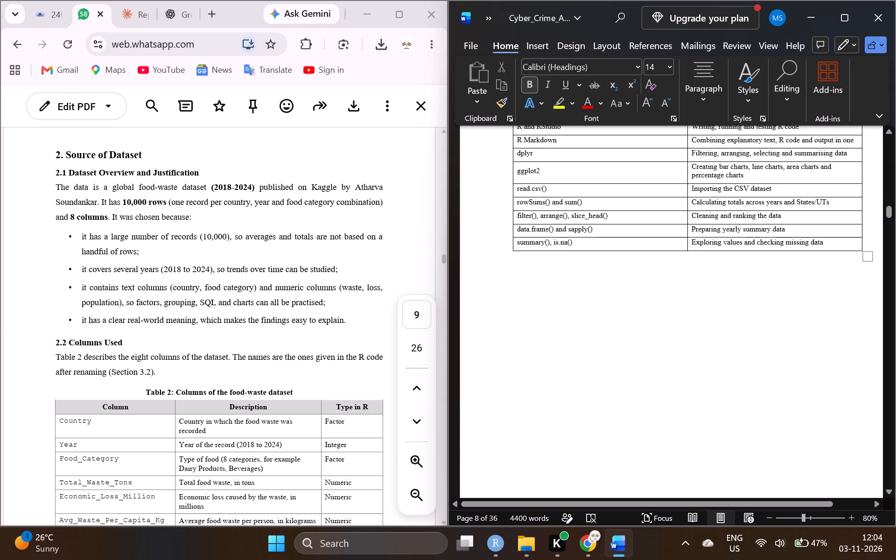
scroll(351, 329, "up", 2)
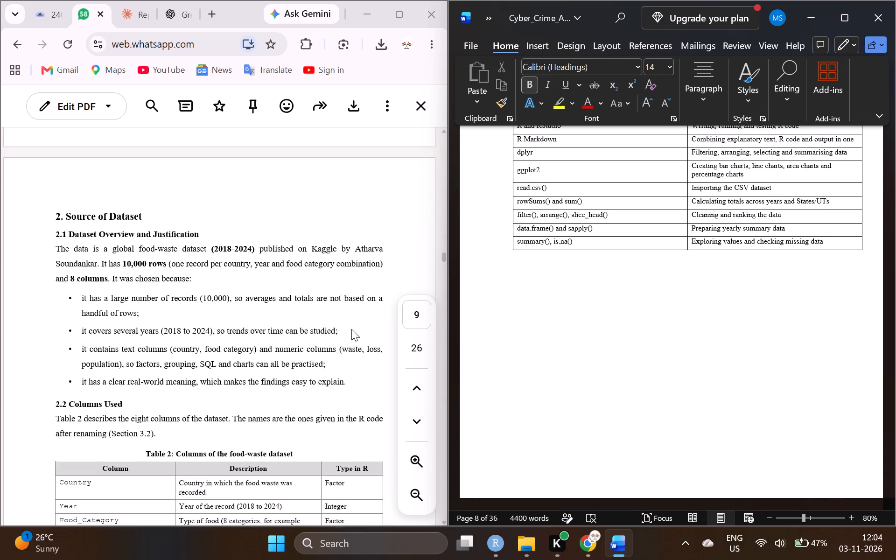
scroll(351, 329, "up", 6)
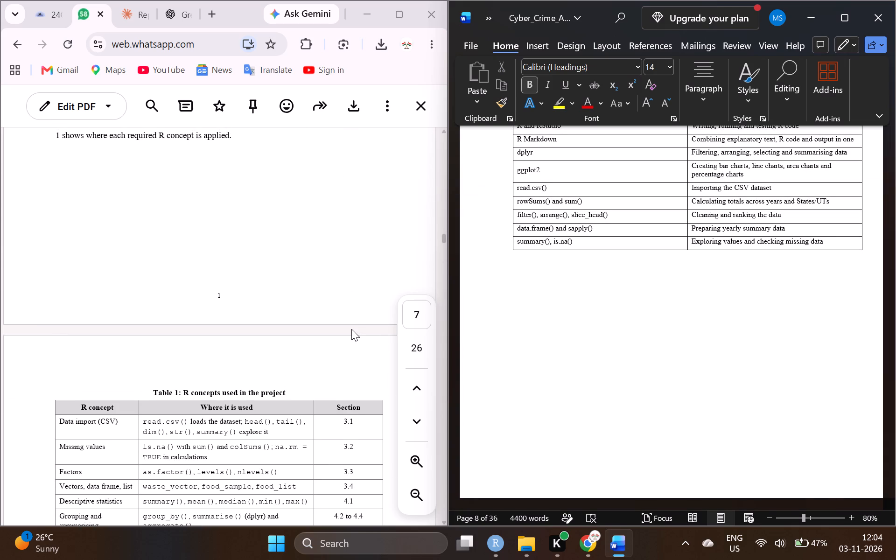
scroll(351, 329, "up", 2)
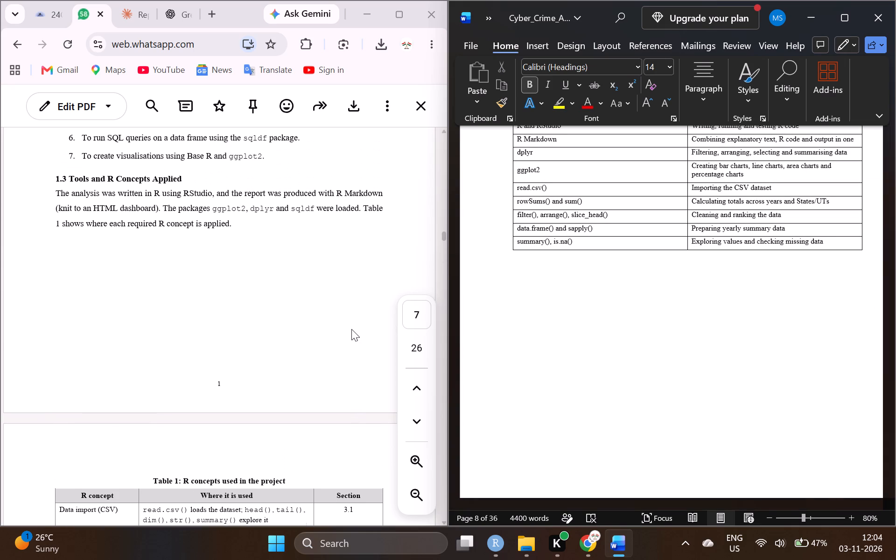
scroll(351, 329, "up", 2)
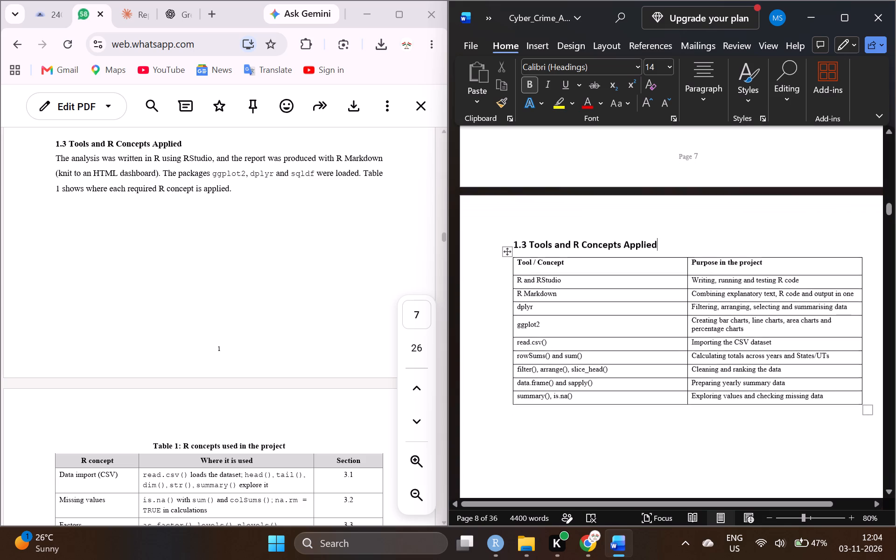
scroll(619, 316, "down", 1)
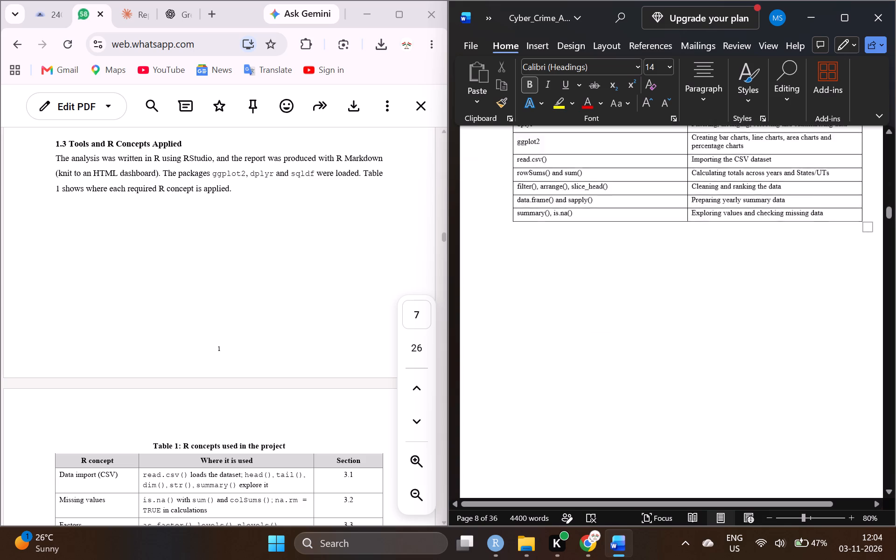
scroll(619, 316, "down", 2)
scroll(316, 338, "down", 1)
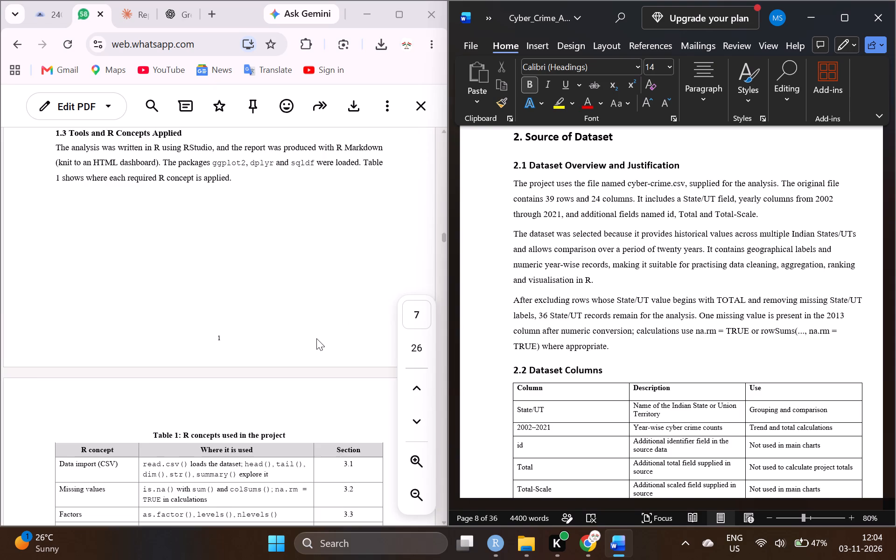
scroll(316, 338, "down", 5)
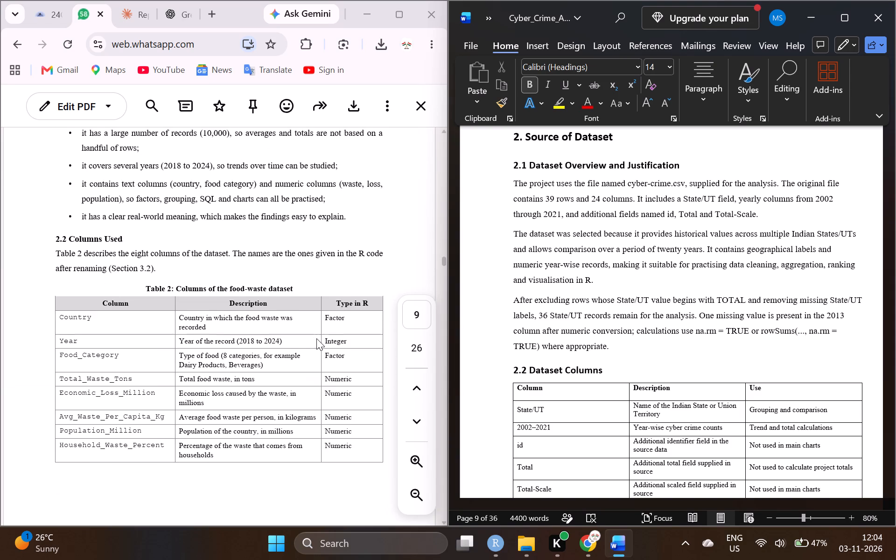
scroll(316, 338, "up", 4)
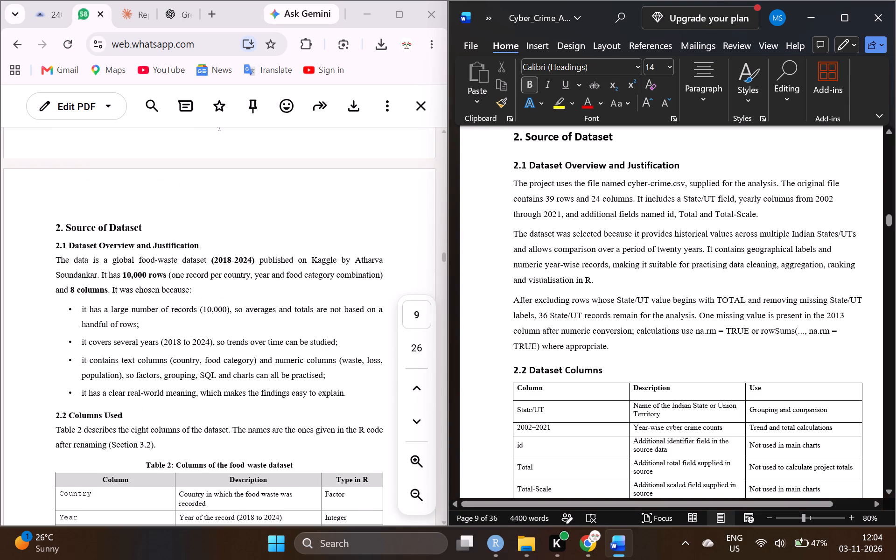
scroll(579, 313, "down", 1)
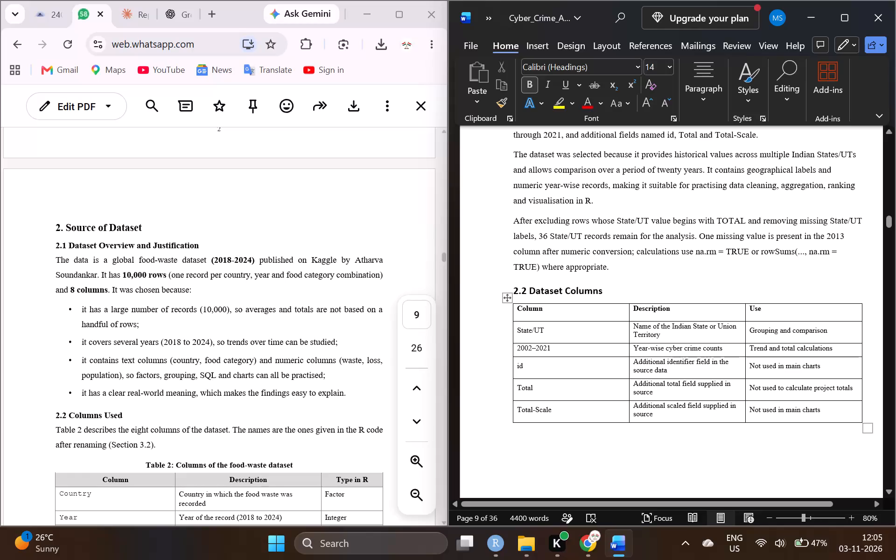
scroll(627, 446, "right", 1)
scroll(627, 446, "down", 1)
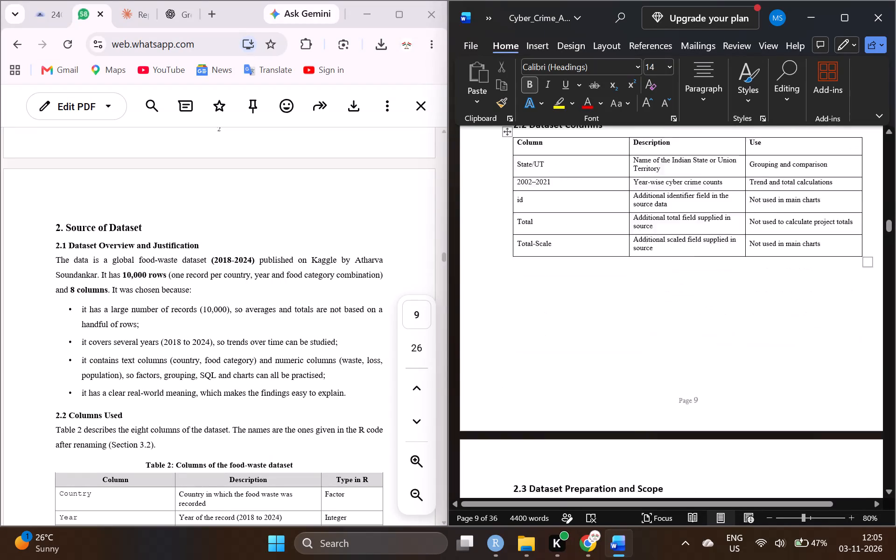
scroll(627, 446, "down", 3)
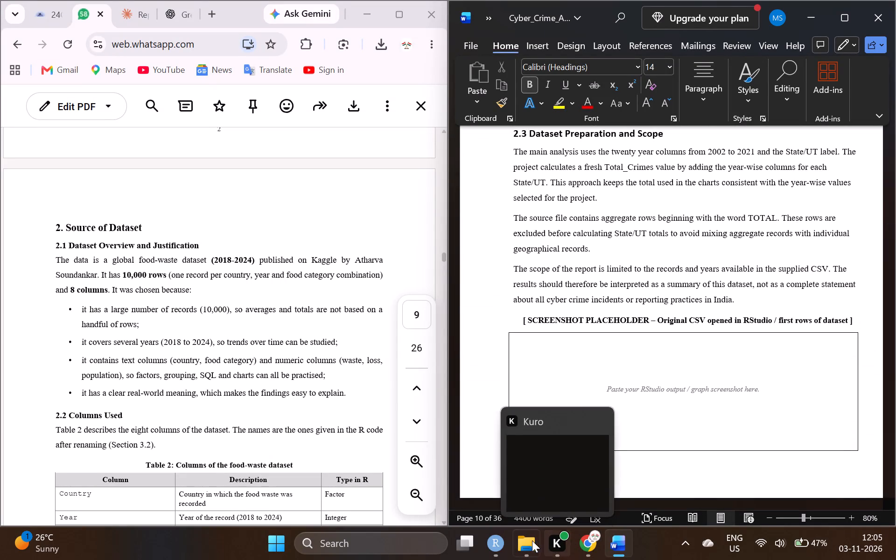
Switch to RStudio and knit Cyber_Crime_Dashboard.Rmd.
left_click_drag(520, 541, 476, 543)
left_click(520, 550)
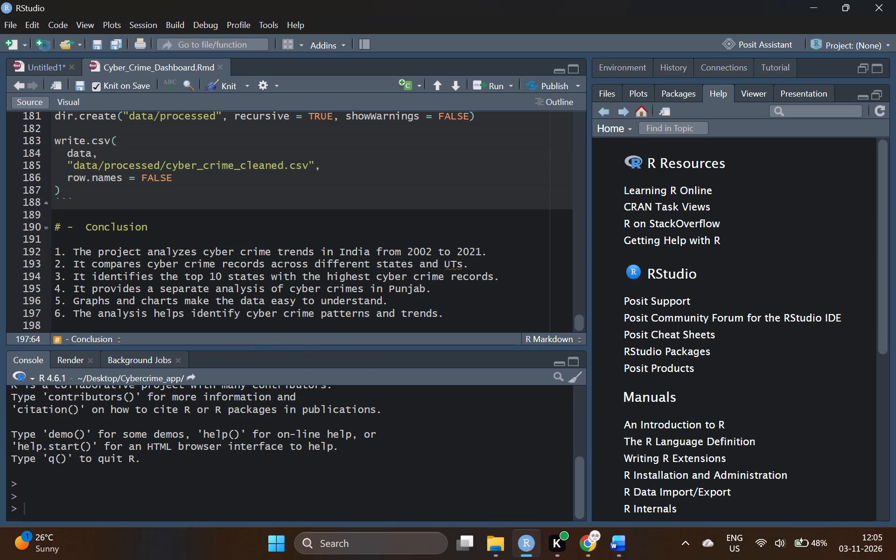
left_click(224, 83)
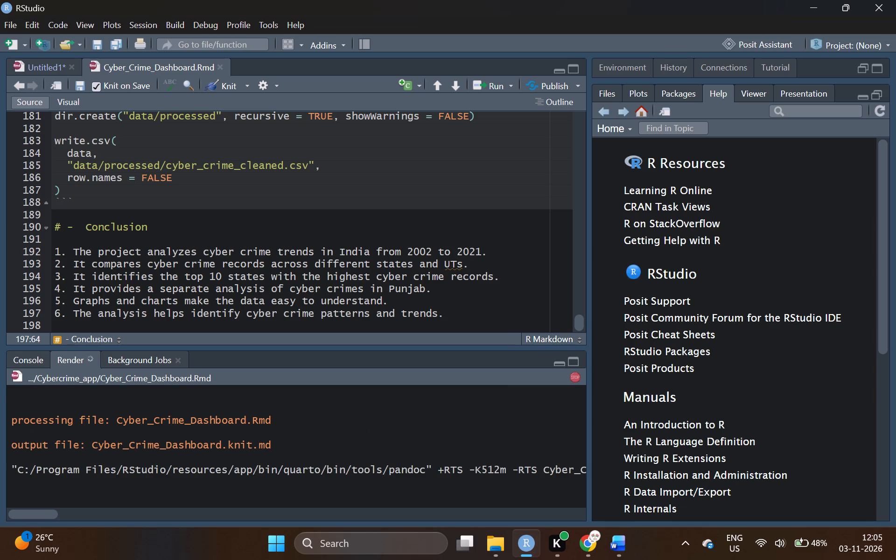
Examine the "1 - Load Dataset" code and its head(data) output in the rendered Cyber Crime Analytics dashboard.
scroll(422, 212, "up", 2)
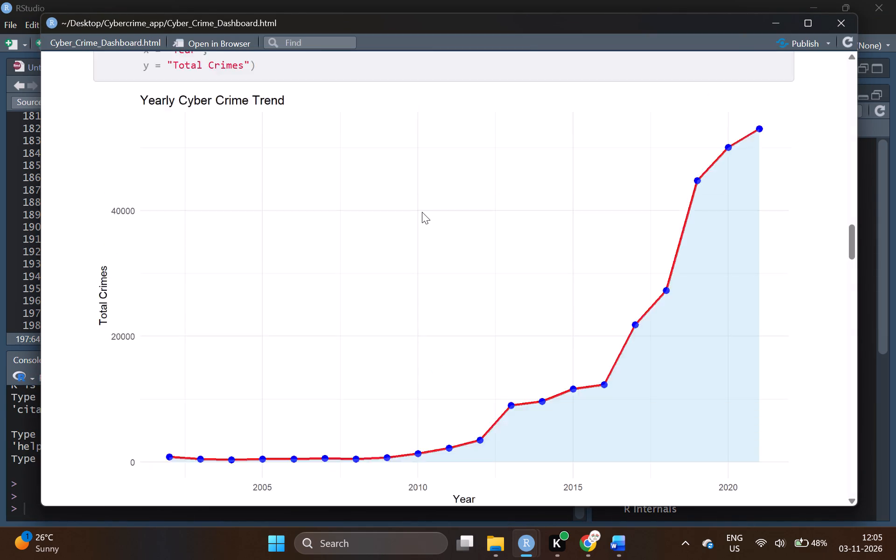
scroll(422, 212, "up", 14)
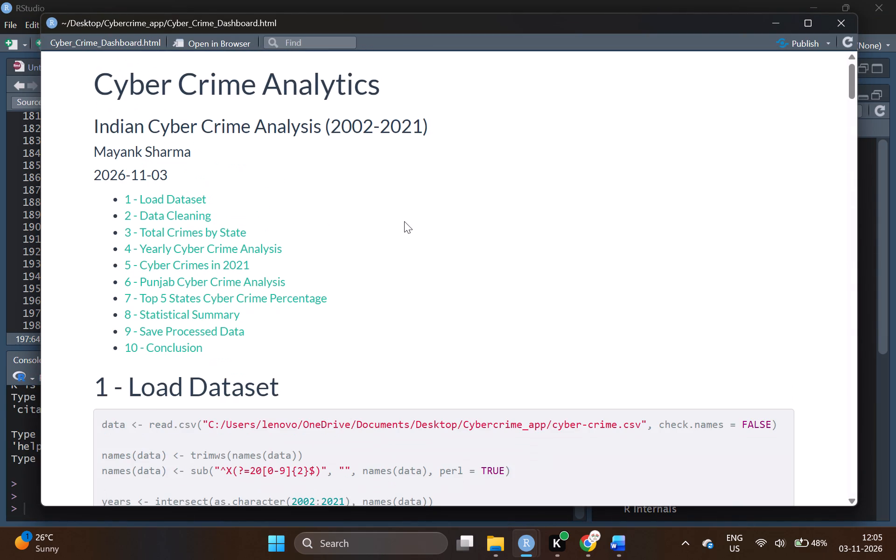
scroll(404, 221, "down", 4)
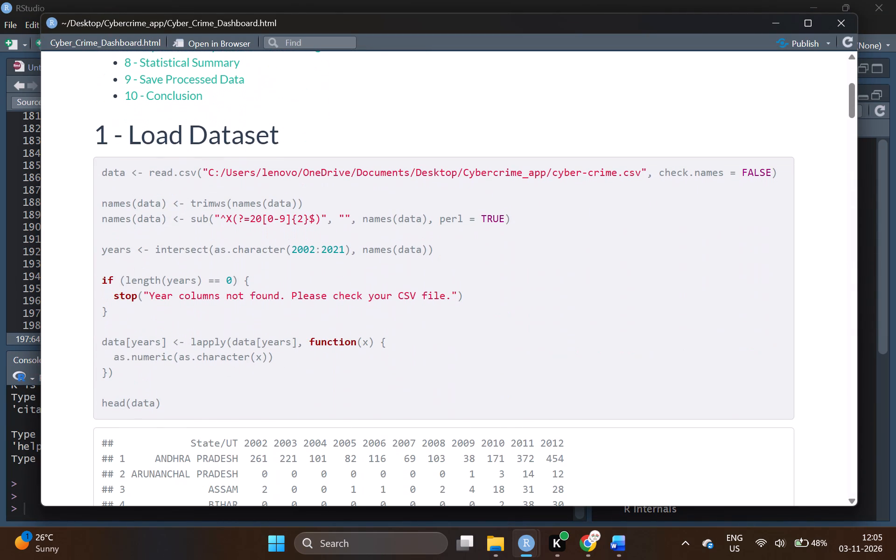
scroll(543, 378, "down", 2)
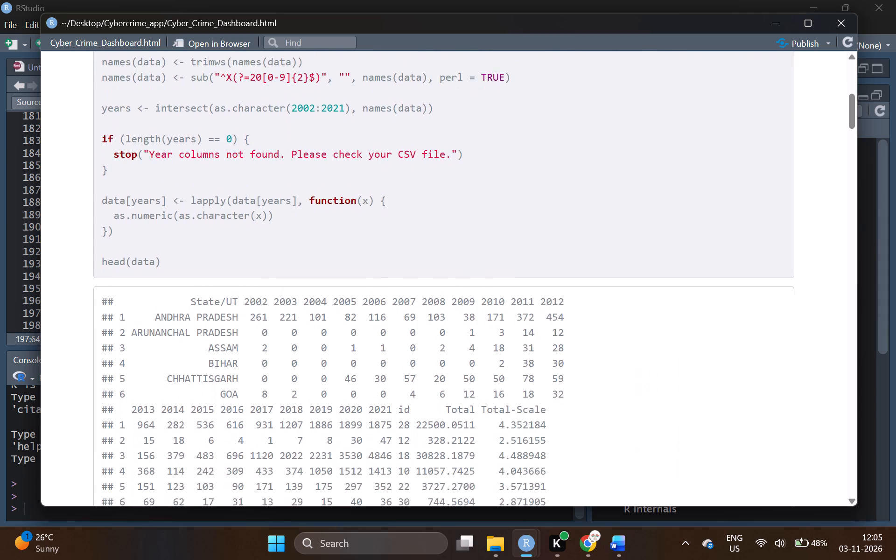
scroll(543, 378, "down", 1)
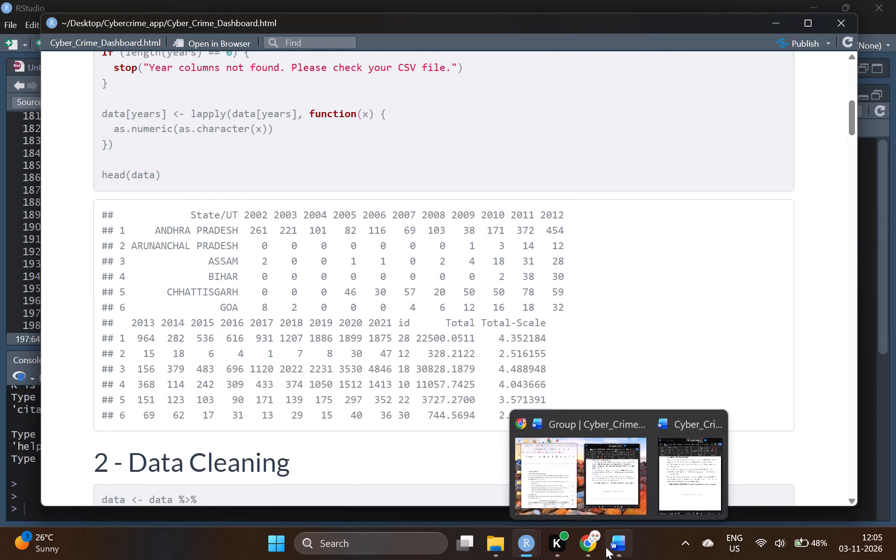
Switch to the Word report and examine the screenshot placeholders in sections 2.3, 3.1 and 3.2.
left_click(606, 547)
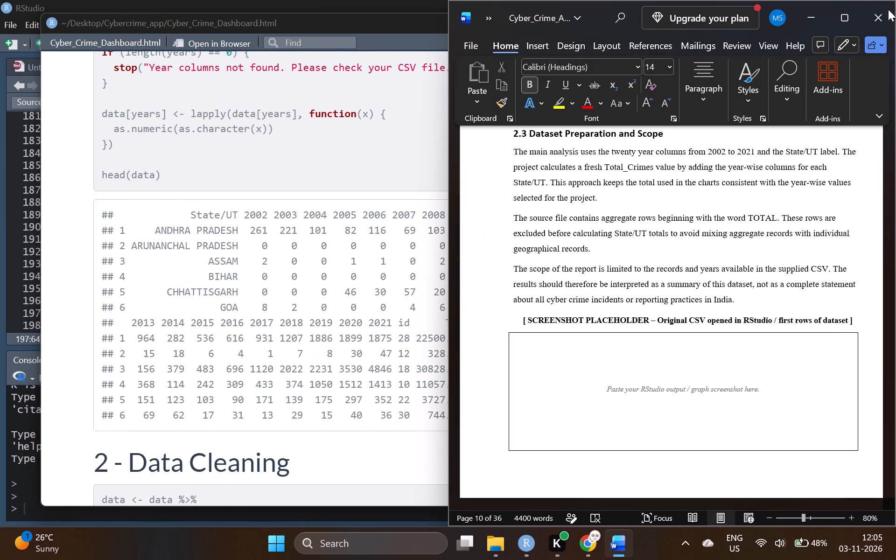
scroll(752, 267, "up", 1)
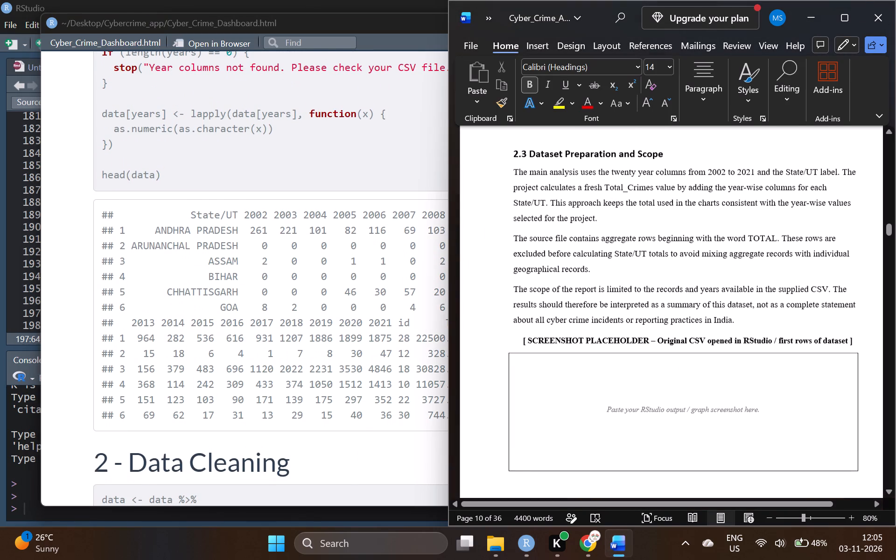
scroll(752, 267, "up", 1)
scroll(752, 267, "right", 1)
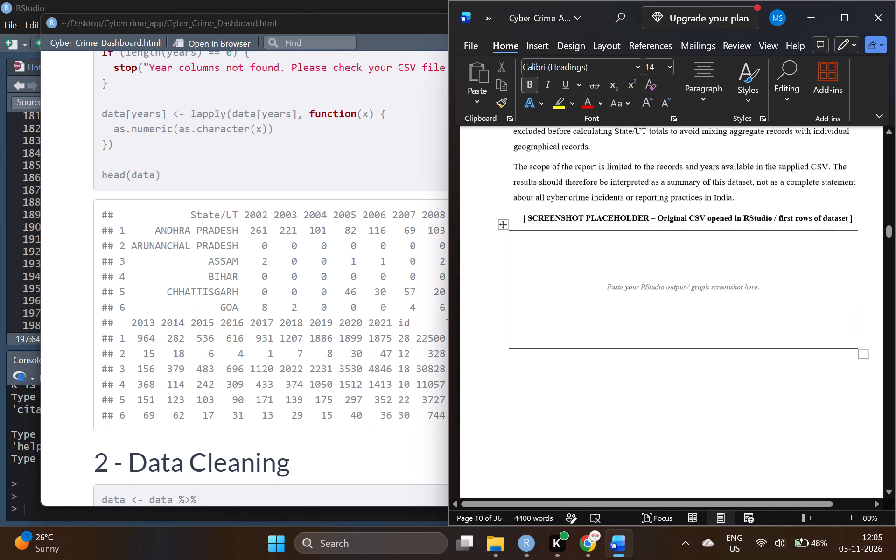
scroll(752, 267, "down", 3)
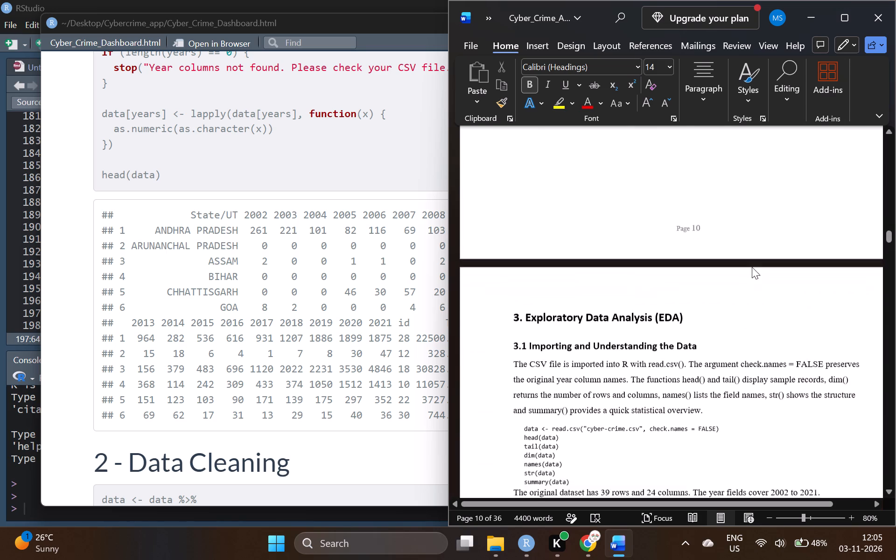
scroll(752, 267, "down", 1)
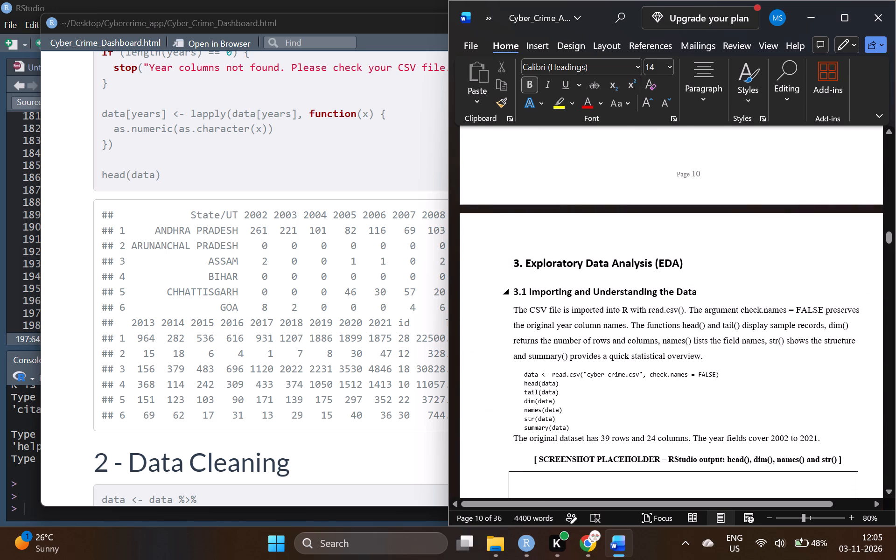
scroll(700, 383, "down", 1)
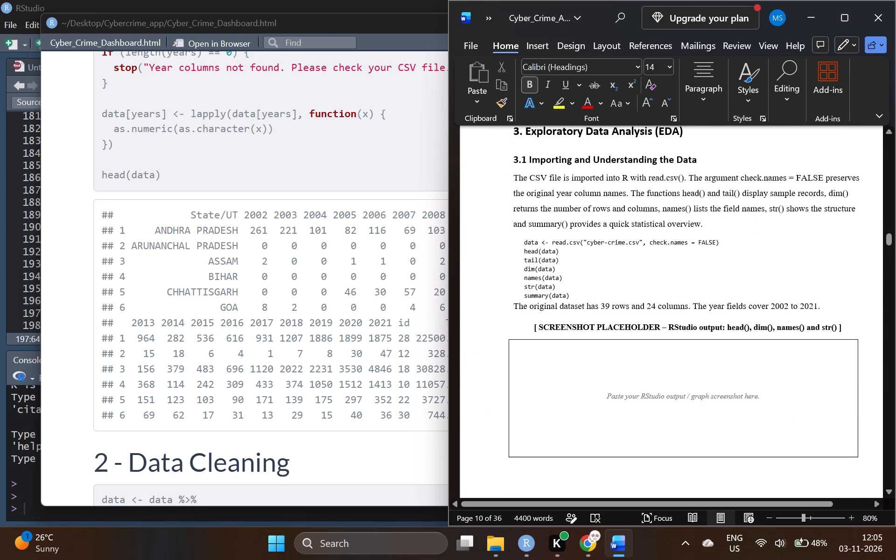
scroll(700, 383, "down", 2)
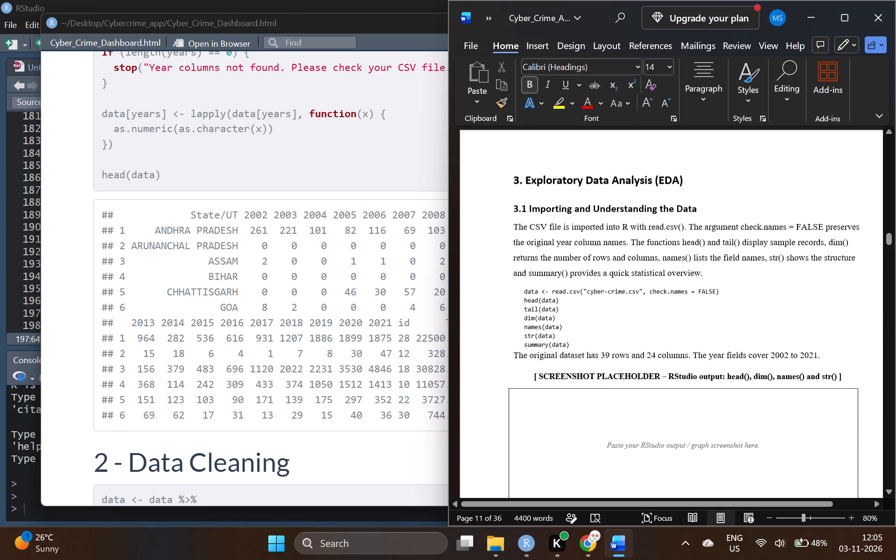
scroll(700, 383, "down", 3)
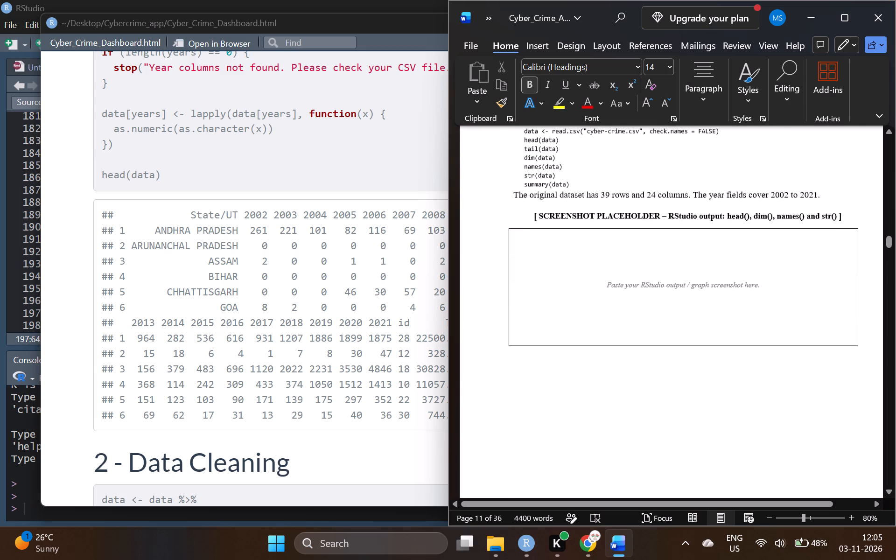
scroll(700, 383, "down", 4)
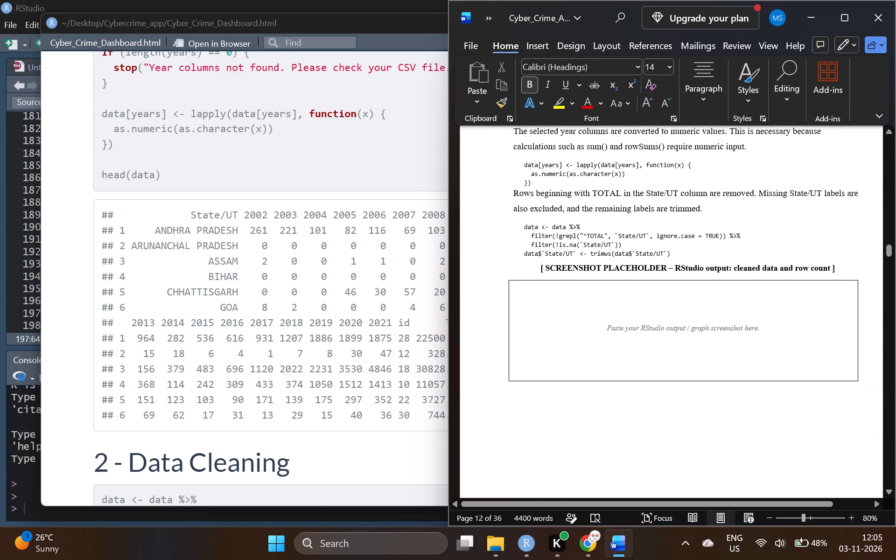
scroll(700, 383, "down", 1)
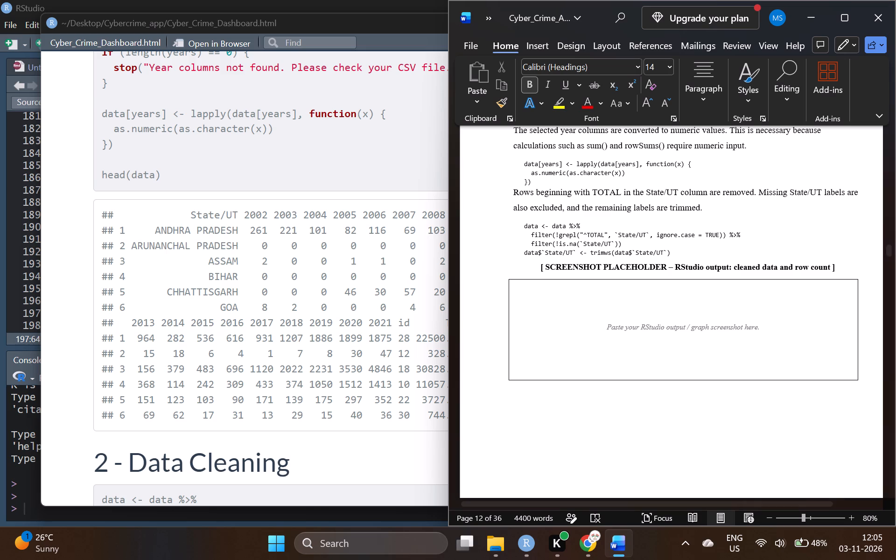
Compare the dashboard's contents list and "1 - Load Dataset" code with report sections 3.2, 3.1 and 2.3.
scroll(386, 349, "up", 7)
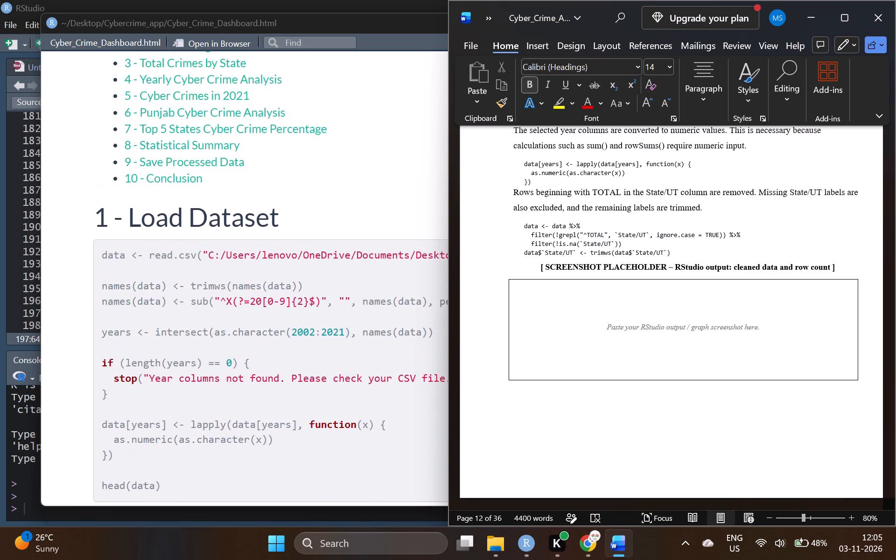
scroll(386, 349, "up", 2)
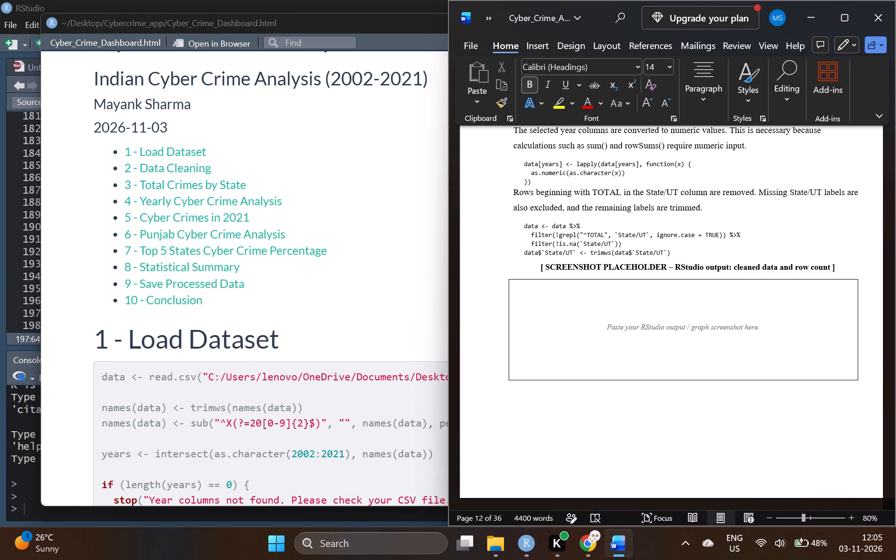
scroll(635, 304, "up", 5)
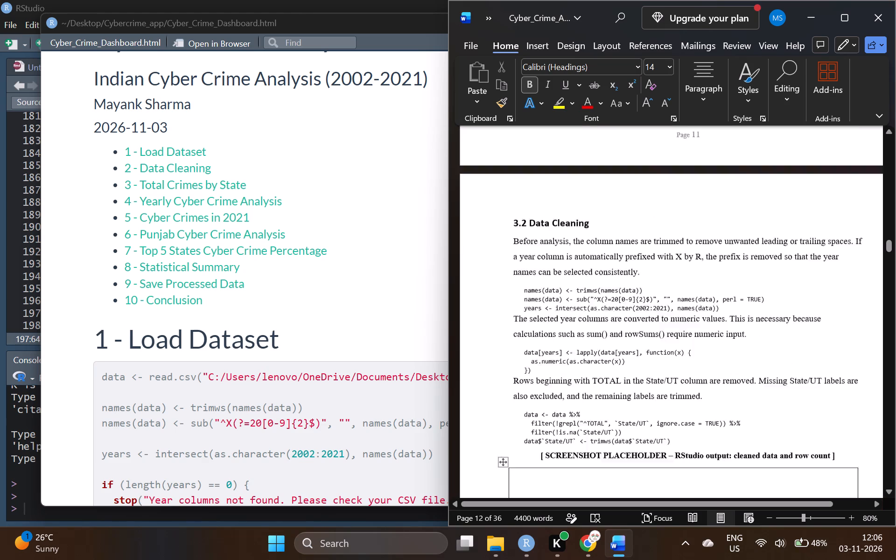
scroll(635, 304, "up", 3)
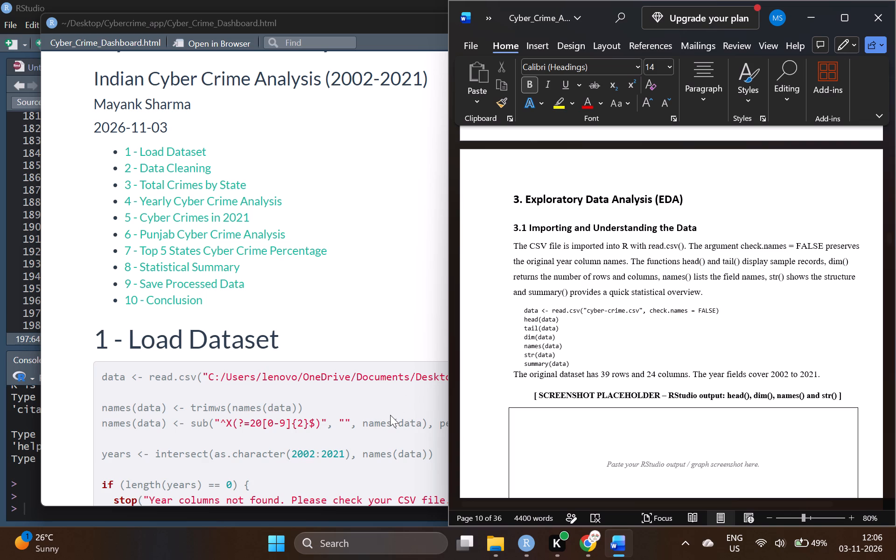
scroll(390, 415, "down", 1)
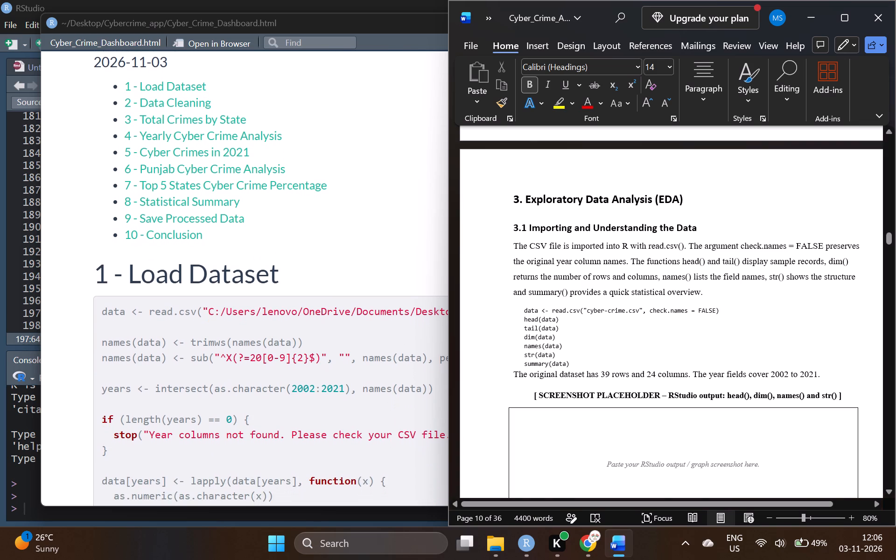
scroll(619, 324, "up", 6)
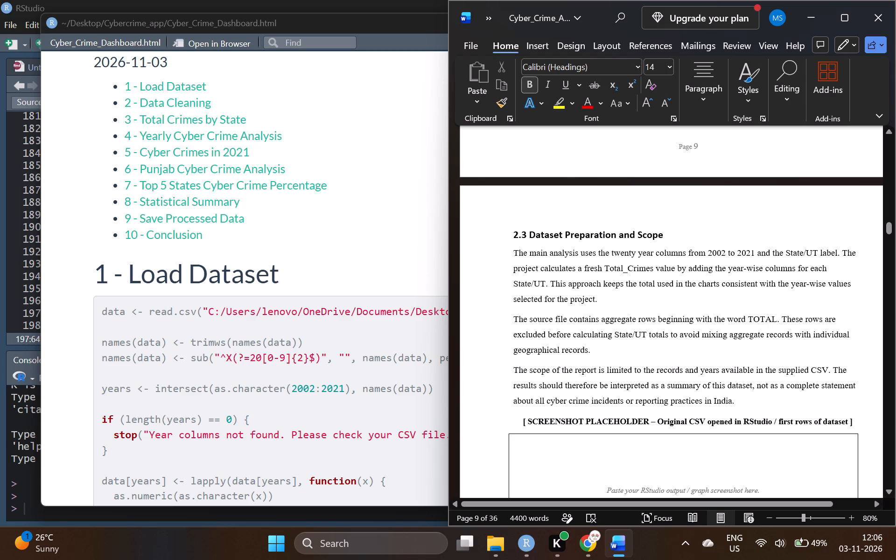
scroll(605, 378, "up", 1)
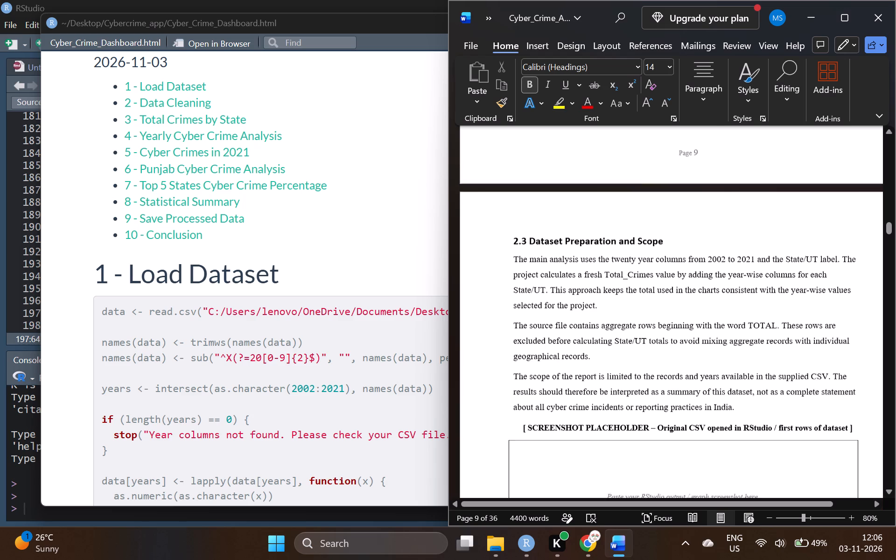
scroll(605, 378, "up", 1)
scroll(352, 354, "up", 4)
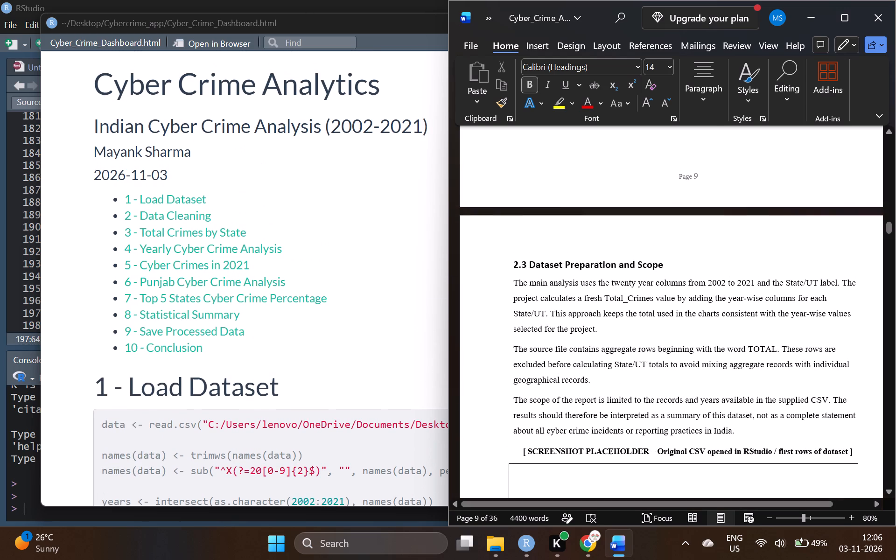
scroll(612, 287, "up", 4)
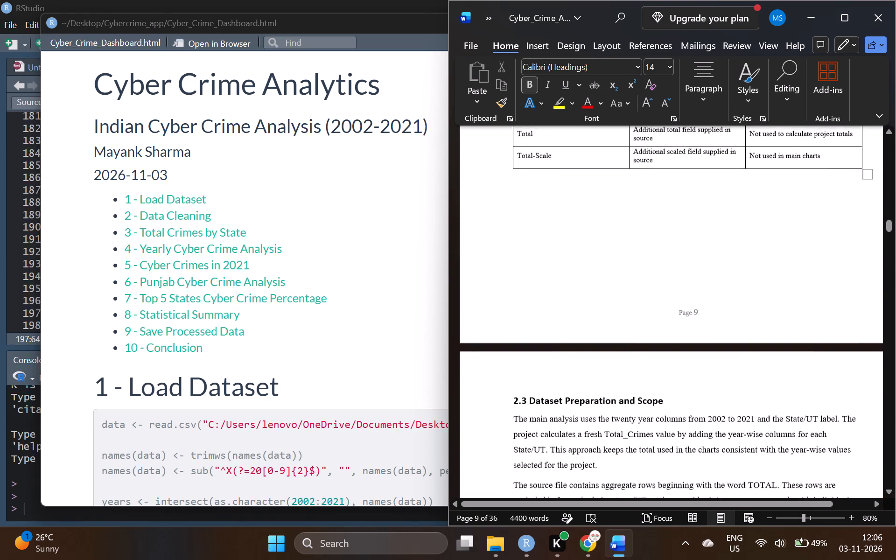
scroll(612, 287, "down", 3)
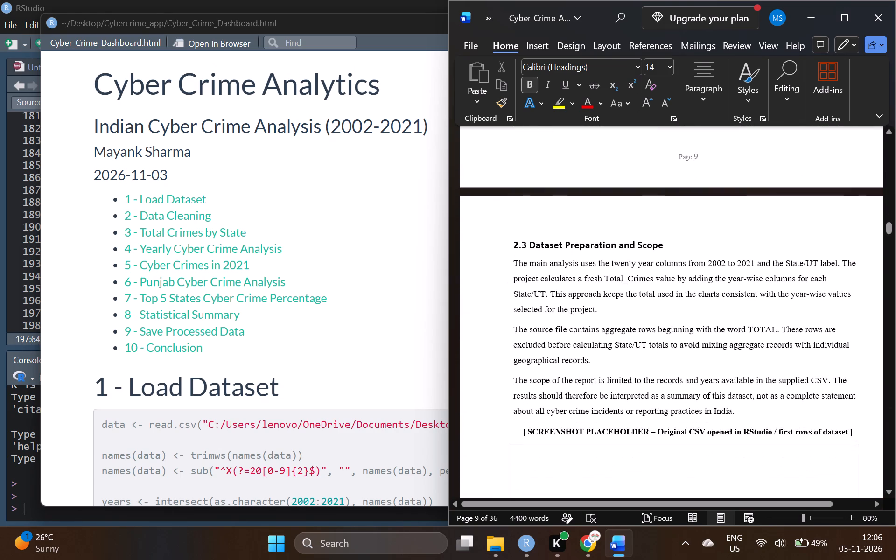
scroll(612, 287, "down", 2)
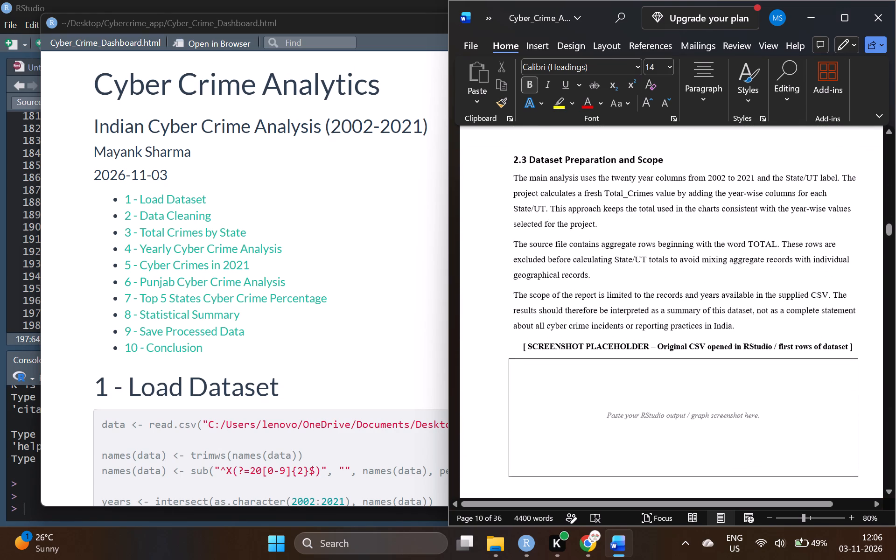
scroll(612, 287, "down", 1)
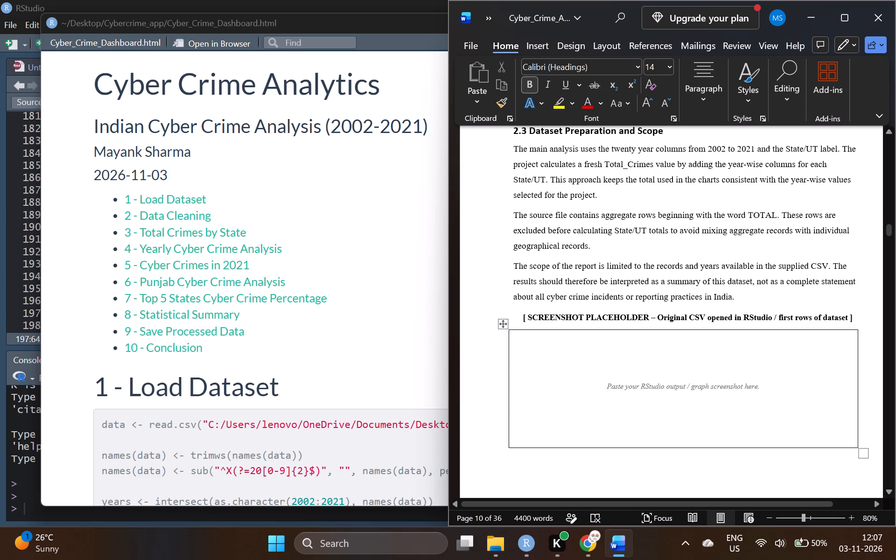
Compare the placeholders in report sections 2.3, 3.1 and 3.2 with the dashboard's "1 - Load Dataset" code and output.
scroll(743, 373, "down", 1)
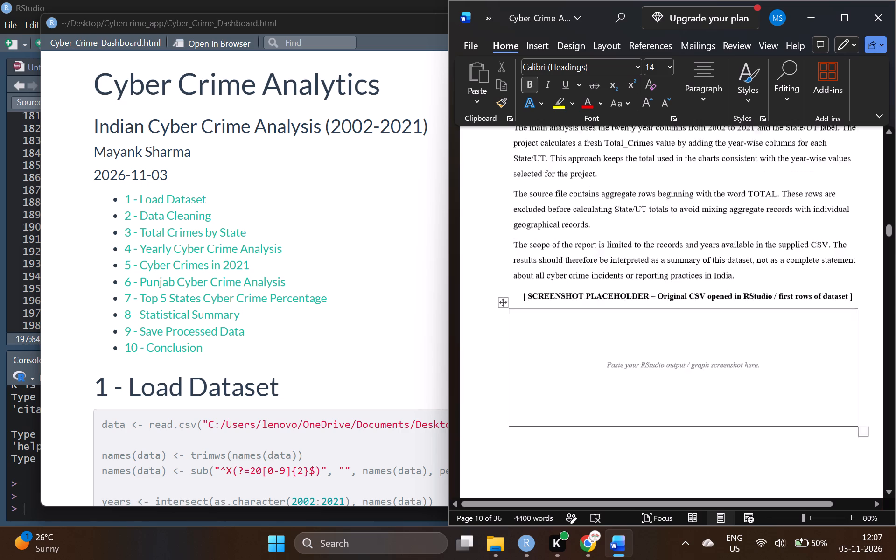
scroll(743, 373, "down", 2)
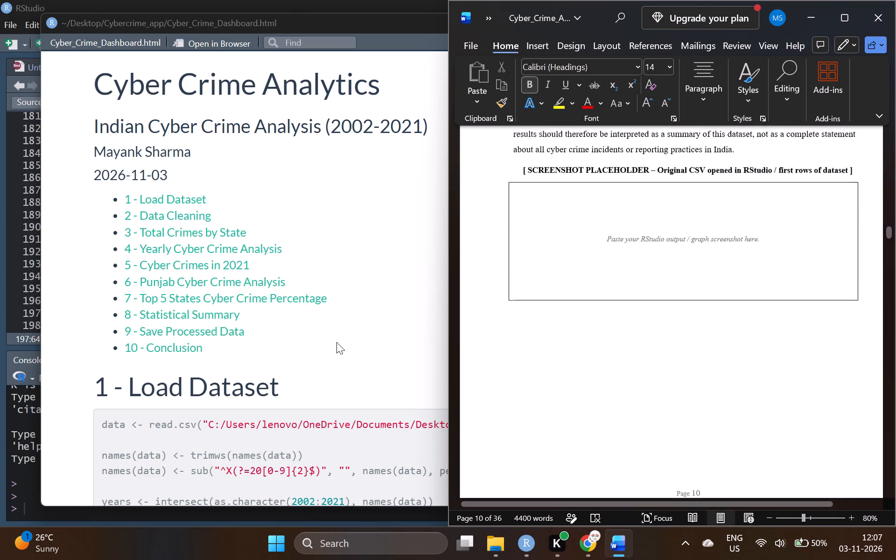
scroll(334, 342, "down", 3)
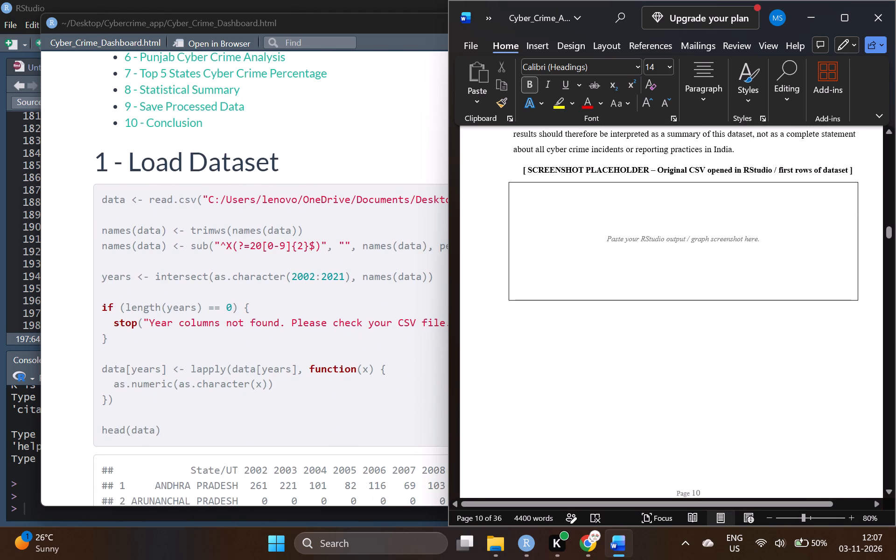
scroll(630, 349, "down", 2)
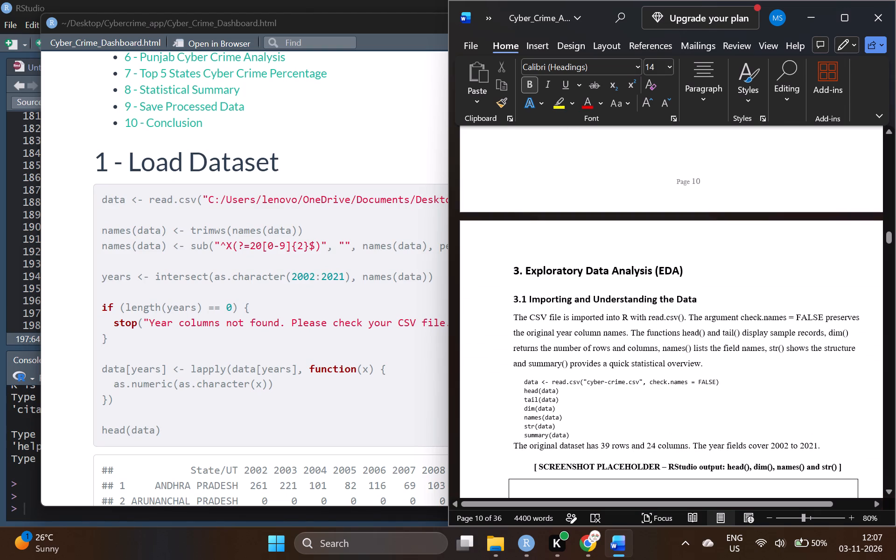
scroll(325, 231, "left", 1)
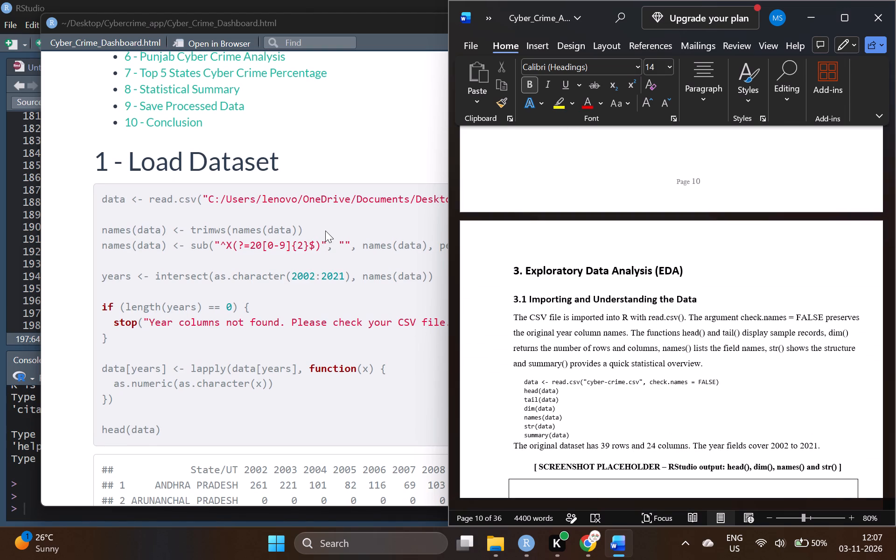
scroll(325, 231, "left", 1)
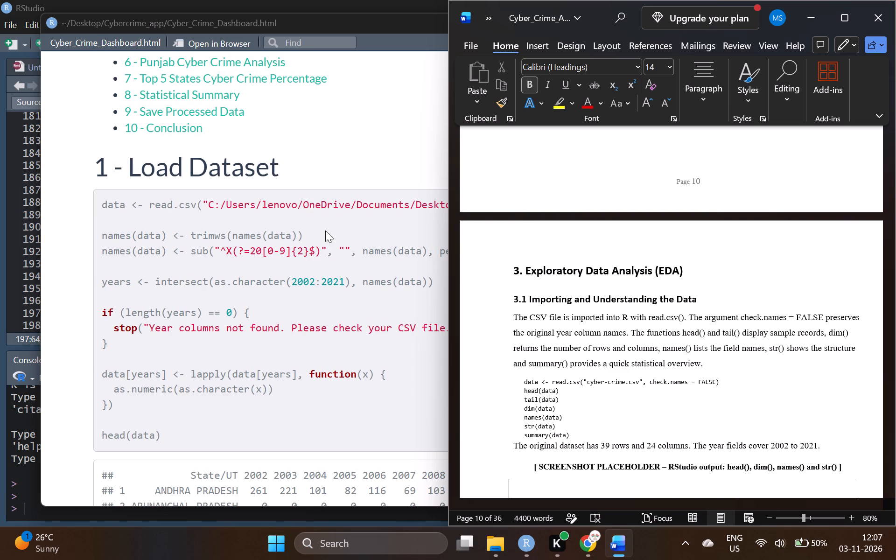
scroll(639, 357, "down", 2)
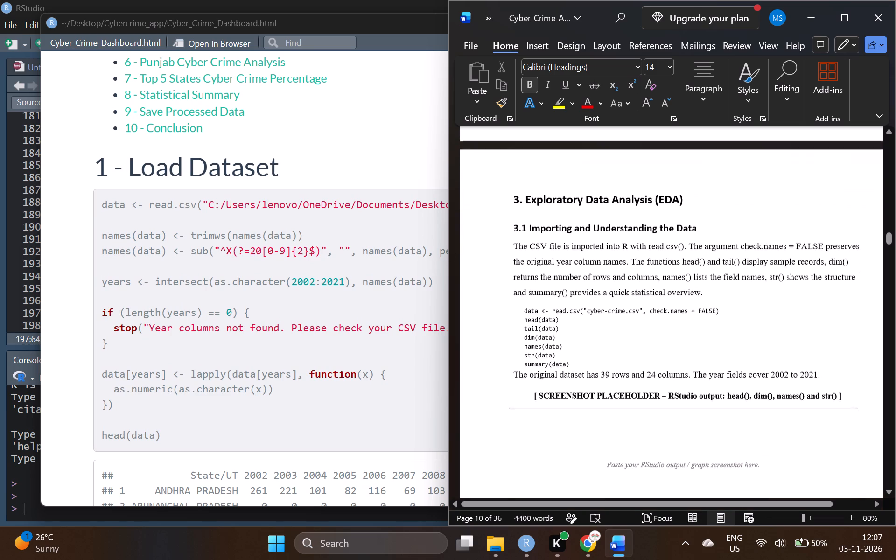
scroll(639, 357, "down", 5)
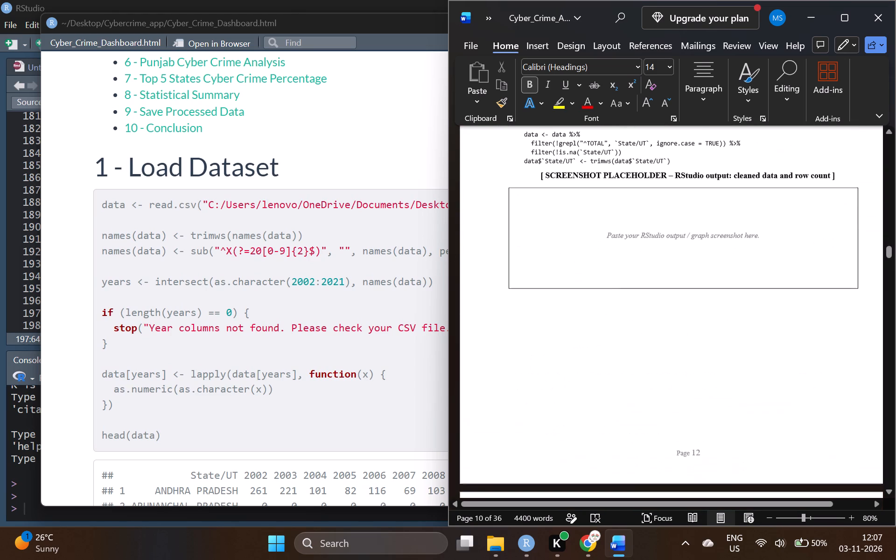
scroll(639, 357, "up", 1)
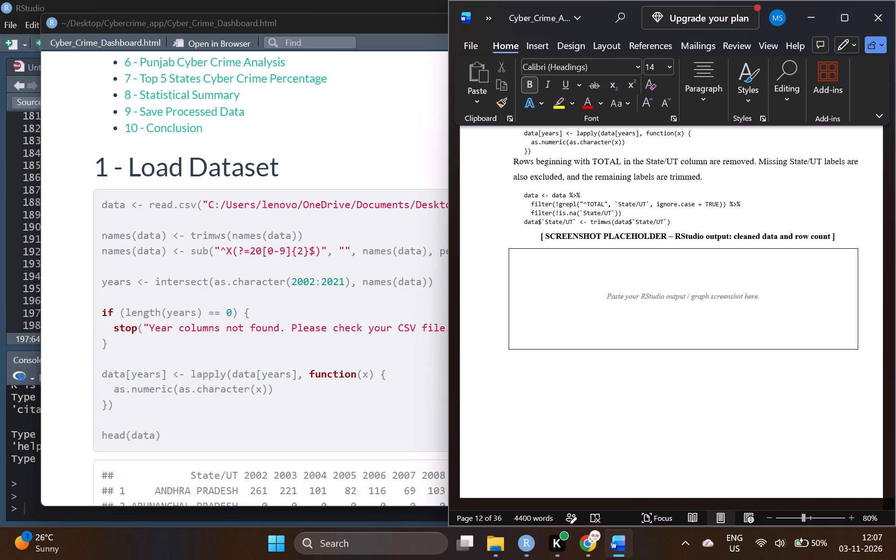
scroll(639, 357, "up", 2)
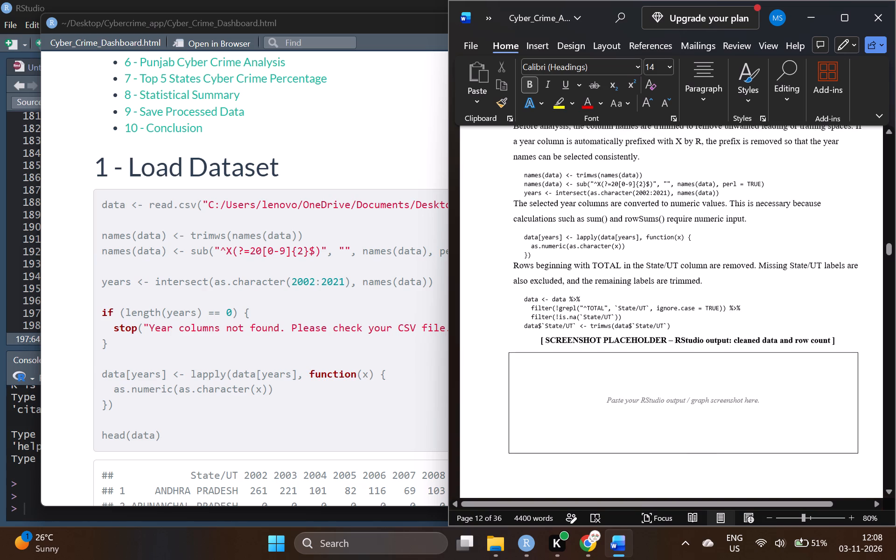
Compare report sections 3.3 and 3.4 and their colSums(is.na(data)) and Total_Crimes placeholder with the dashboard's "2 - Data Cleaning" output.
scroll(686, 223, "down", 1)
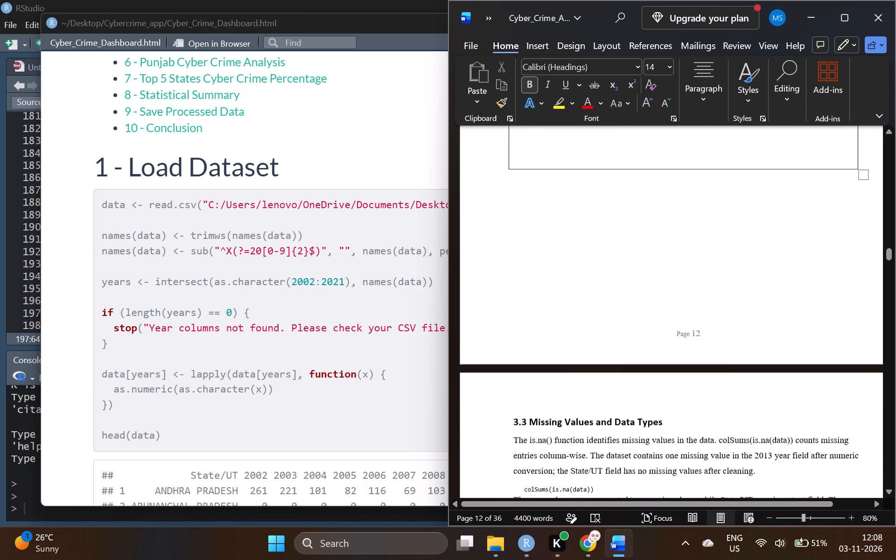
scroll(686, 223, "down", 1)
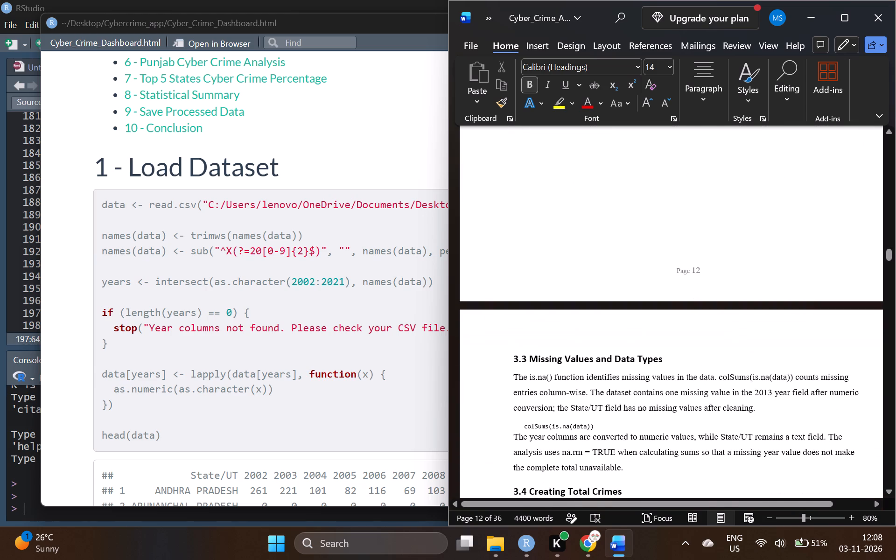
scroll(334, 326, "down", 5)
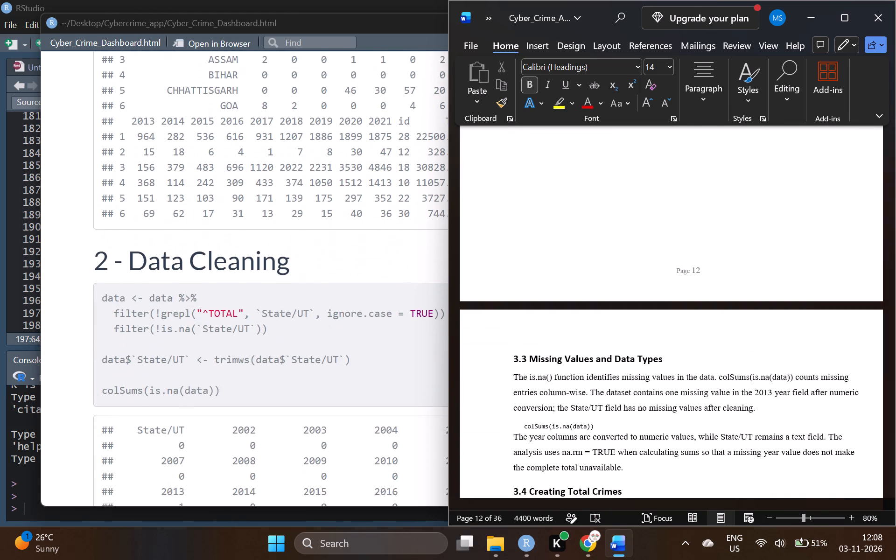
scroll(334, 326, "down", 3)
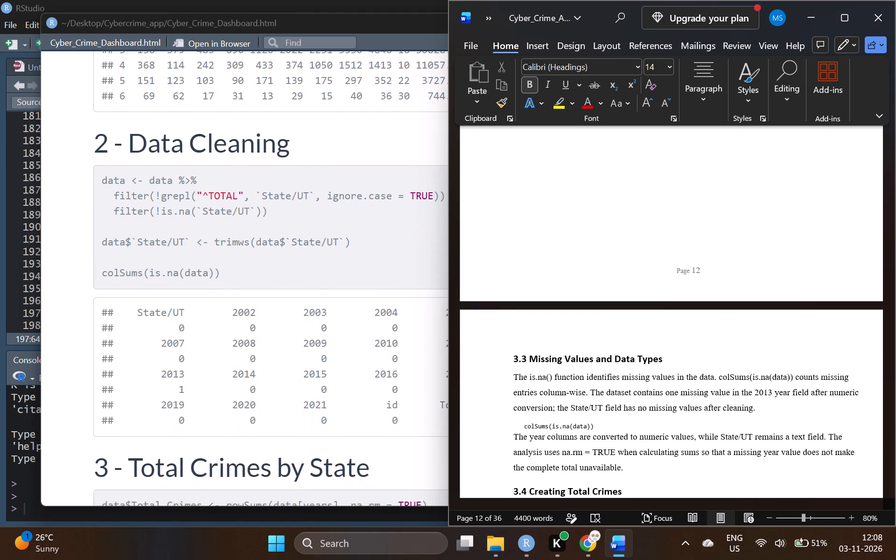
scroll(567, 333, "down", 3)
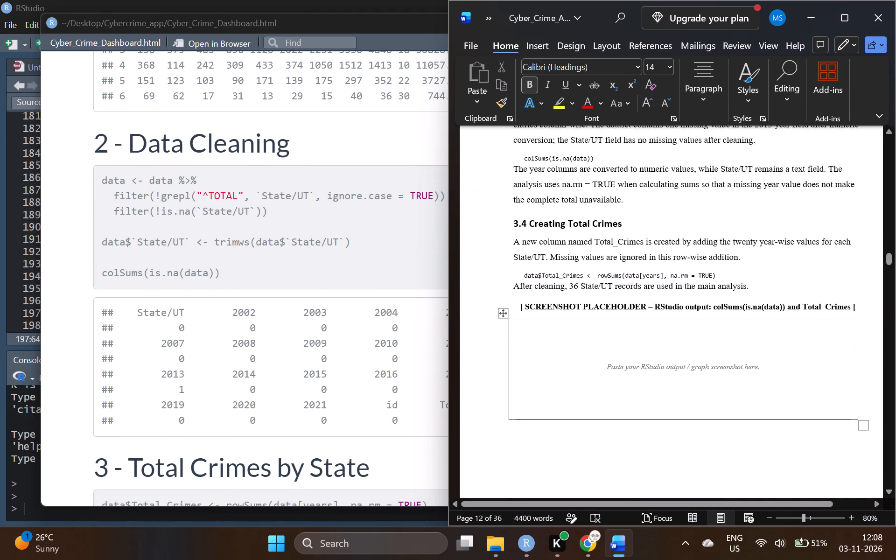
scroll(567, 333, "down", 1)
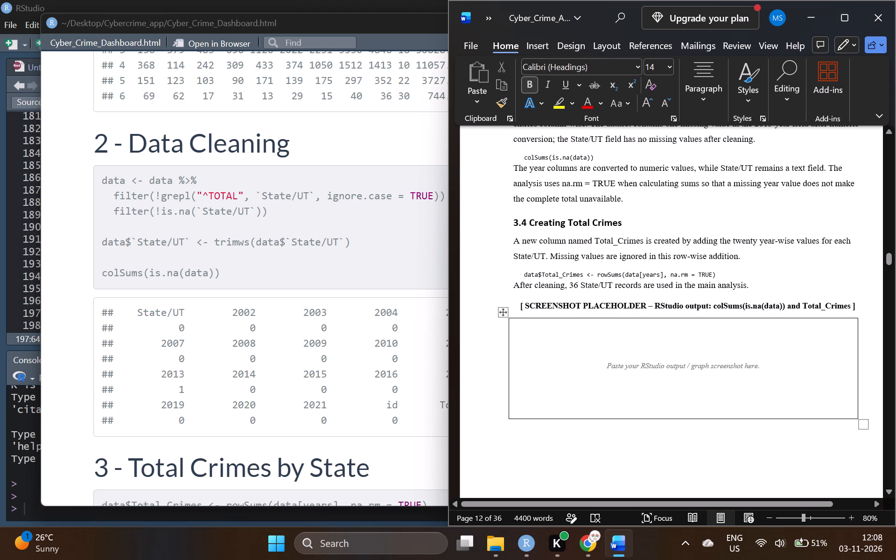
scroll(567, 333, "down", 2)
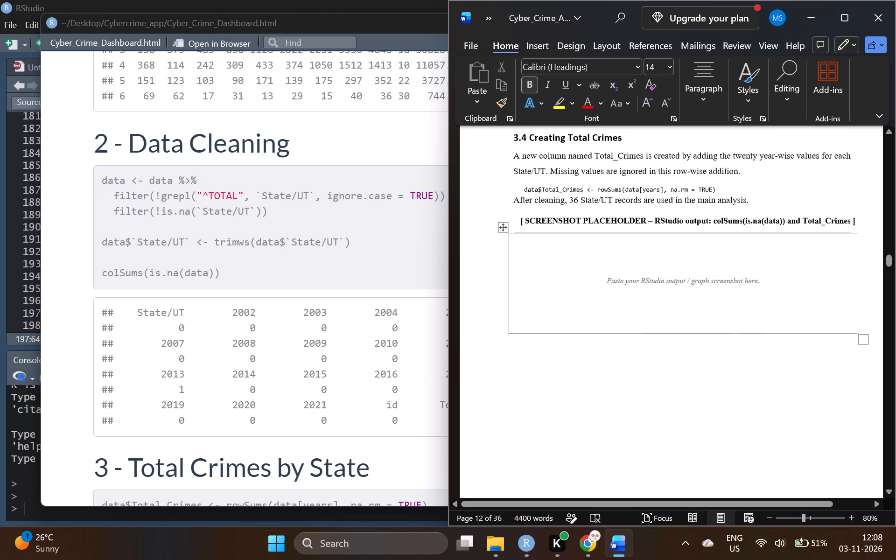
Examine the 3.5 EDA Summary with its cleaned dataset preview placeholder and the section 4 analysis overview table.
scroll(567, 333, "down", 3)
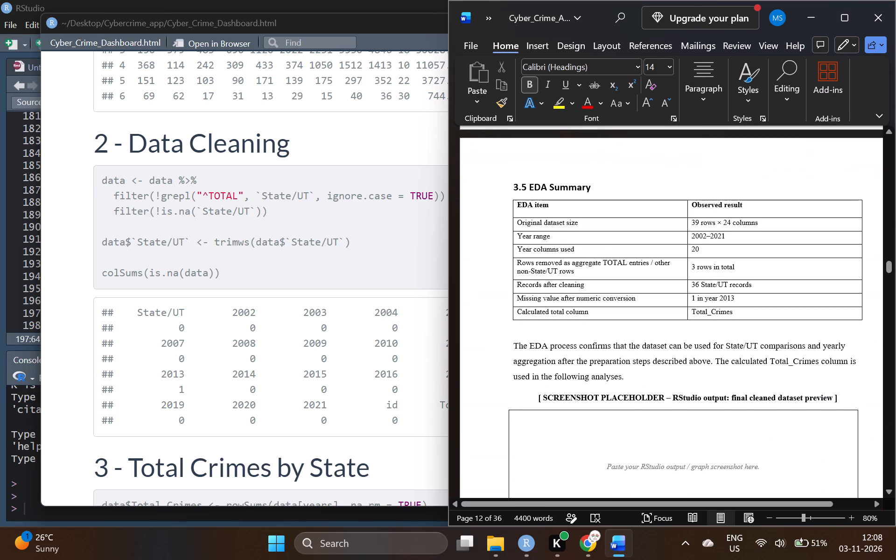
scroll(567, 333, "down", 2)
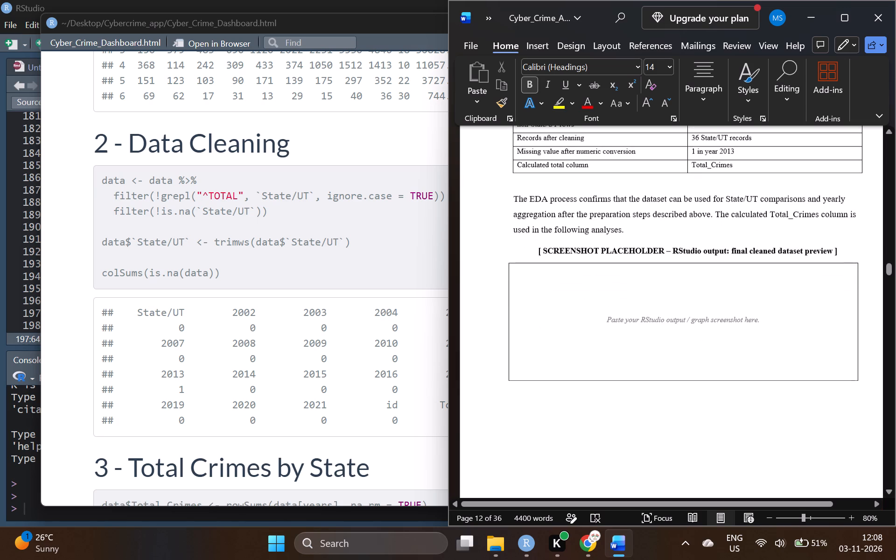
scroll(567, 333, "down", 3)
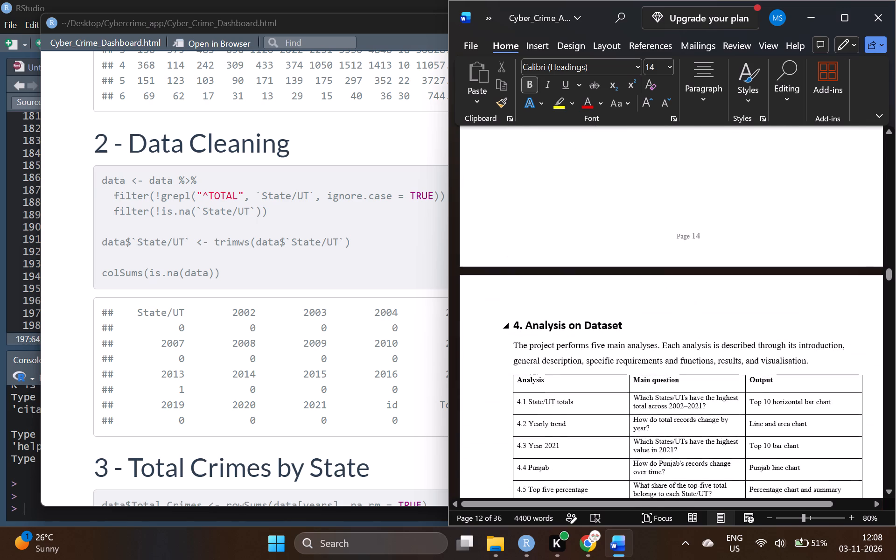
scroll(567, 333, "down", 4)
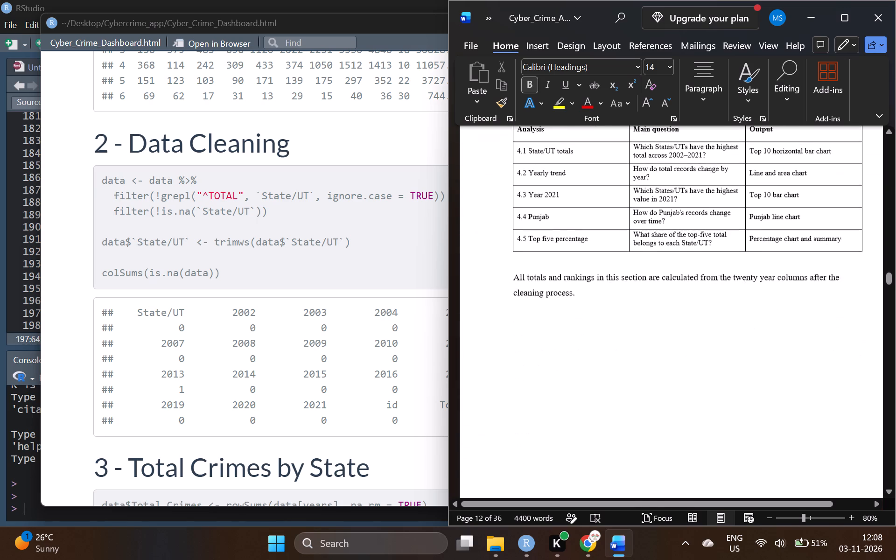
Examine Analysis 1 in section 4.1, including its results table, ggplot code and Figure 3 screenshot placeholder.
scroll(567, 333, "down", 2)
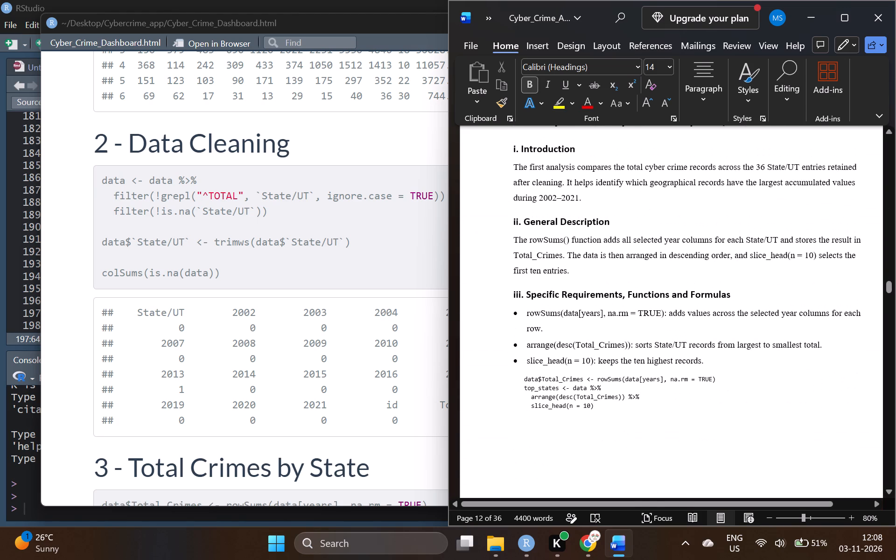
scroll(567, 333, "down", 2)
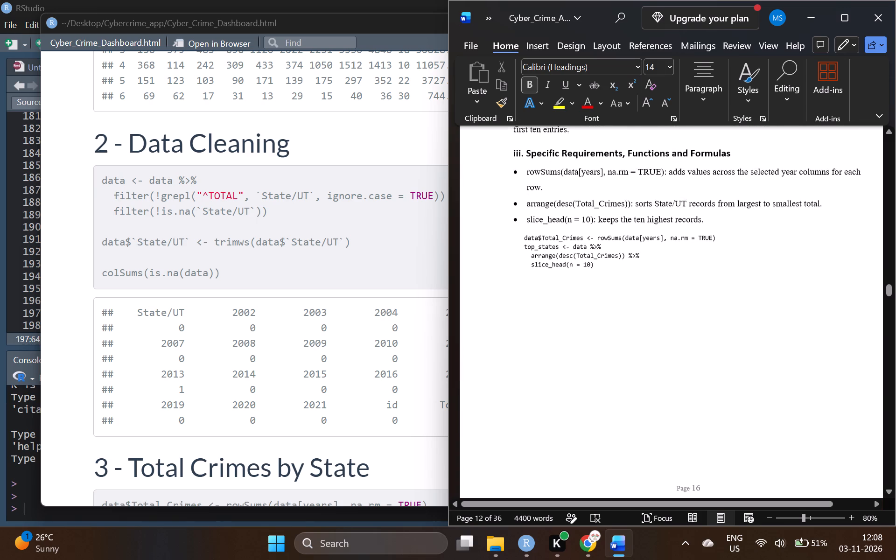
scroll(567, 333, "down", 2)
scroll(567, 333, "up", 1)
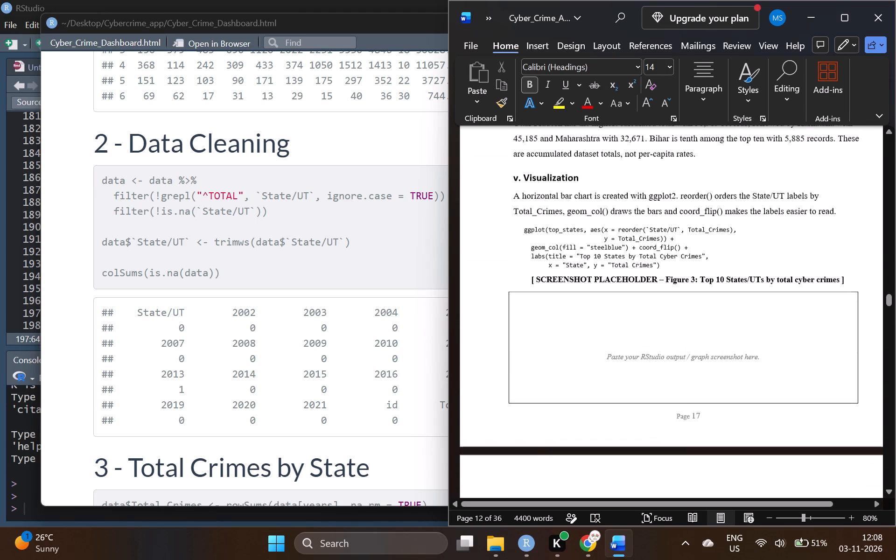
scroll(567, 333, "up", 1)
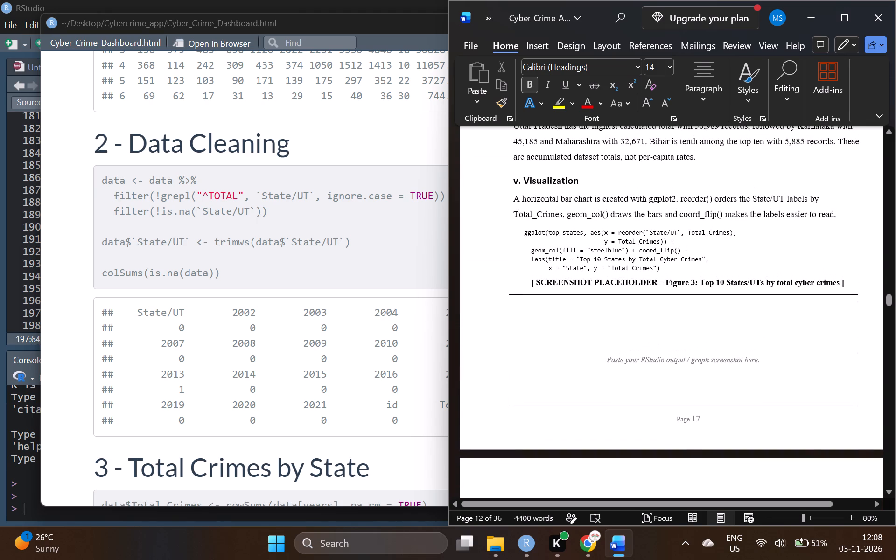
scroll(567, 333, "up", 3)
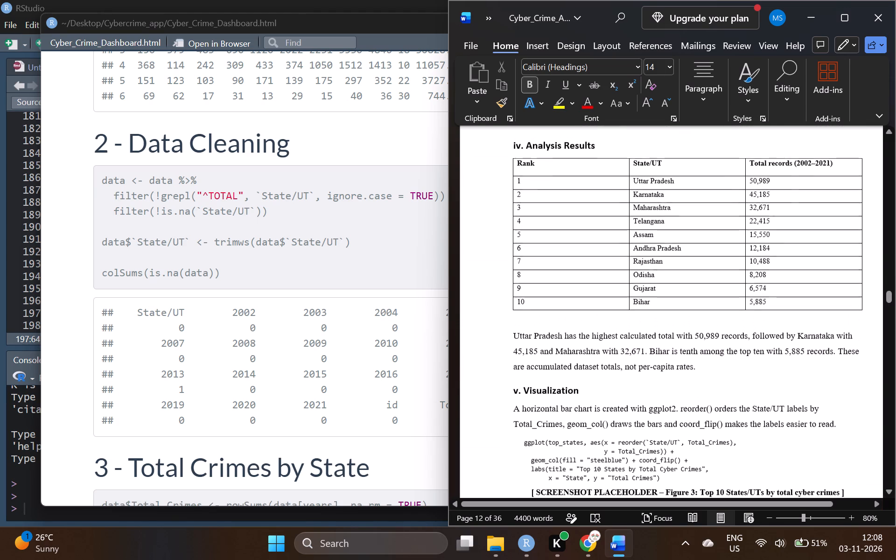
scroll(567, 333, "down", 2)
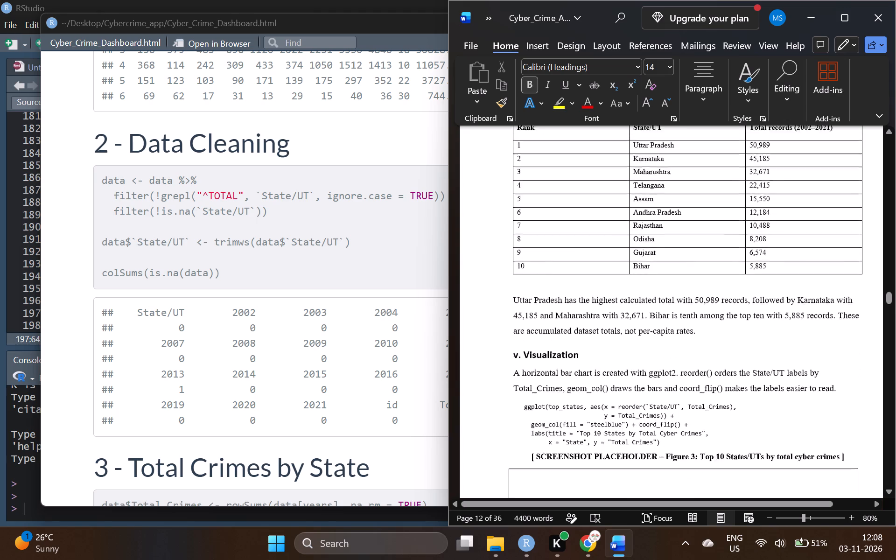
Examine Analysis 2 in section 4.2, including its description, yearly_data code and yearly results table.
scroll(567, 333, "down", 5)
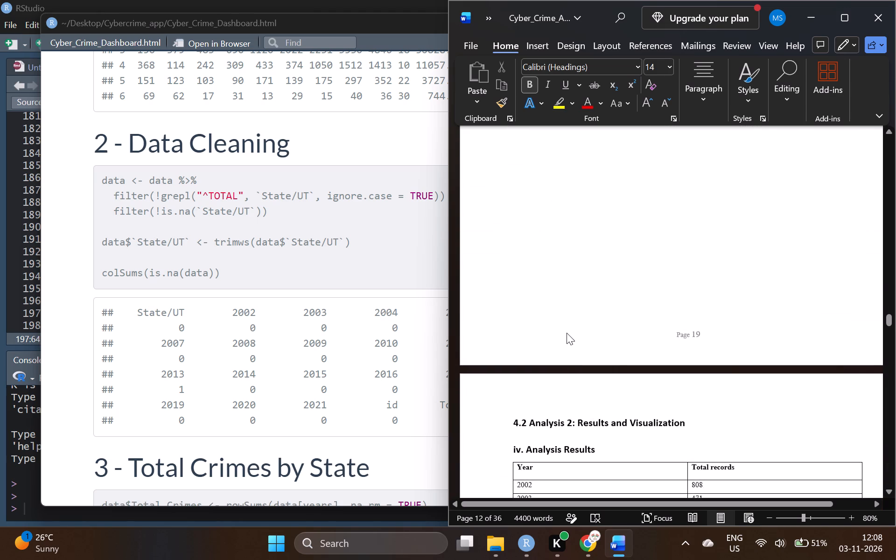
scroll(567, 333, "down", 2)
scroll(567, 333, "up", 1)
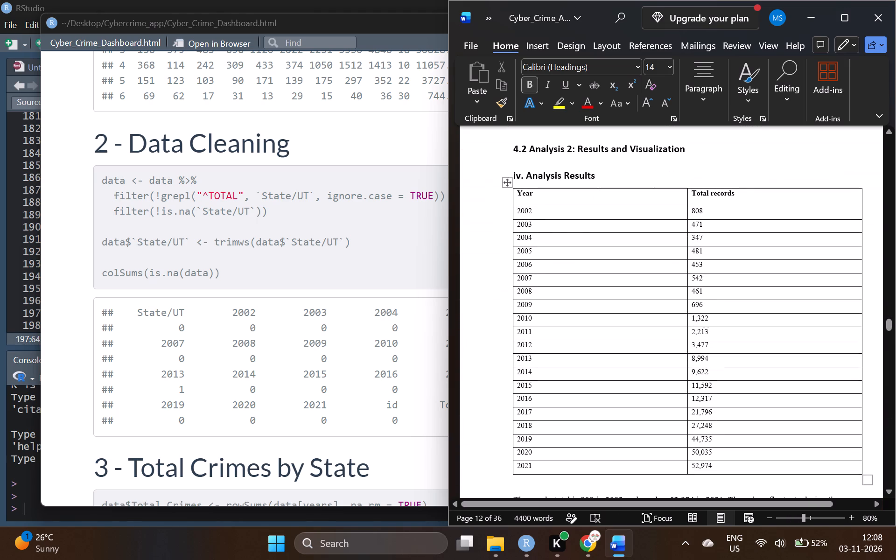
scroll(567, 333, "up", 1)
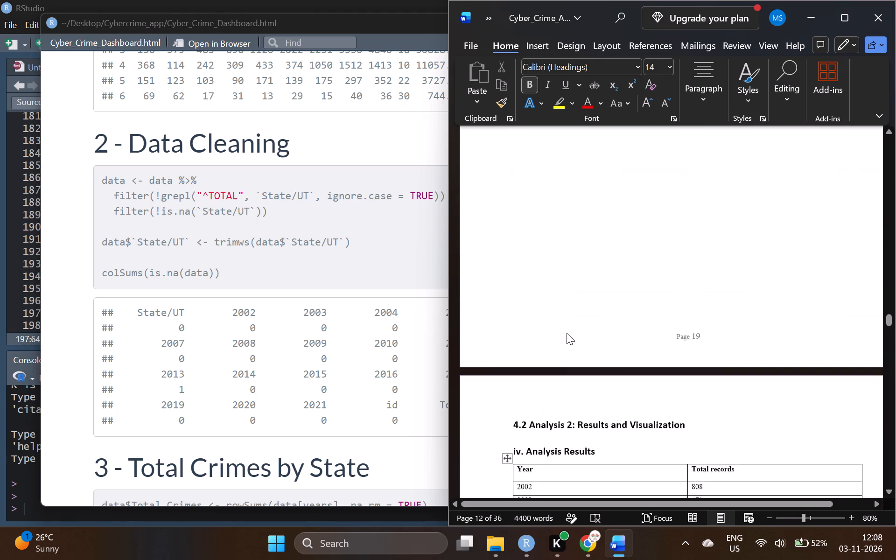
scroll(567, 333, "up", 4)
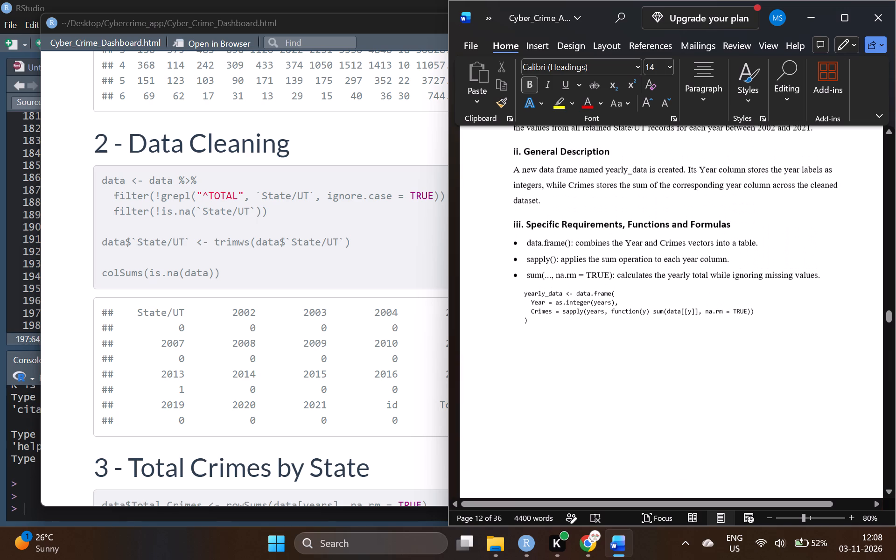
scroll(567, 333, "up", 1)
left_click(596, 416)
scroll(596, 416, "up", 1)
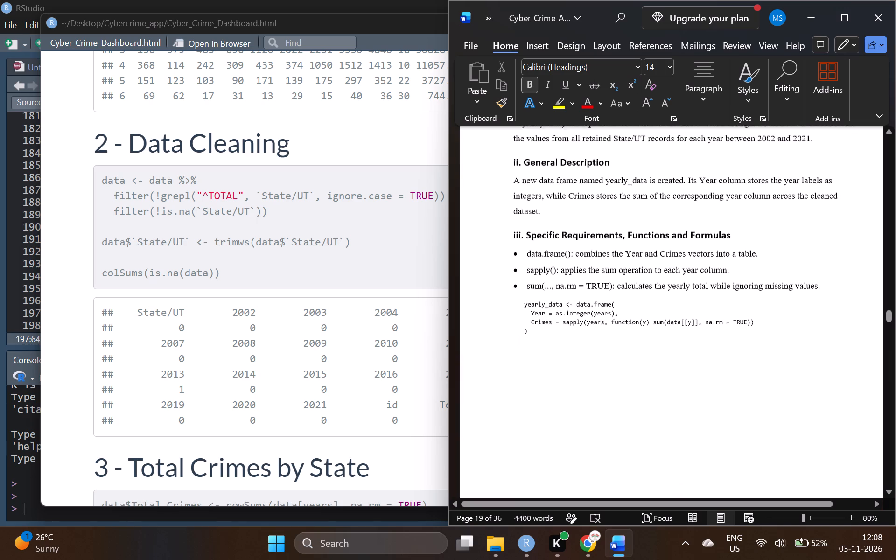
scroll(596, 416, "up", 2)
scroll(596, 416, "down", 4)
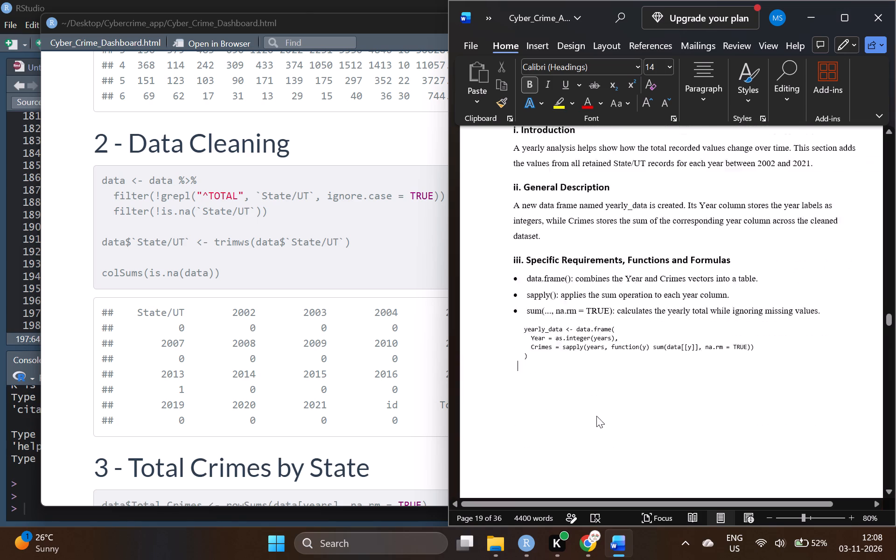
Examine the Analysis 3 visualization in section 4.3 with its ggplot code and Figure 5 screenshot placeholder.
scroll(596, 416, "down", 4)
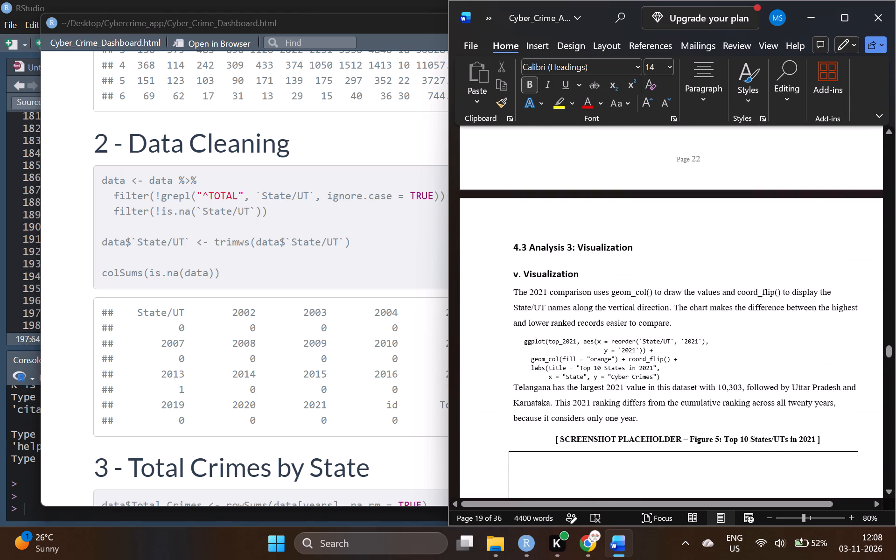
scroll(596, 416, "down", 2)
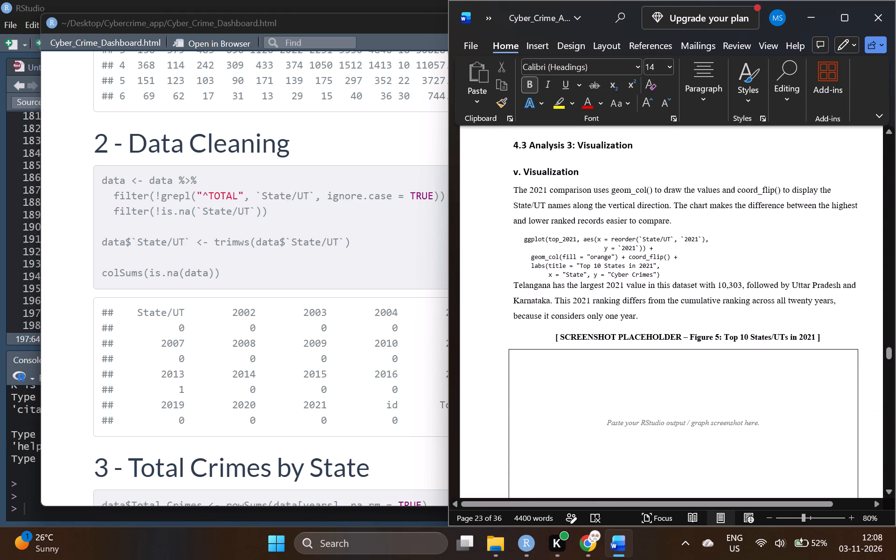
scroll(596, 416, "down", 1)
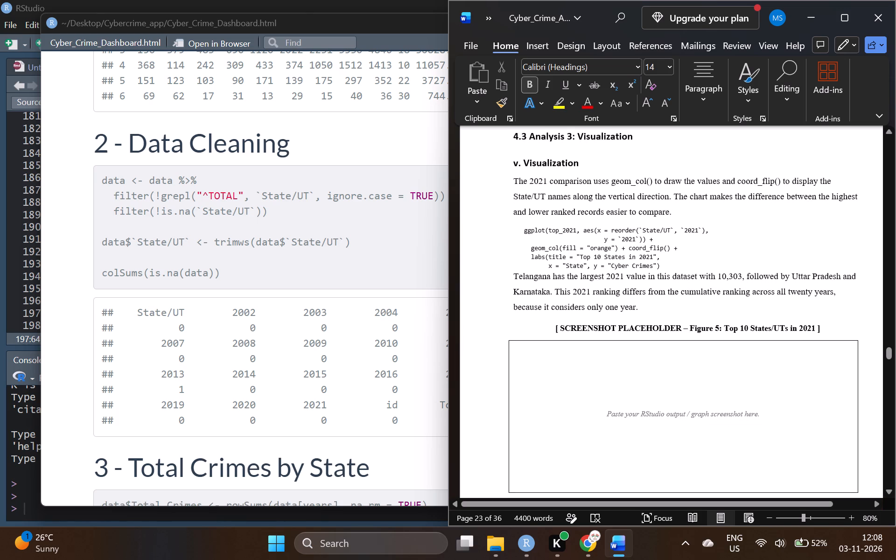
scroll(596, 416, "down", 4)
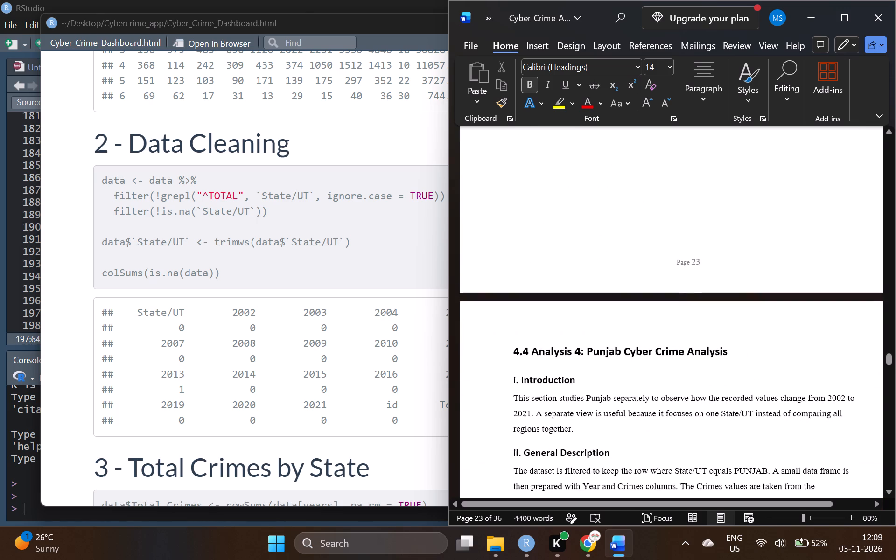
Examine the Punjab analysis in section 4.4, including its R code and the Figure 6 screenshot placeholder.
scroll(596, 416, "down", 2)
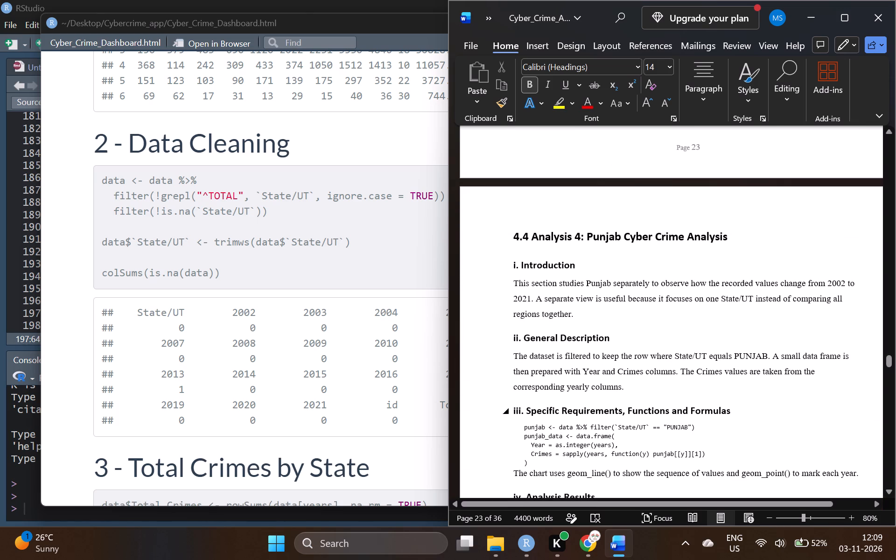
scroll(596, 416, "down", 4)
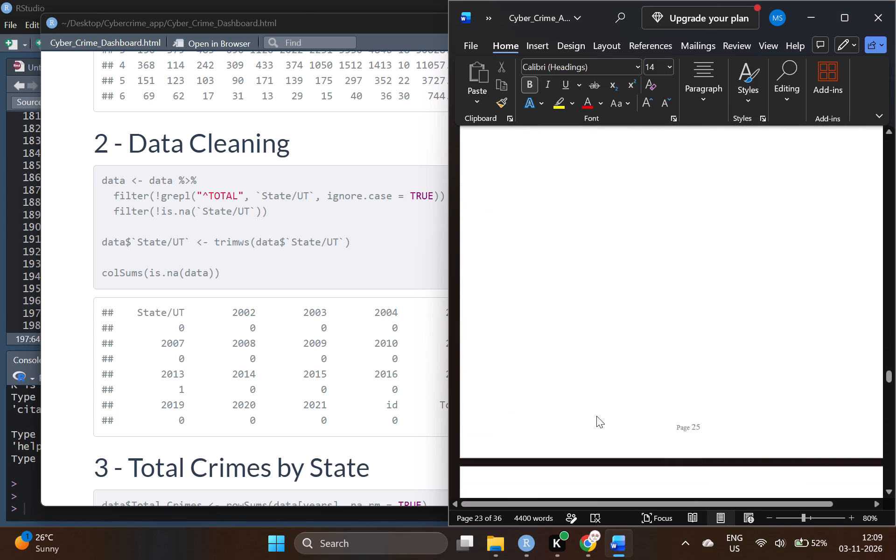
scroll(596, 416, "down", 1)
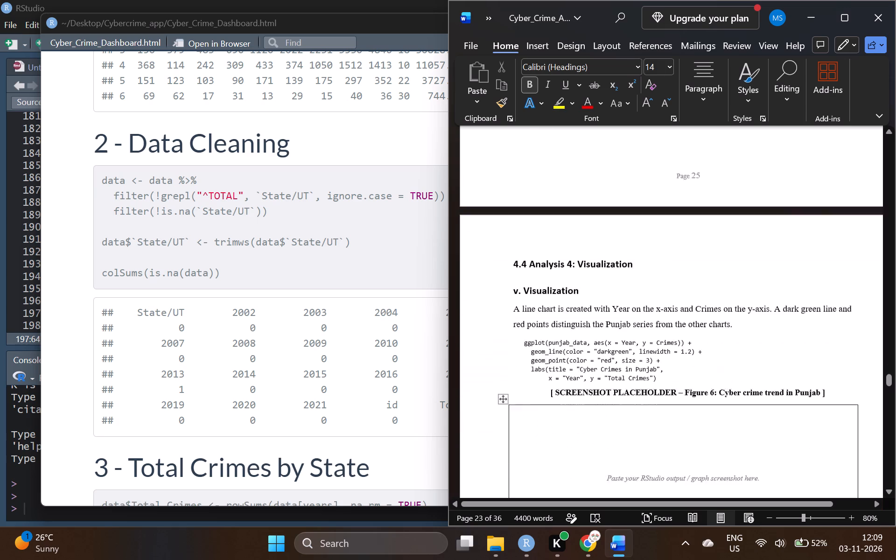
scroll(596, 416, "down", 1)
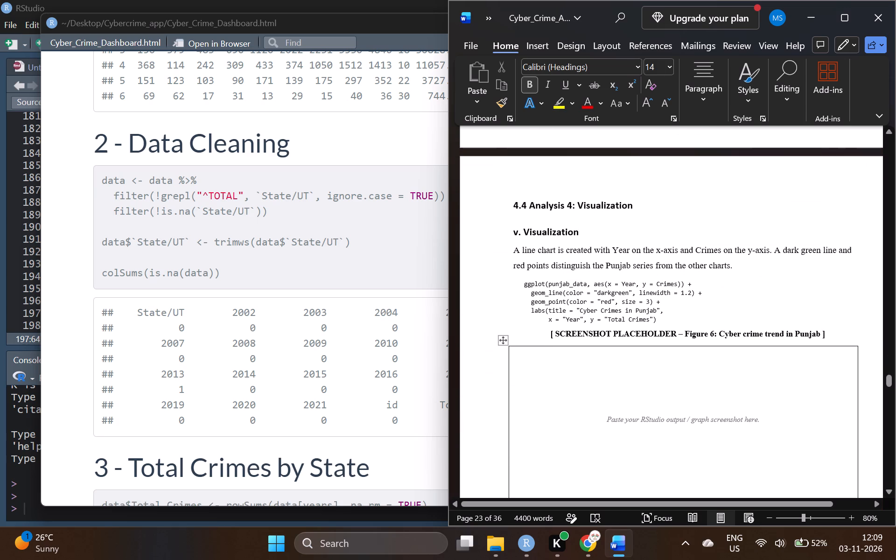
scroll(596, 416, "down", 2)
Examine Analysis 5 in section 4.5 with its percentage table and Figure 7 placeholder, and skim on to the report's last page.
scroll(596, 416, "down", 1)
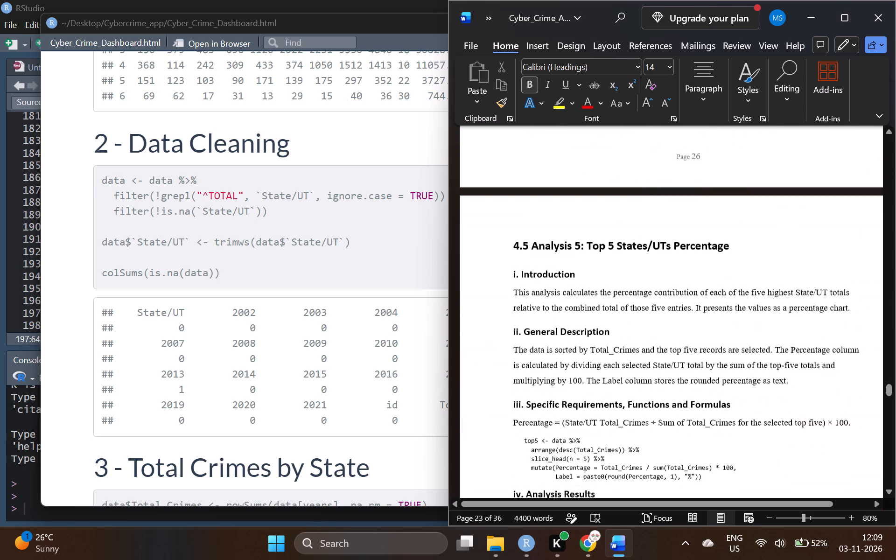
scroll(596, 416, "down", 2)
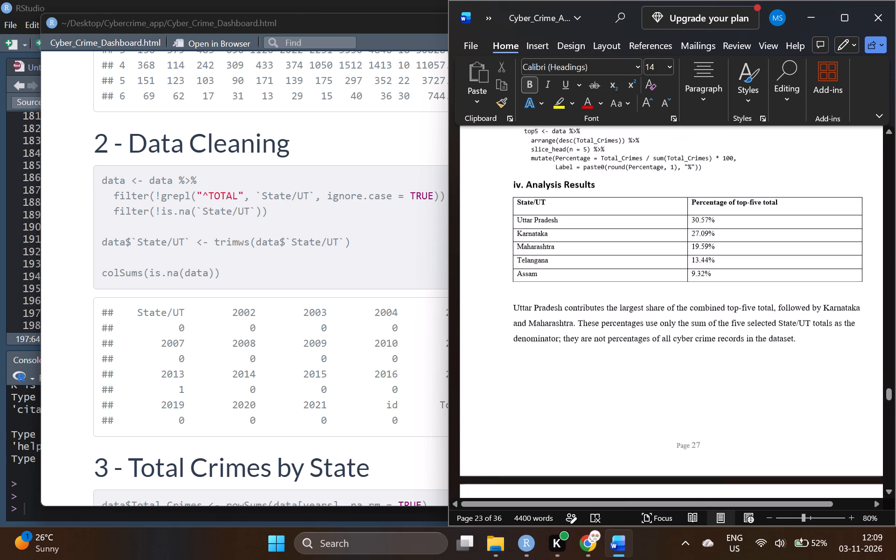
scroll(596, 416, "down", 2)
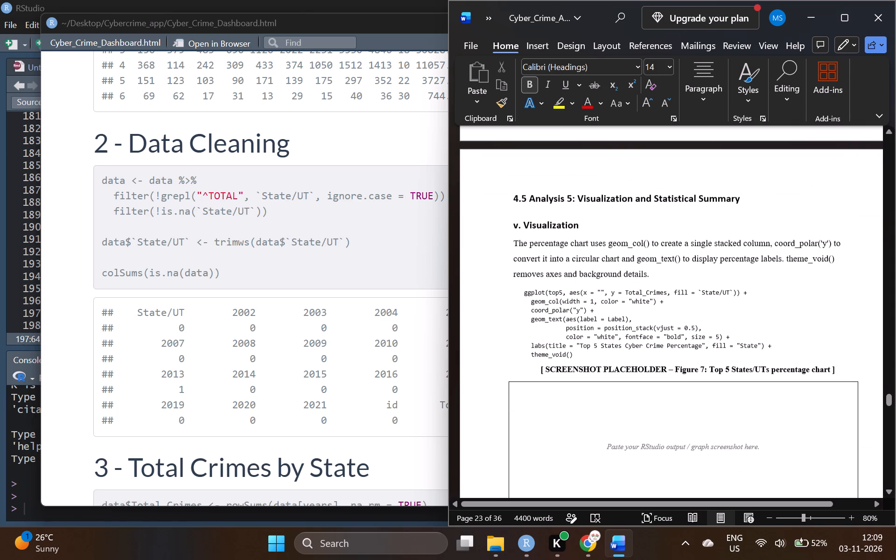
scroll(596, 416, "down", 8)
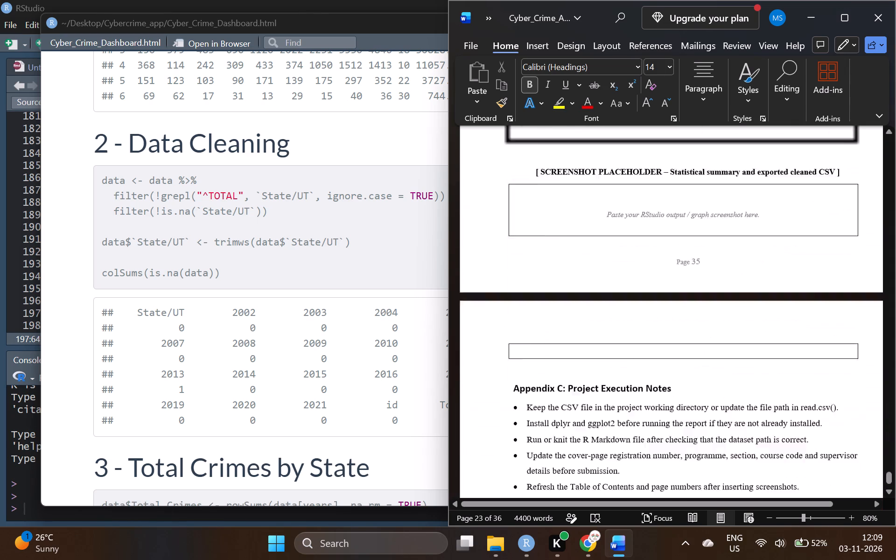
scroll(596, 416, "down", 14)
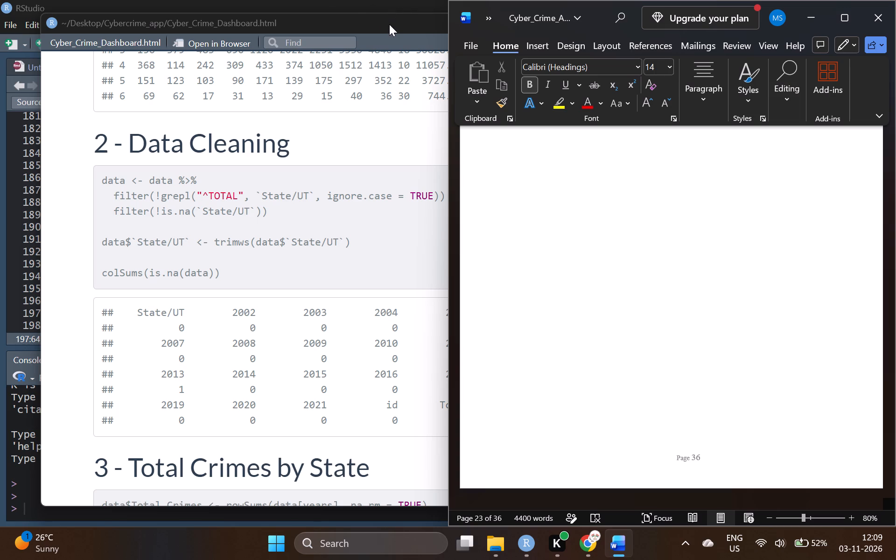
Arrange the knitted dashboard window side by side with the report, showing the dashboard's title and contents list.
left_click_drag(389, 24, 273, 42)
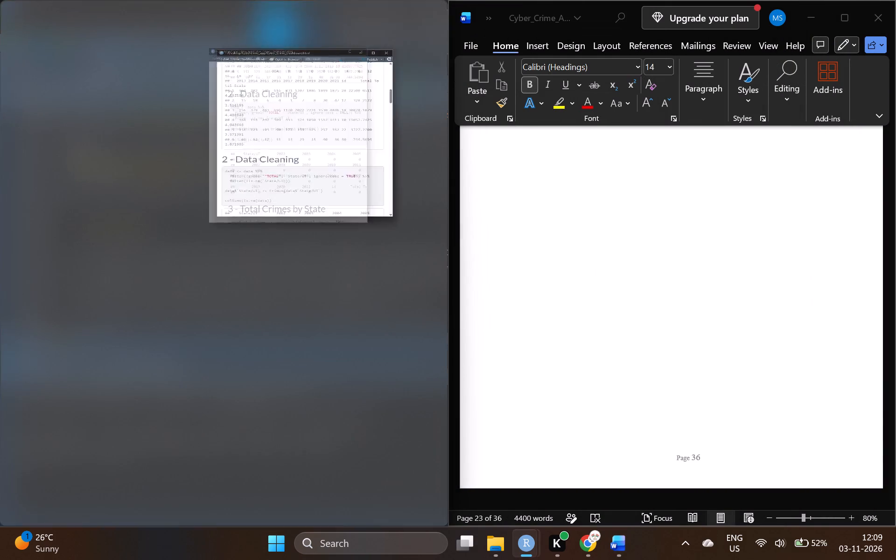
scroll(256, 186, "up", 8)
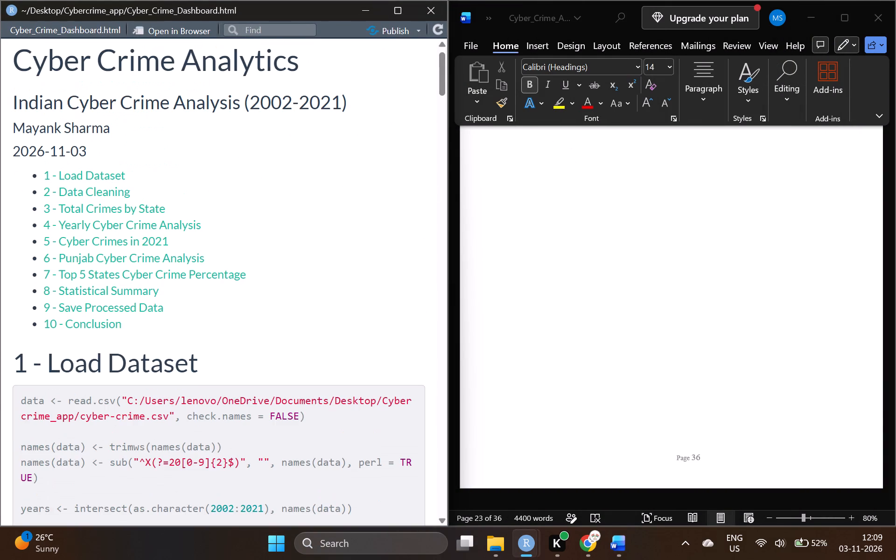
scroll(624, 230, "up", 6)
Examine the report's appendices: the main R code, the screenshot checklist placeholders and the project execution notes.
scroll(624, 230, "up", 9)
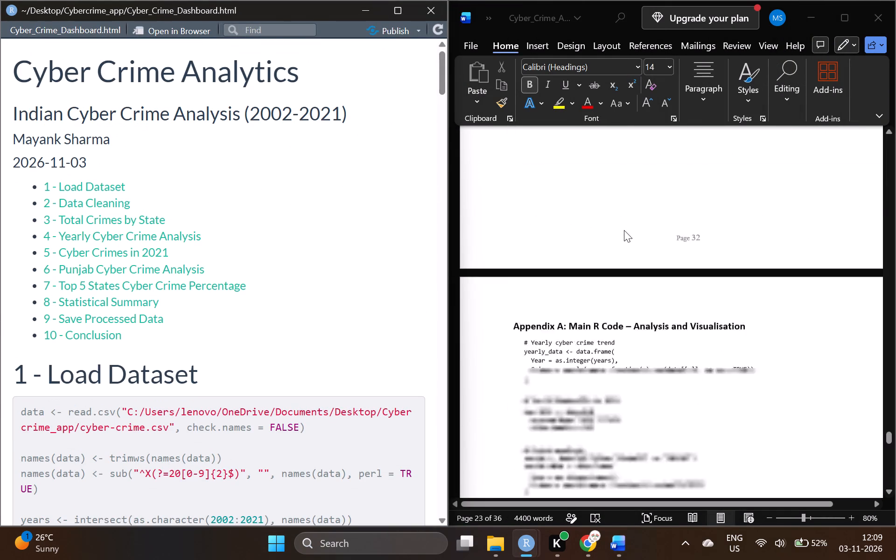
scroll(624, 230, "up", 11)
scroll(624, 230, "down", 20)
scroll(624, 230, "down", 6)
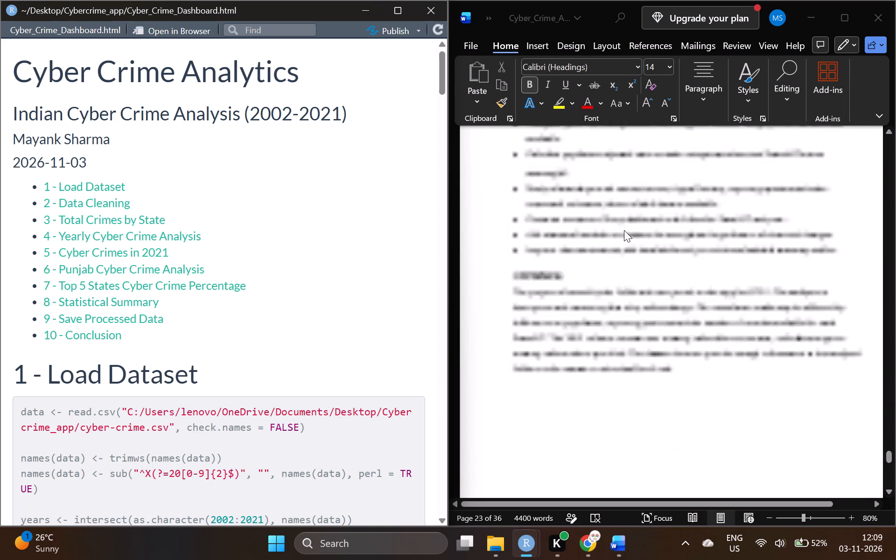
scroll(624, 230, "down", 14)
scroll(624, 230, "up", 2)
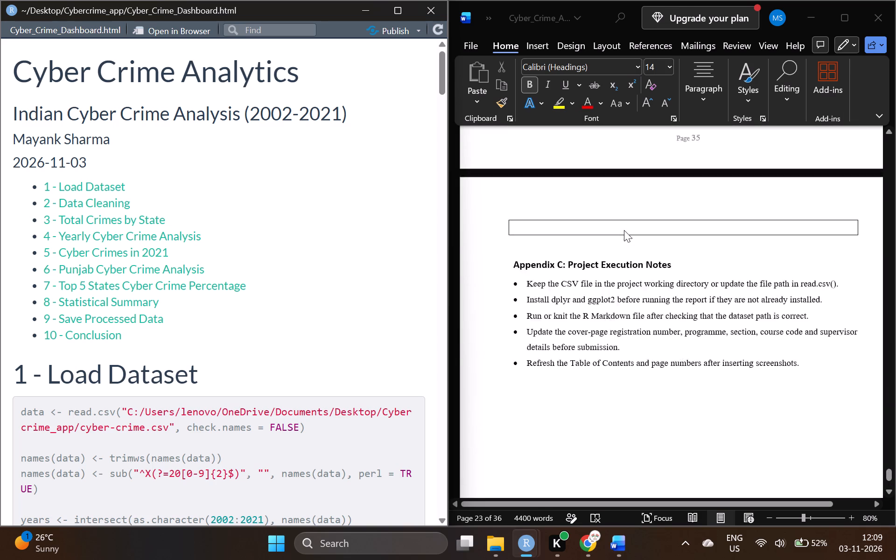
scroll(624, 230, "up", 3)
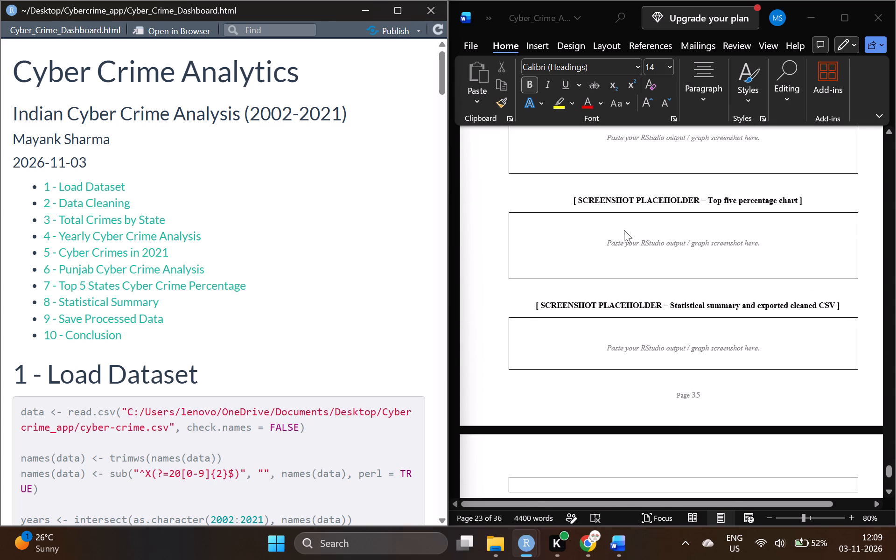
scroll(624, 230, "up", 5)
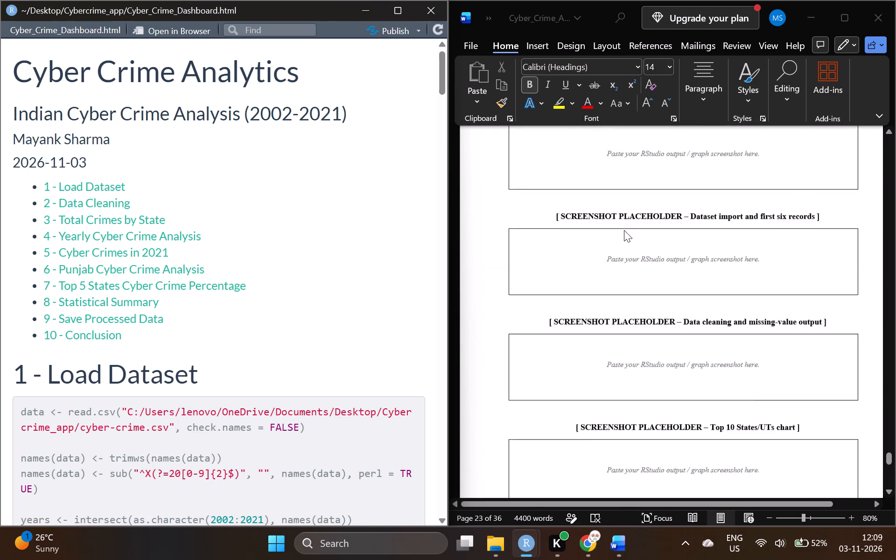
scroll(624, 230, "up", 3)
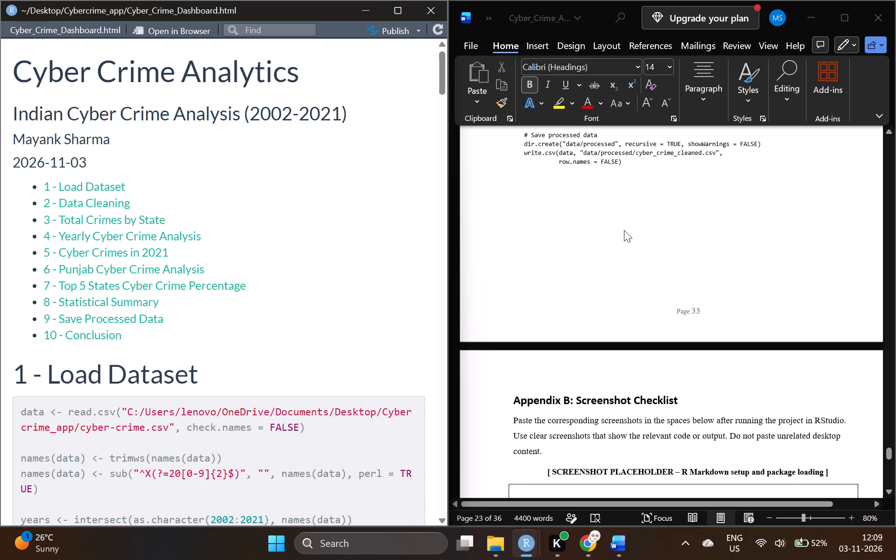
scroll(624, 230, "up", 7)
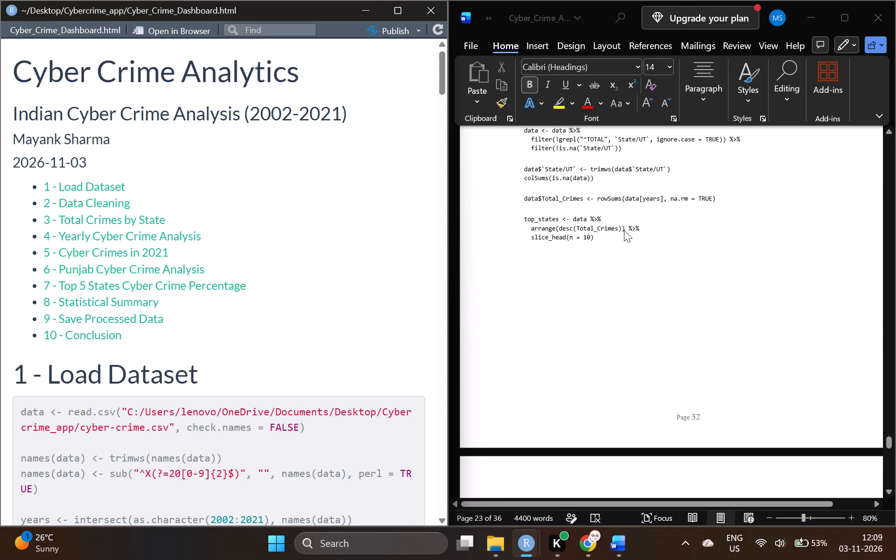
scroll(624, 230, "down", 3)
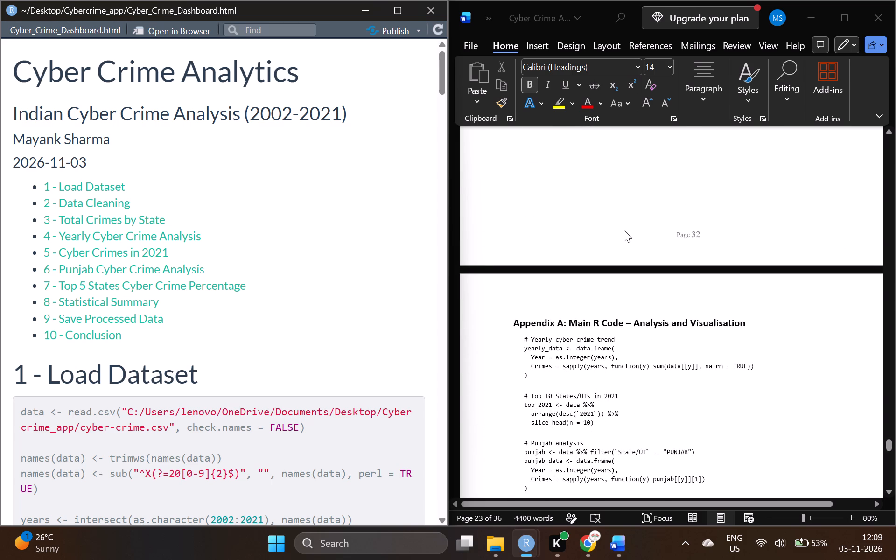
scroll(624, 230, "up", 5)
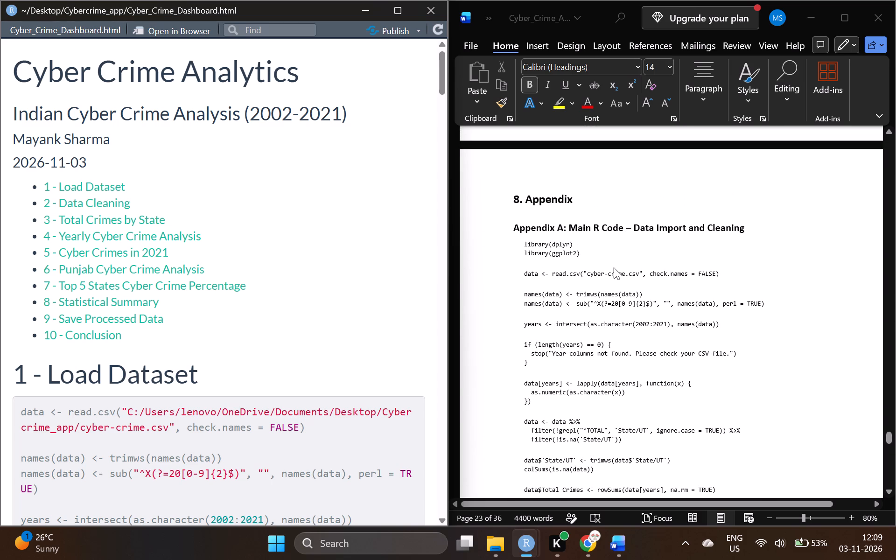
Look over the References and Conclusion sections and return to the report's cover page.
scroll(614, 267, "up", 7)
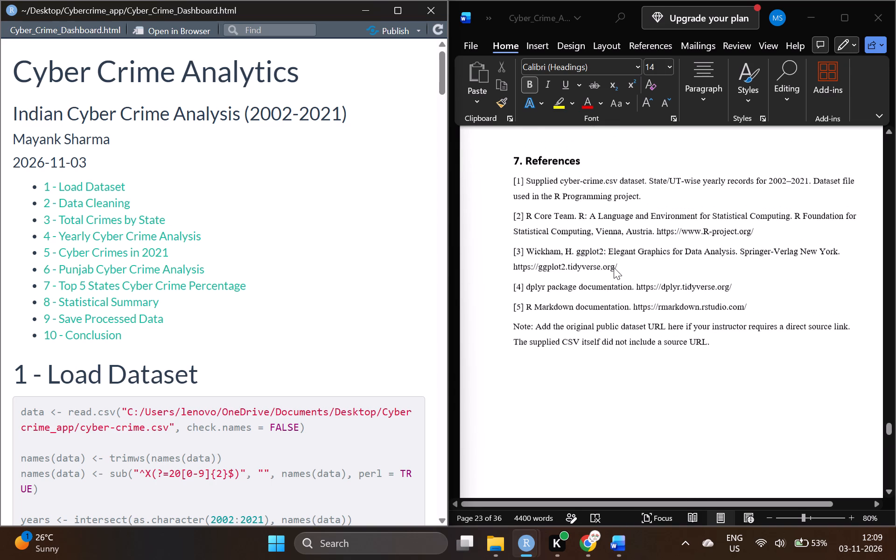
scroll(614, 267, "up", 1)
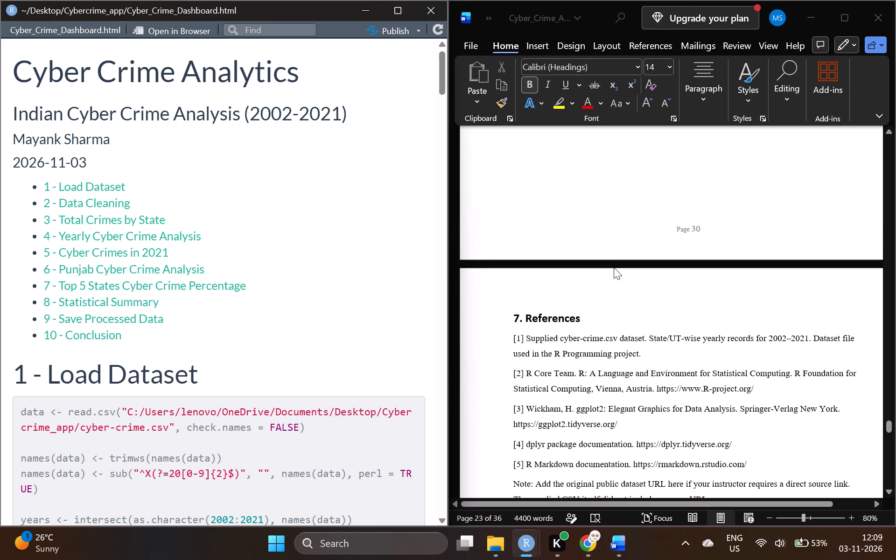
scroll(614, 267, "up", 1)
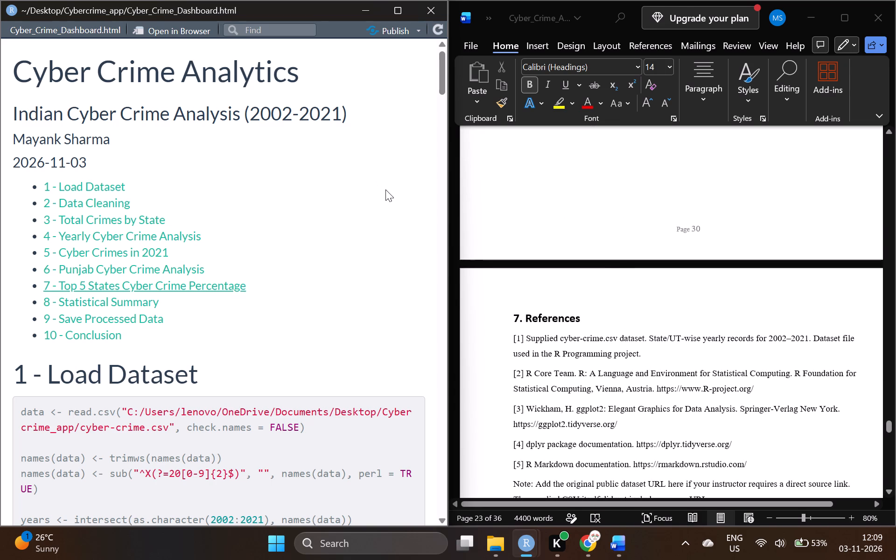
scroll(623, 239, "up", 6)
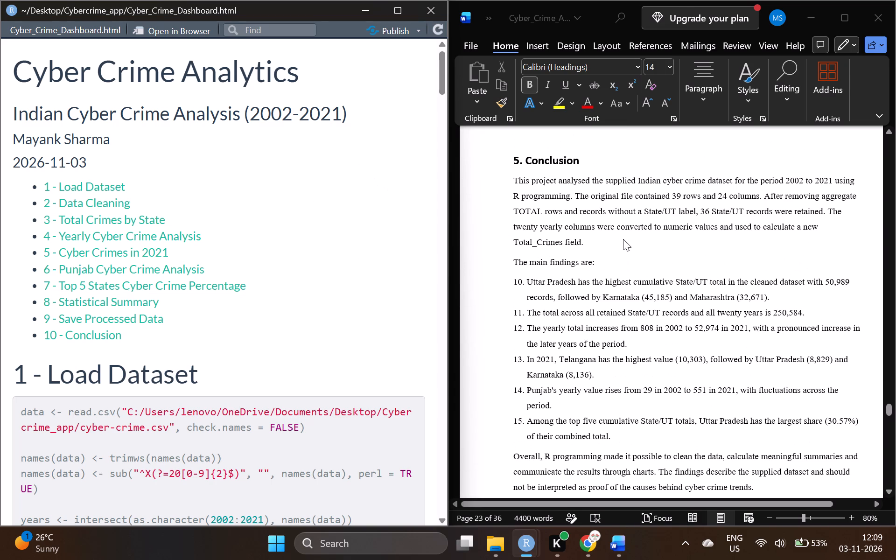
scroll(623, 239, "up", 20)
scroll(623, 239, "up", 20)
scroll(623, 239, "up", 20)
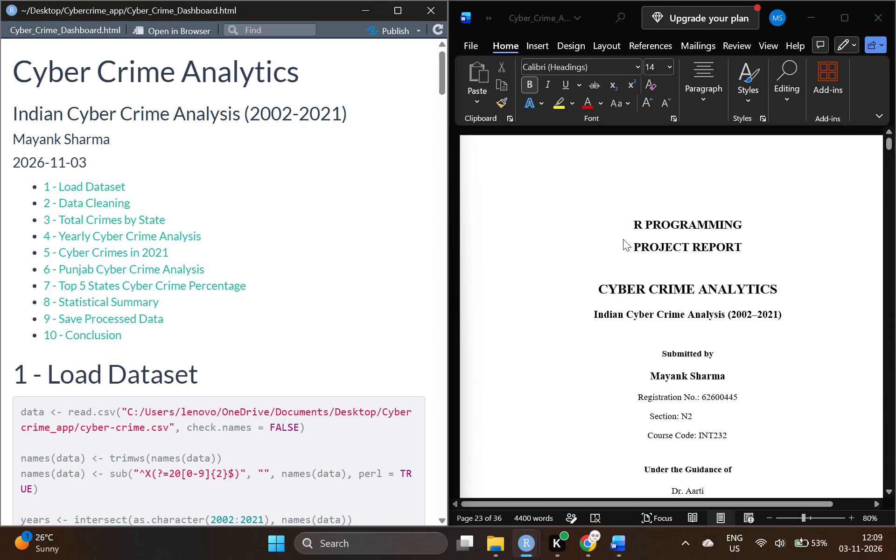
scroll(623, 239, "up", 17)
scroll(623, 239, "up", 4)
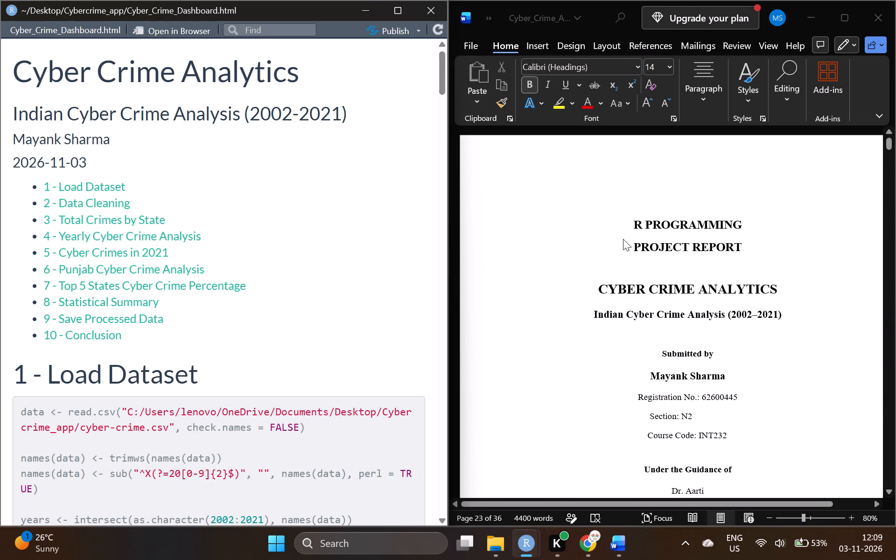
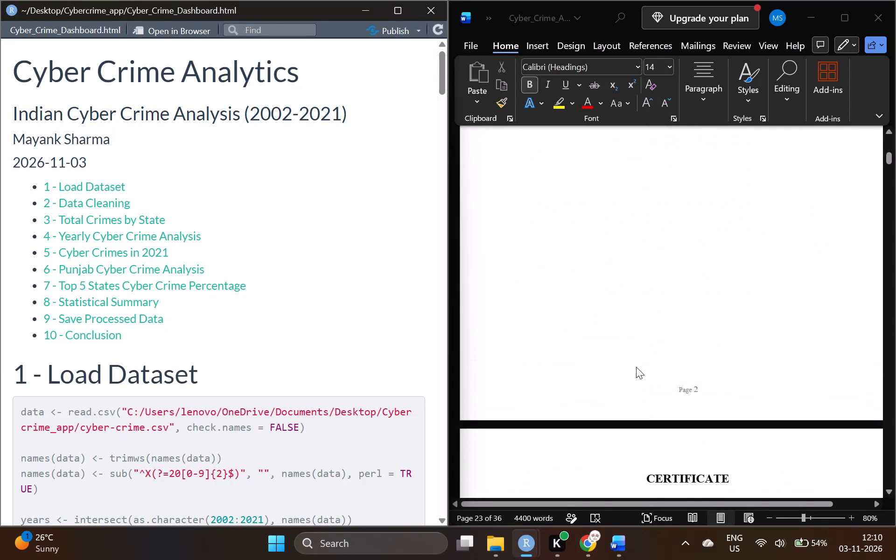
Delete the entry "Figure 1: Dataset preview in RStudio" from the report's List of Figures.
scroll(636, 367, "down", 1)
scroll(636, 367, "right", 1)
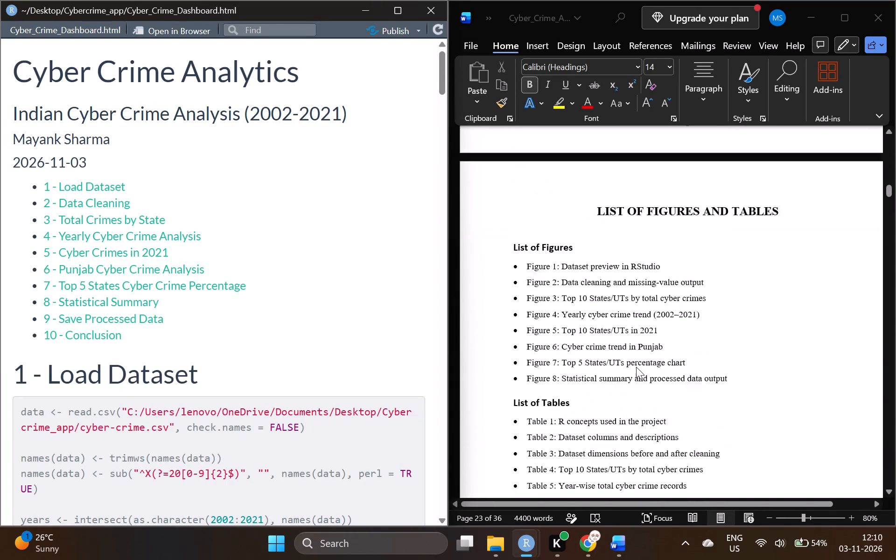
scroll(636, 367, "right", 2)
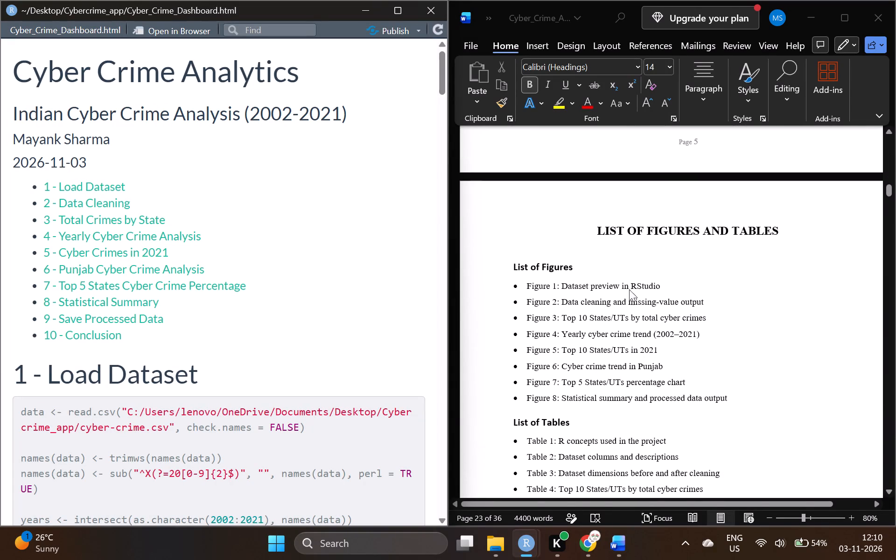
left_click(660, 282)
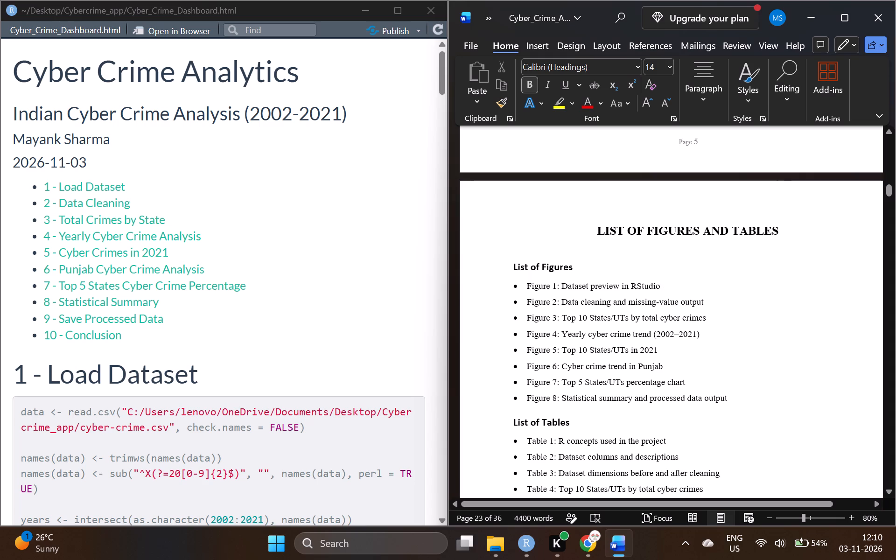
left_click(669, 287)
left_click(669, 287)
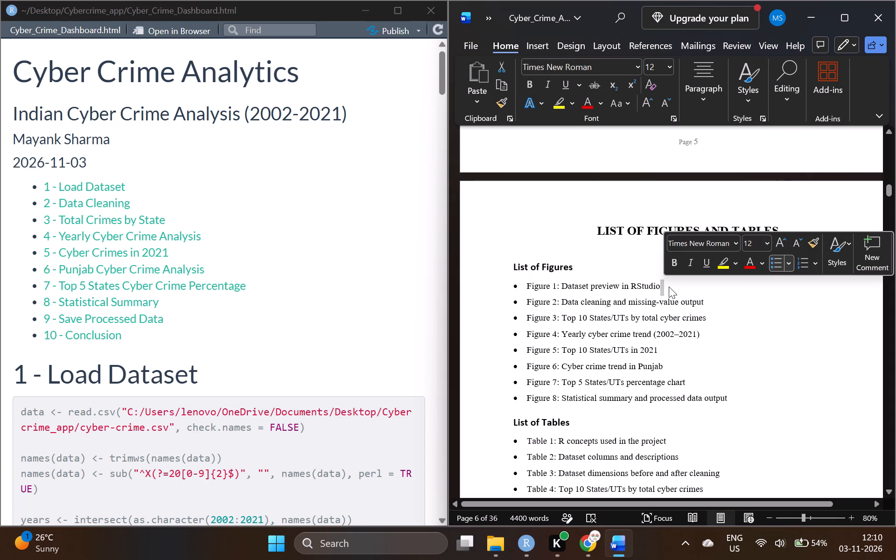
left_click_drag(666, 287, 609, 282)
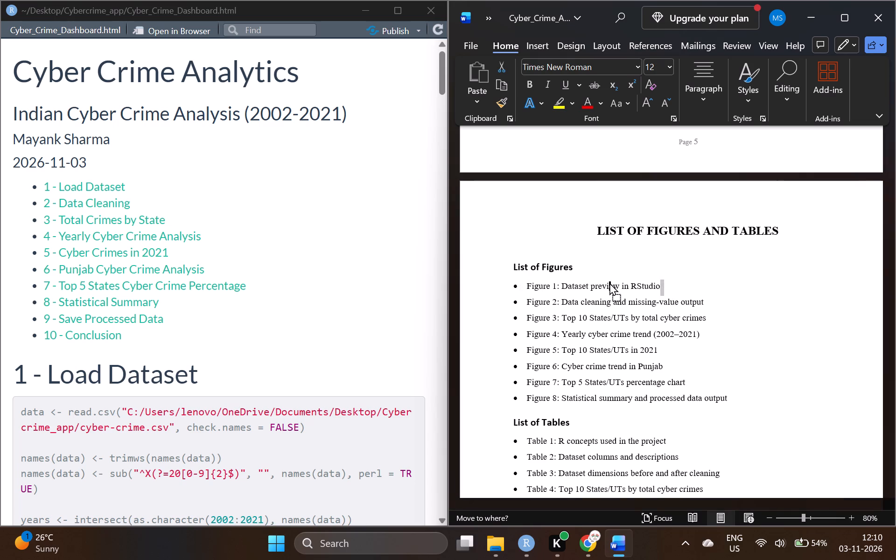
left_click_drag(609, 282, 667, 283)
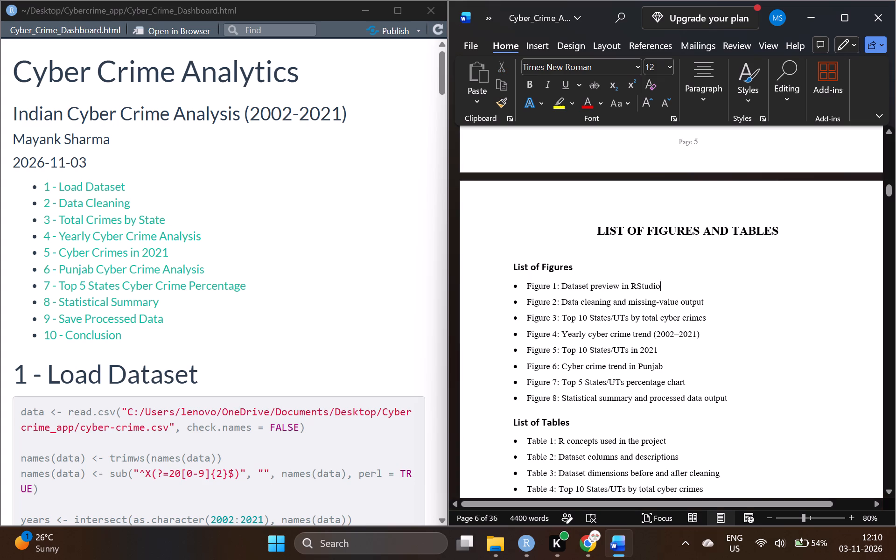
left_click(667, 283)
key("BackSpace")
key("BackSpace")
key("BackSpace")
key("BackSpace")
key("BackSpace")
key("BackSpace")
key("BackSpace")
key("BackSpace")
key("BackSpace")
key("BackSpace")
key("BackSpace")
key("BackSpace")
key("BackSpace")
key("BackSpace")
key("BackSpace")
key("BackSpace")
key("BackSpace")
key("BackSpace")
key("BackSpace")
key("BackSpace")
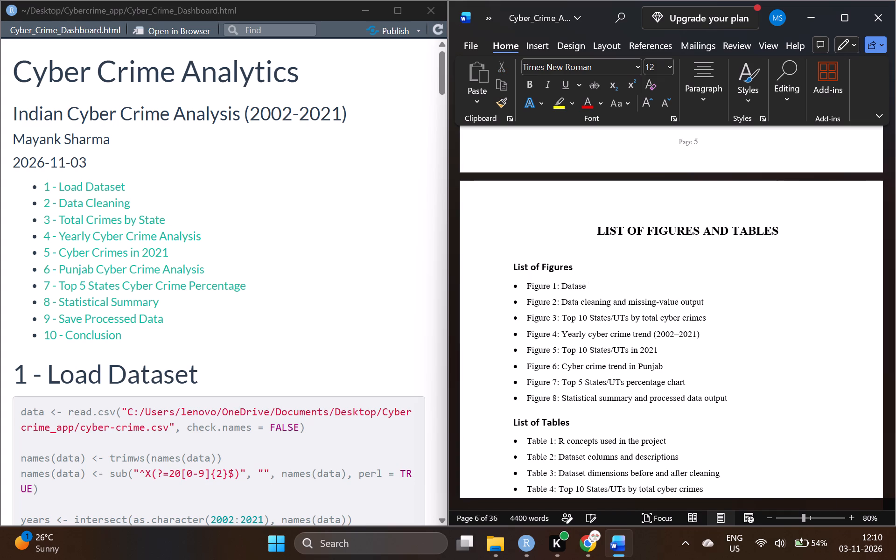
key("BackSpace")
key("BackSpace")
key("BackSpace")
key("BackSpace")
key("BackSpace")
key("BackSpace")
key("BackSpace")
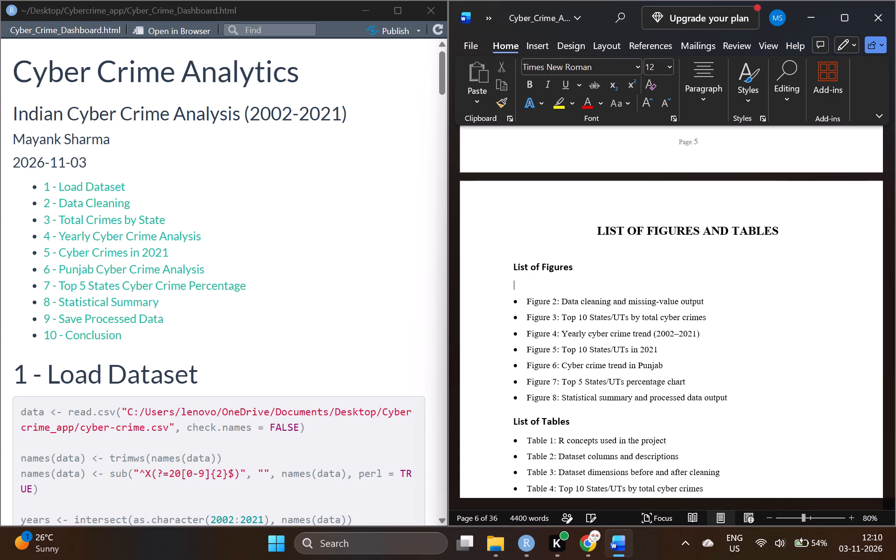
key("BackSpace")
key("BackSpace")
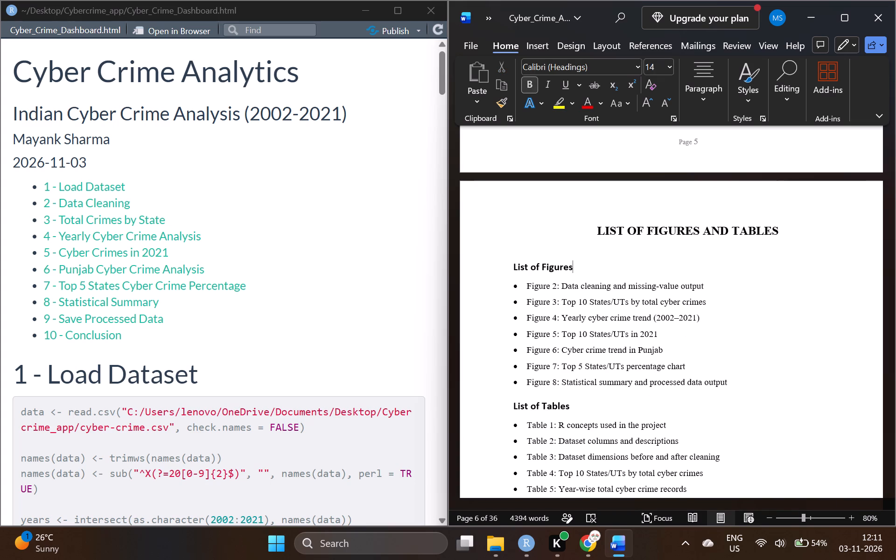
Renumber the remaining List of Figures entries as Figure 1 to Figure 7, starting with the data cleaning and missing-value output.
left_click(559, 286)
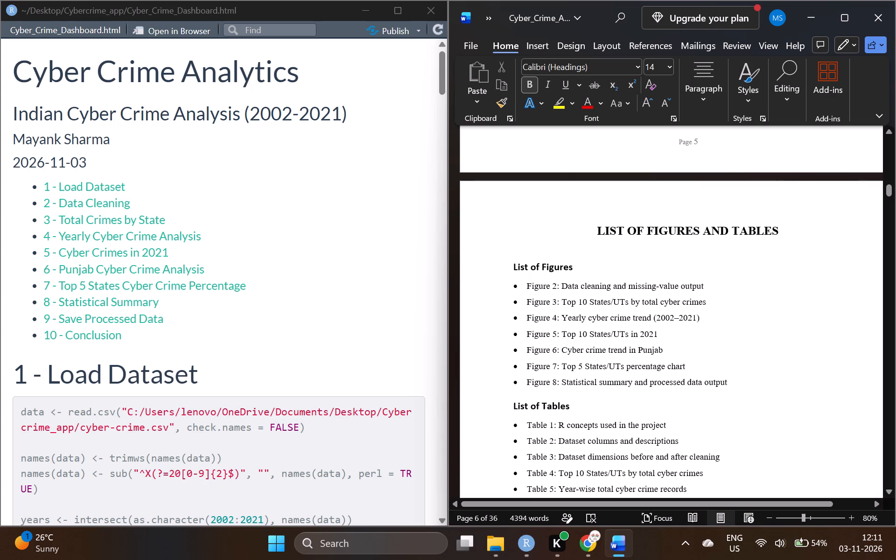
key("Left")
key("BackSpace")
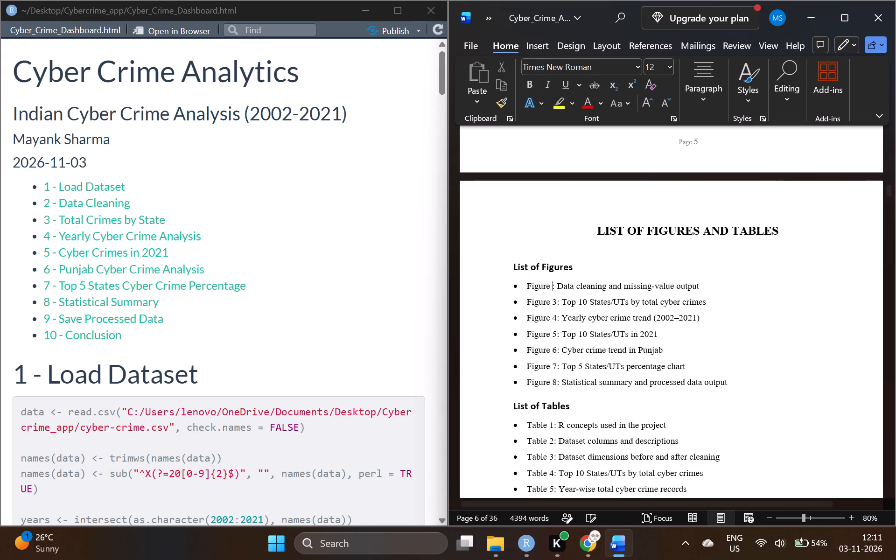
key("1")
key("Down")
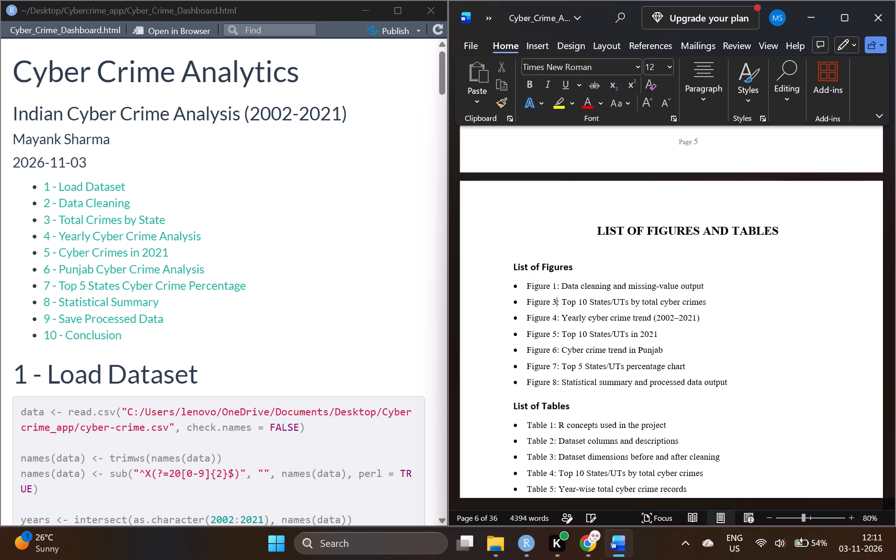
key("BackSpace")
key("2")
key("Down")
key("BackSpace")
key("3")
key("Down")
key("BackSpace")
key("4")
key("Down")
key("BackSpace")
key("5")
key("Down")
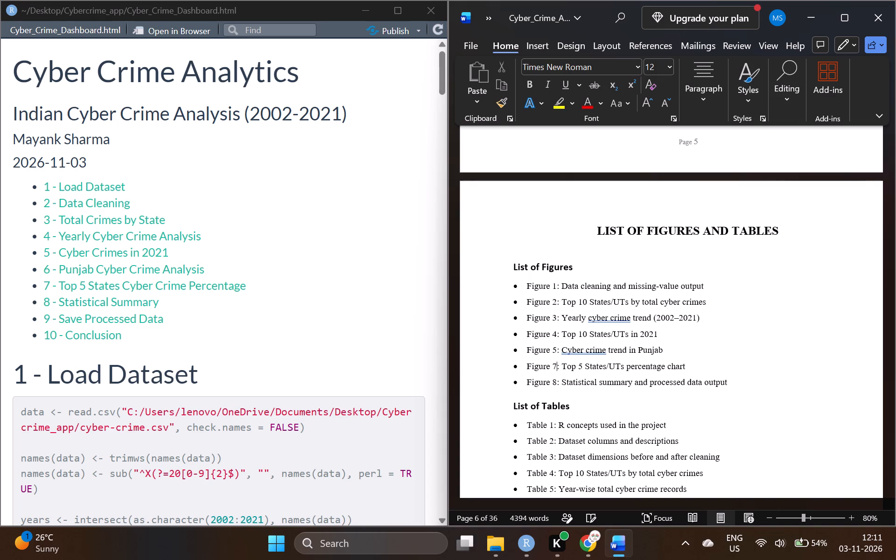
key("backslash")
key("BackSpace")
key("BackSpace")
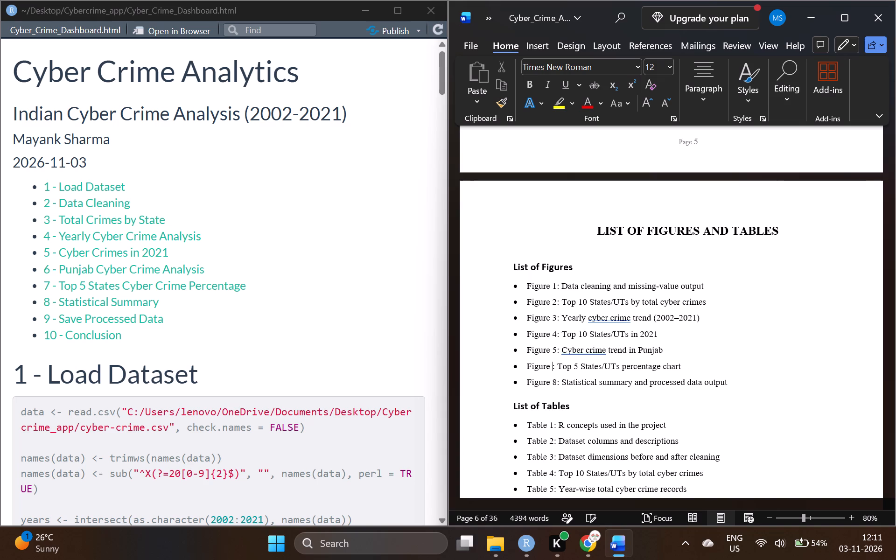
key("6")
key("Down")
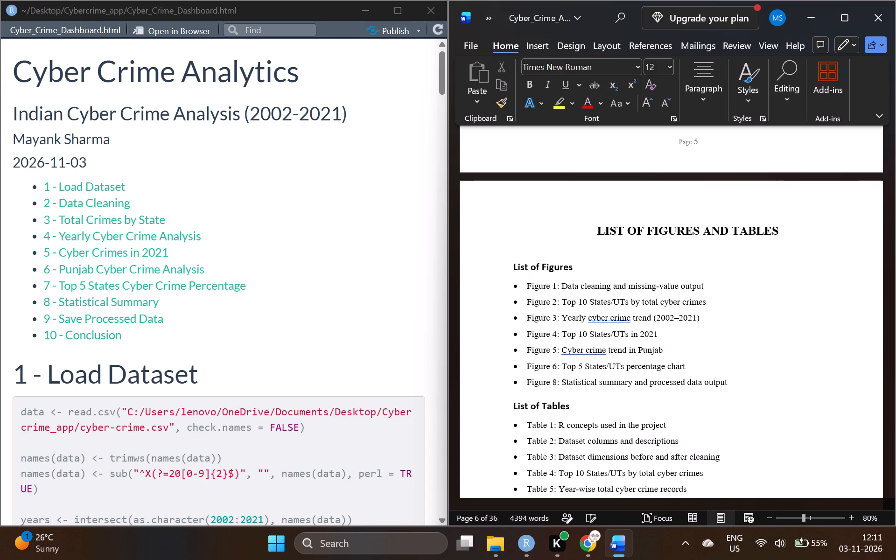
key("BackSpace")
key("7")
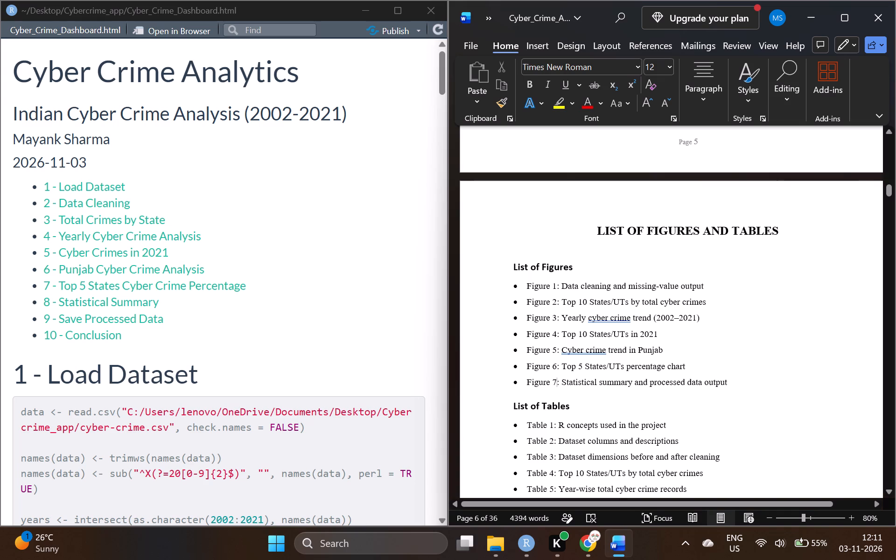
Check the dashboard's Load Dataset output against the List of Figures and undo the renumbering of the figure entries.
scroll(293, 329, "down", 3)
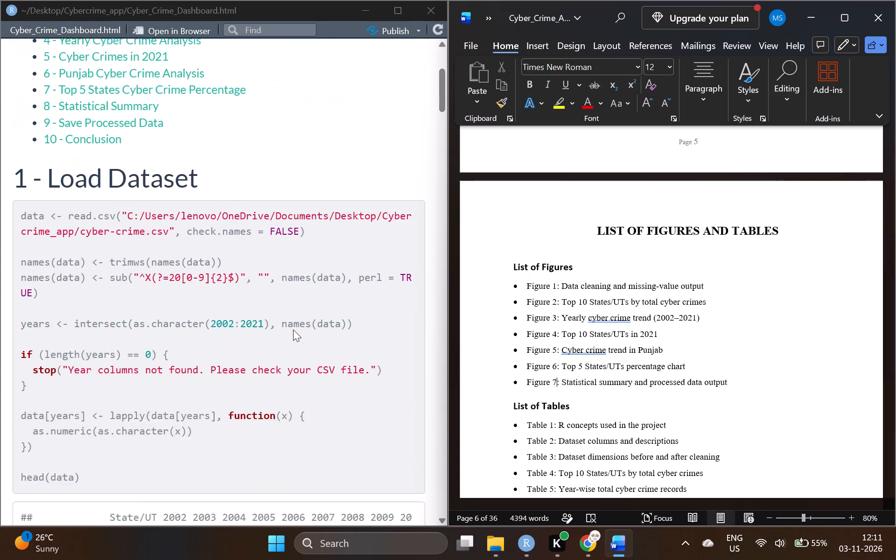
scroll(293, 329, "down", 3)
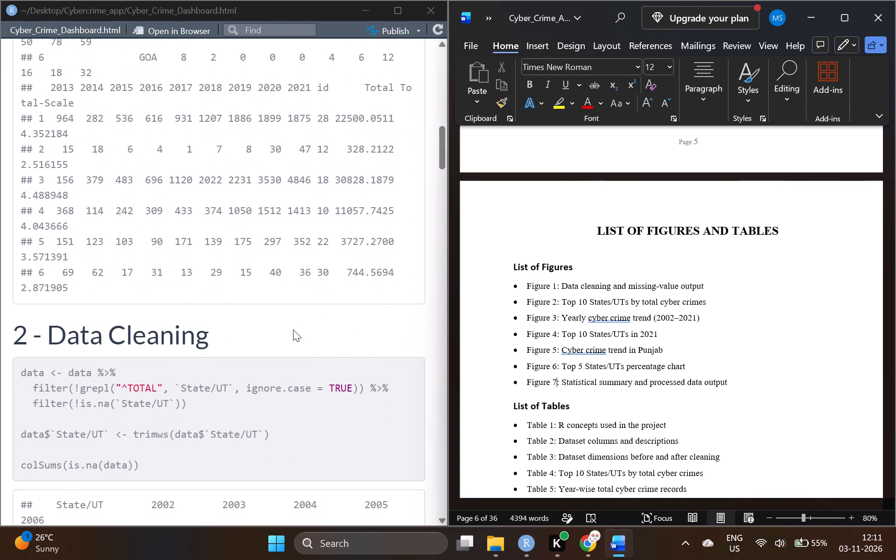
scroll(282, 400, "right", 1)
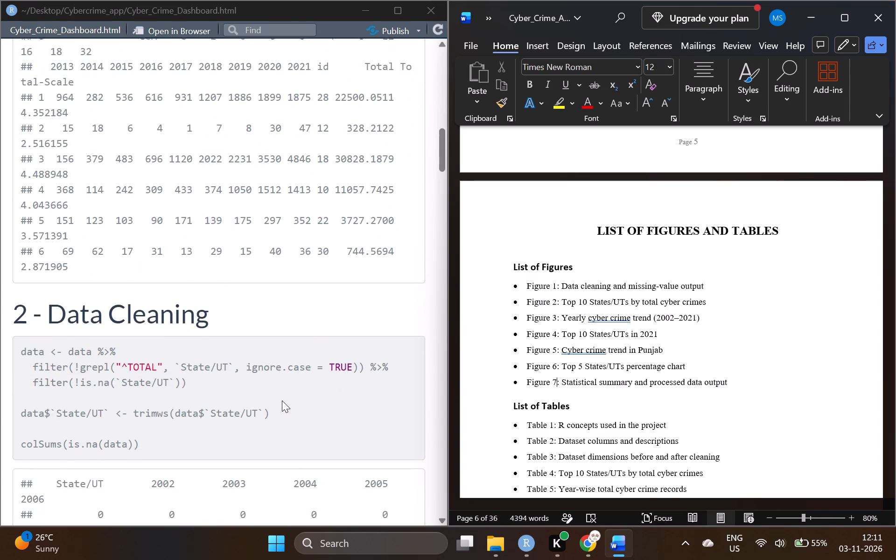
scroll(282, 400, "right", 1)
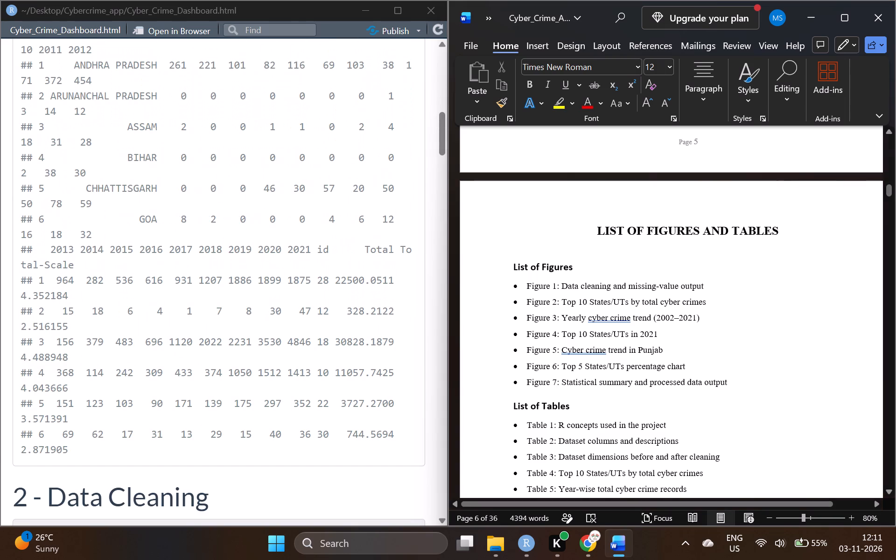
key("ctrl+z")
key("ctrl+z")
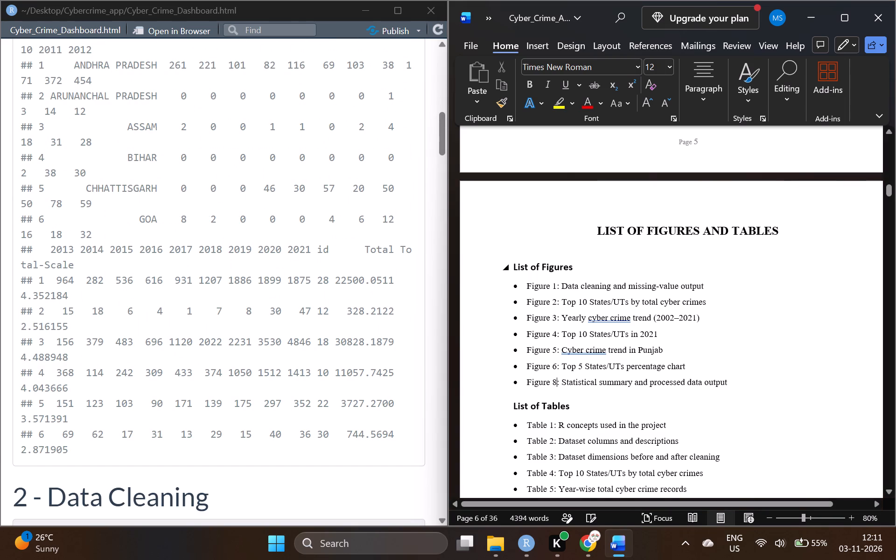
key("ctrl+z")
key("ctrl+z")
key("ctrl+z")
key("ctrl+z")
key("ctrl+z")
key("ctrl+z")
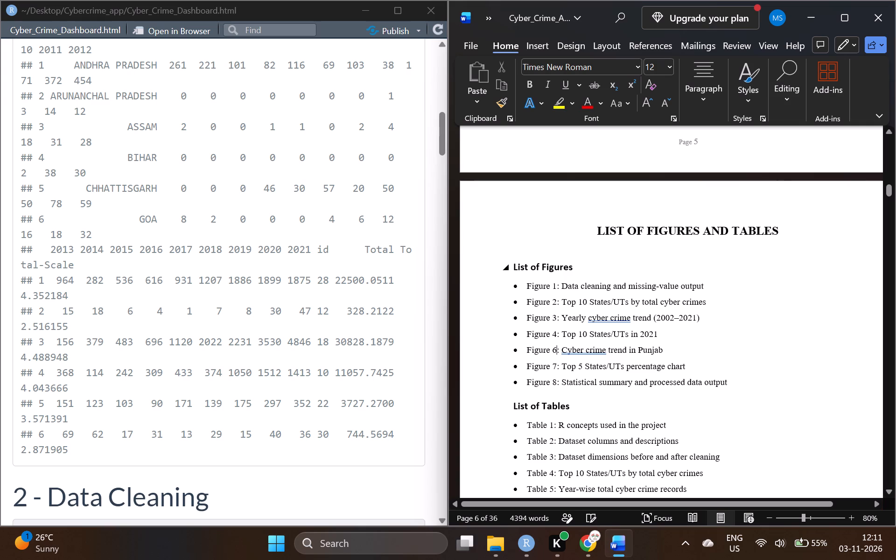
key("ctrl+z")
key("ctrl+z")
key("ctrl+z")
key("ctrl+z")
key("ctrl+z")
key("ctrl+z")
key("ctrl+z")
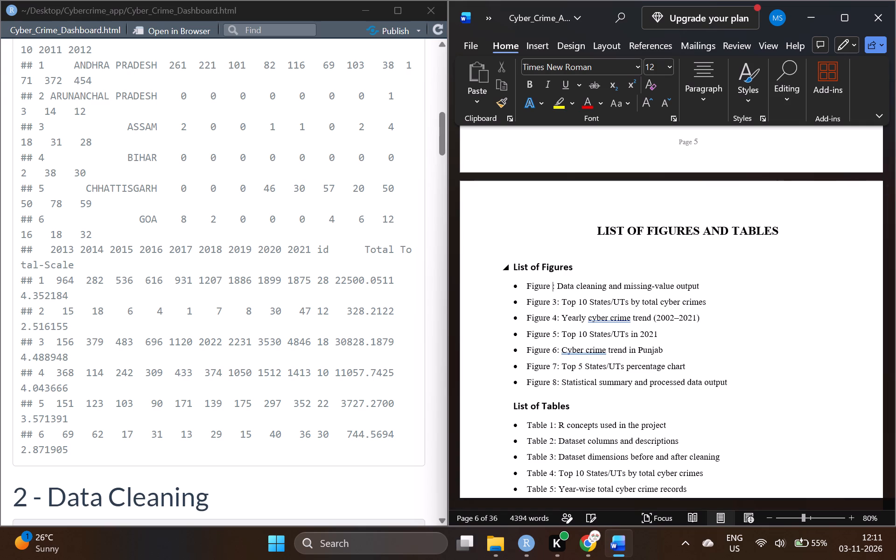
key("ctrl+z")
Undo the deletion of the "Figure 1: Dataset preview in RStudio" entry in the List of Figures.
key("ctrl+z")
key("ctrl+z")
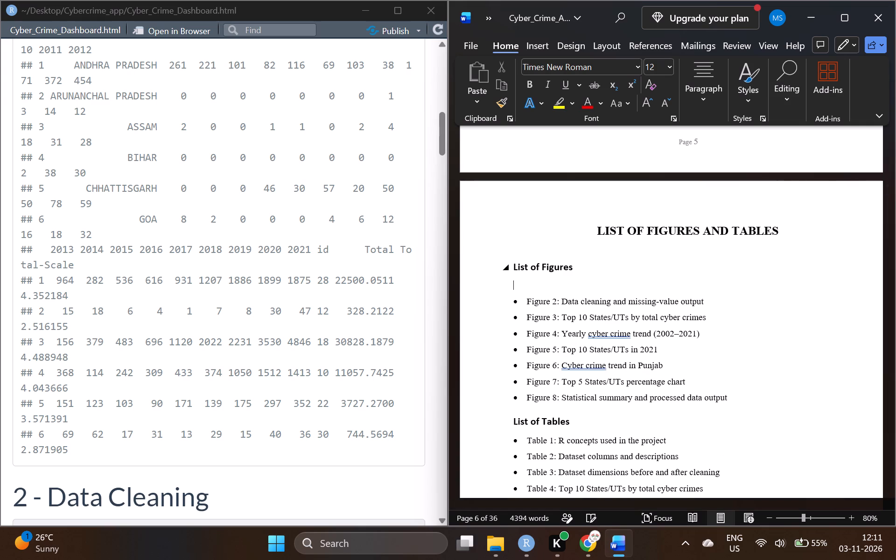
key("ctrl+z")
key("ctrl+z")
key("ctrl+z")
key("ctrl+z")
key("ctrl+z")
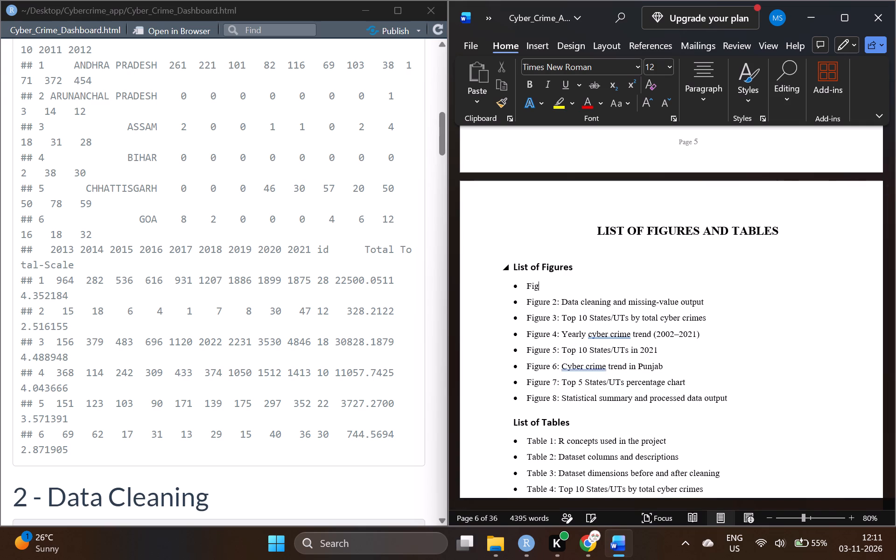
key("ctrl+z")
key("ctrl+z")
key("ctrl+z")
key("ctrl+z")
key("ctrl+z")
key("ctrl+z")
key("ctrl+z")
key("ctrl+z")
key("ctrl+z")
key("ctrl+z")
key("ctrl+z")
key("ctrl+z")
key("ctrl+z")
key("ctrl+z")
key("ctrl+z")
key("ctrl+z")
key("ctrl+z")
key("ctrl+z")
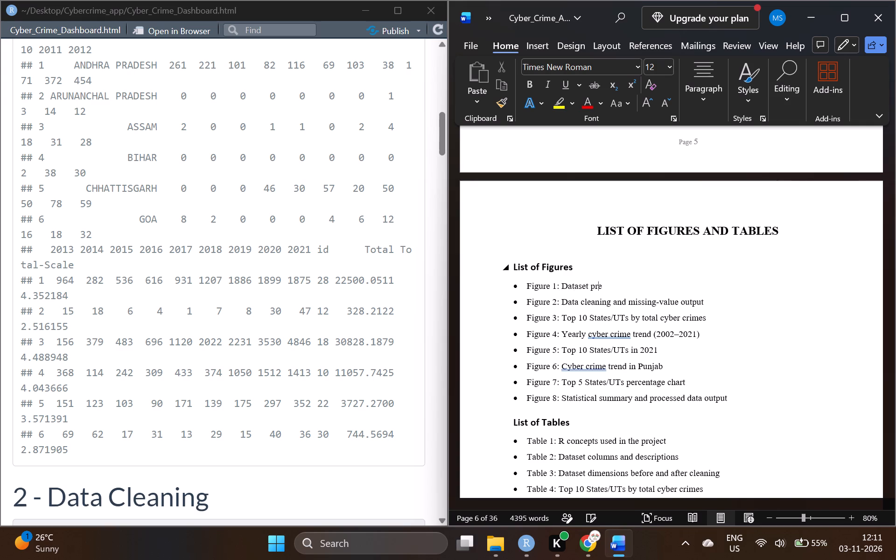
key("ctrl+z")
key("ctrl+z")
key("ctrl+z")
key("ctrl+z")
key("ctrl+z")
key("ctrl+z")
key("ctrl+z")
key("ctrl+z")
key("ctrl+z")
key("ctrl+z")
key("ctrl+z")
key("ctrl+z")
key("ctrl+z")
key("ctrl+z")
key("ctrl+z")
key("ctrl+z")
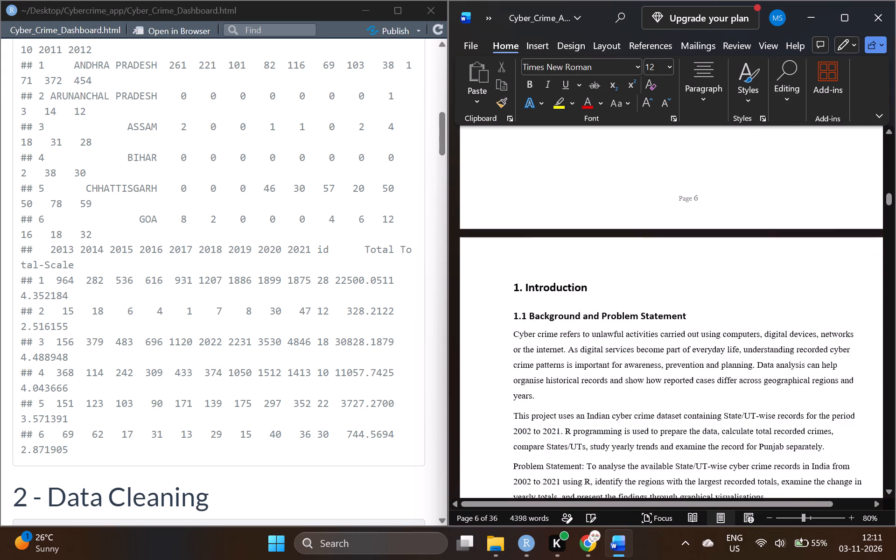
Add a blank line after the ninth objective in section 1.2 to push section 1.3 and its tools table onto the next page.
scroll(588, 301, "up", 2)
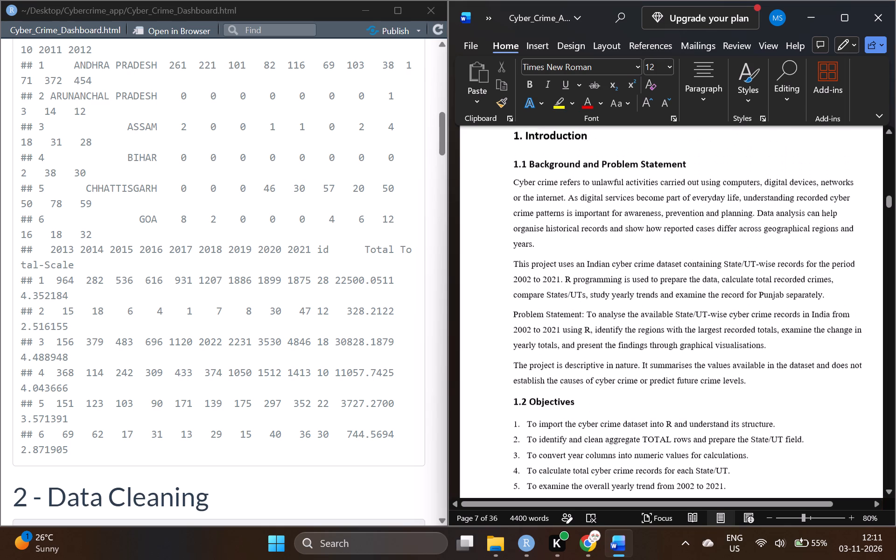
scroll(588, 301, "up", 1)
scroll(588, 301, "down", 3)
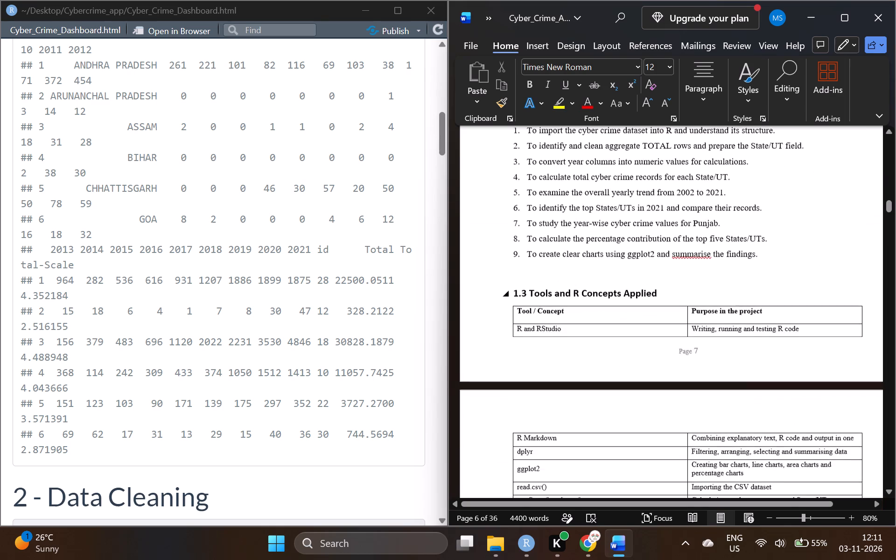
scroll(588, 301, "down", 3)
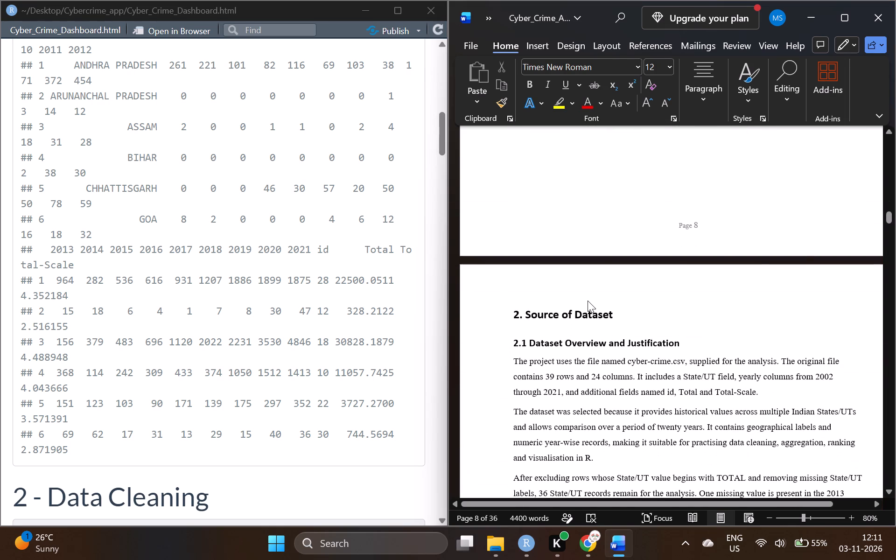
scroll(588, 301, "up", 6)
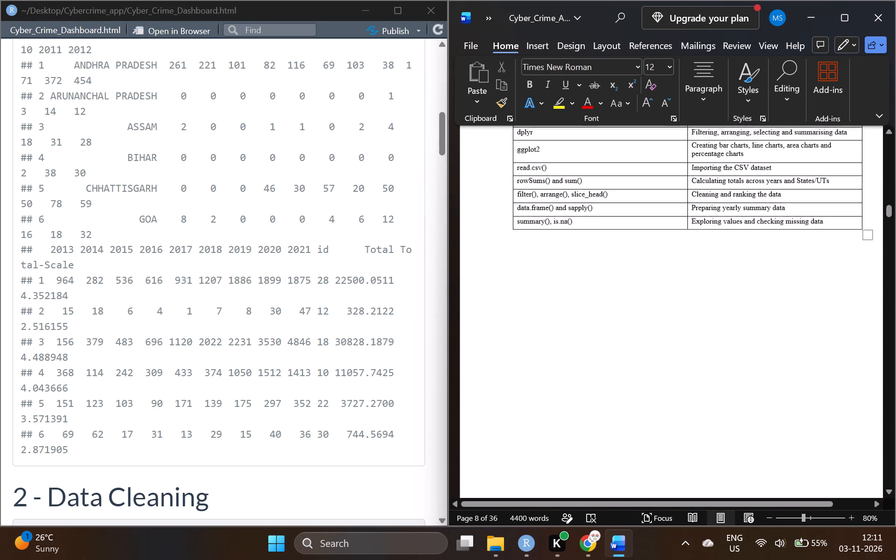
scroll(588, 301, "up", 4)
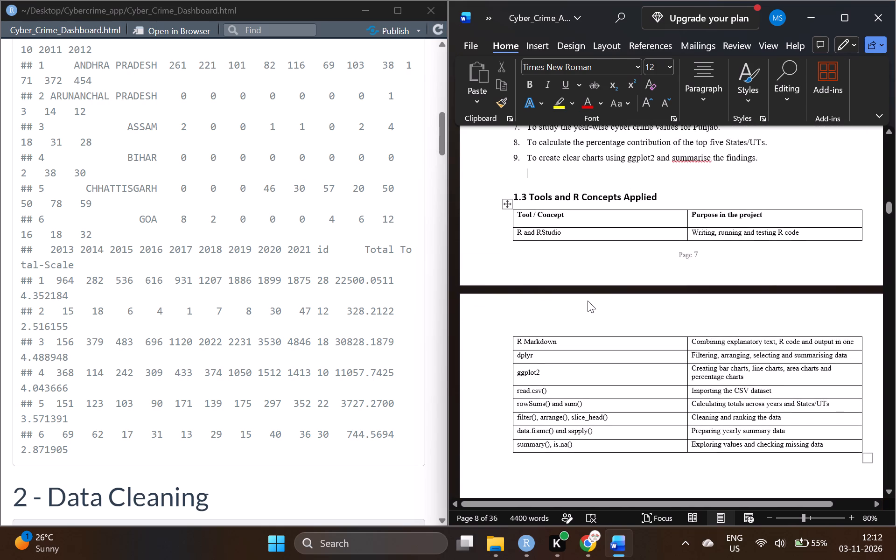
scroll(588, 301, "down", 3)
scroll(588, 301, "up", 2)
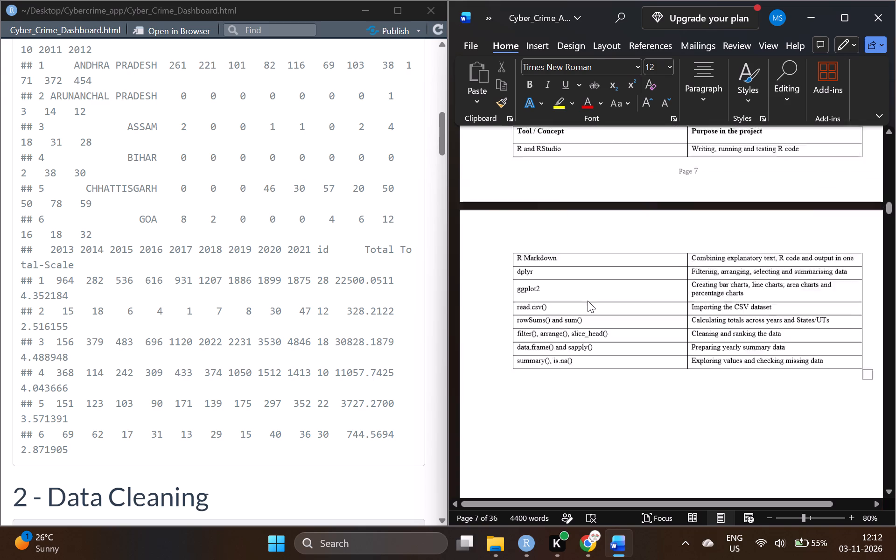
scroll(588, 301, "up", 1)
key("Return")
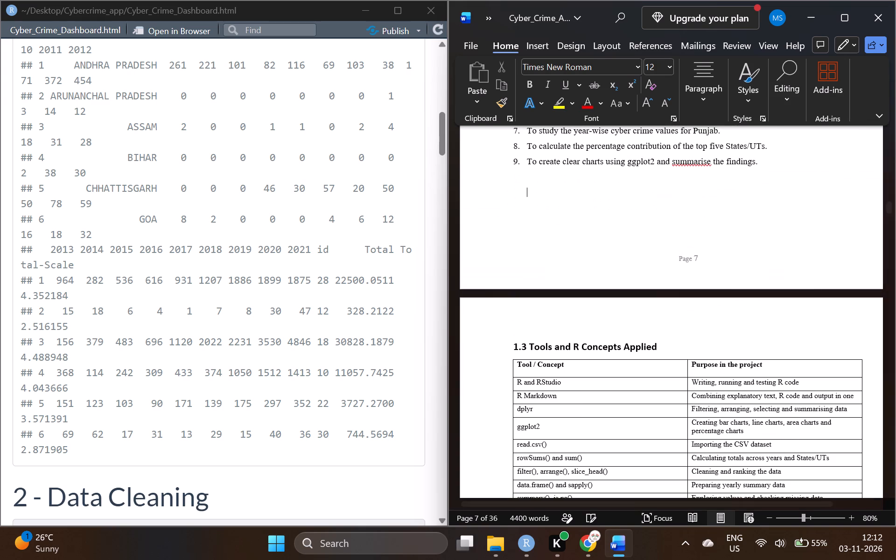
Remove the page break and empty space between the section 2.3 screenshot placeholder box and the heading "3. Exploratory Data Analysis (EDA)".
scroll(675, 236, "down", 5)
scroll(675, 236, "right", 1)
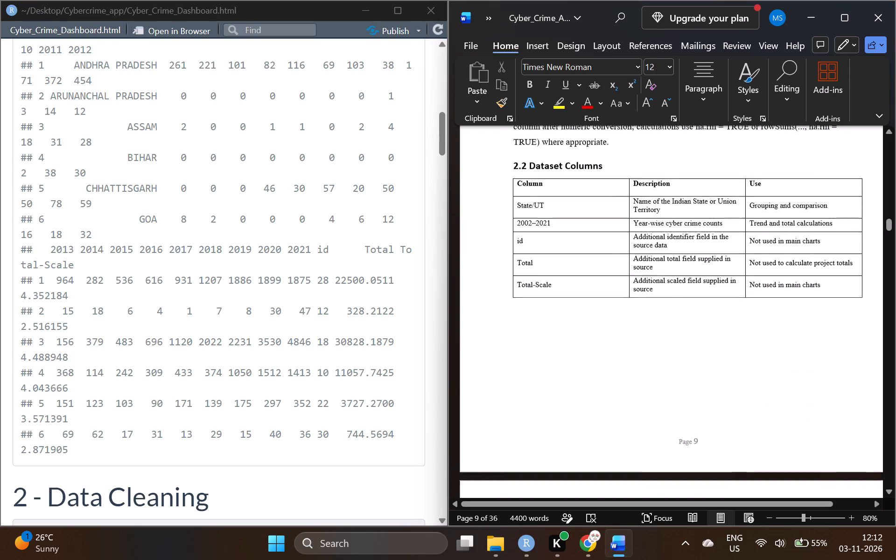
scroll(675, 236, "down", 2)
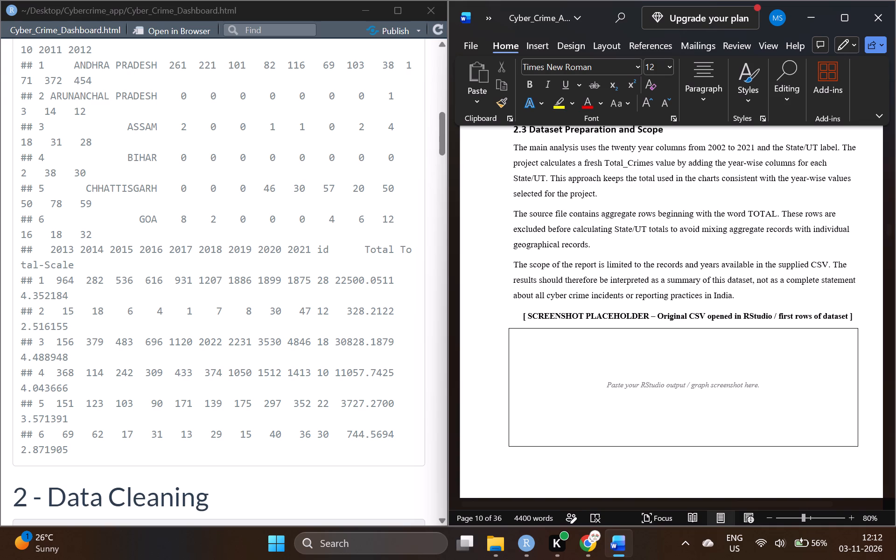
scroll(376, 339, "up", 1)
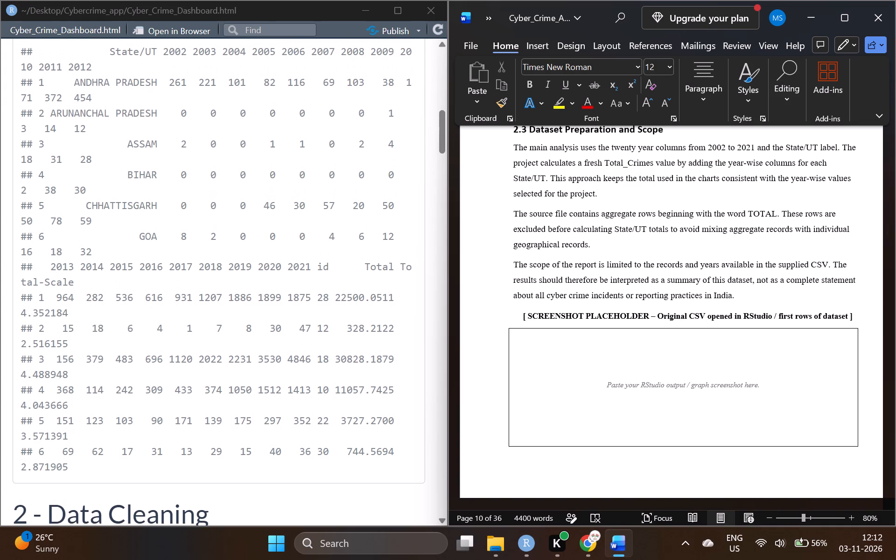
scroll(376, 339, "up", 2)
scroll(563, 221, "up", 1)
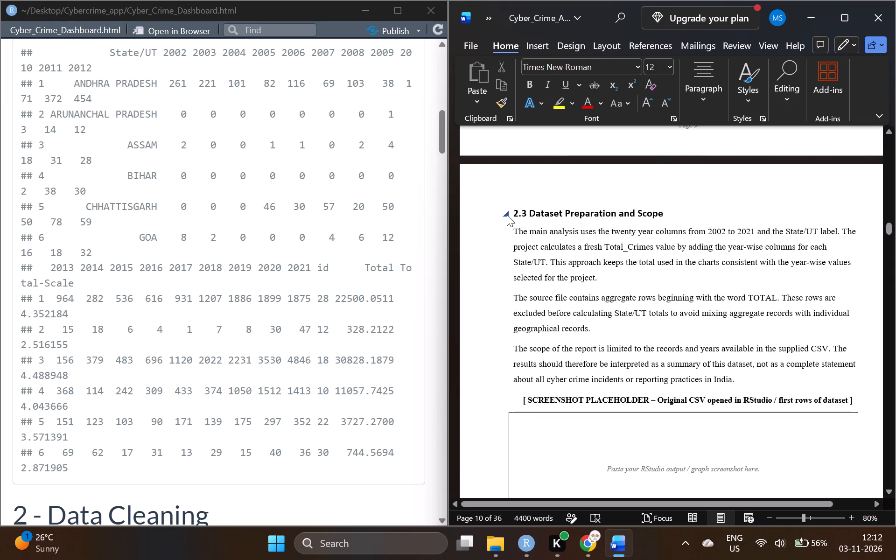
scroll(753, 397, "down", 2)
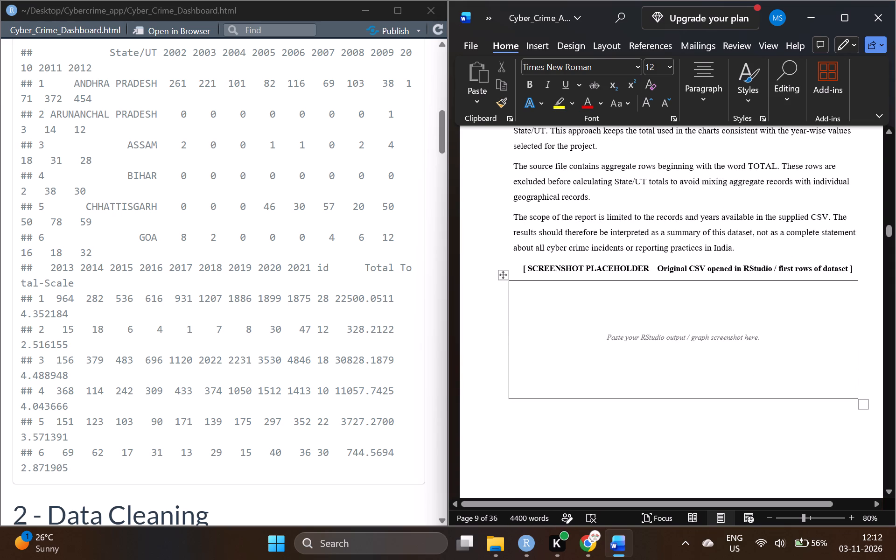
left_click(850, 471)
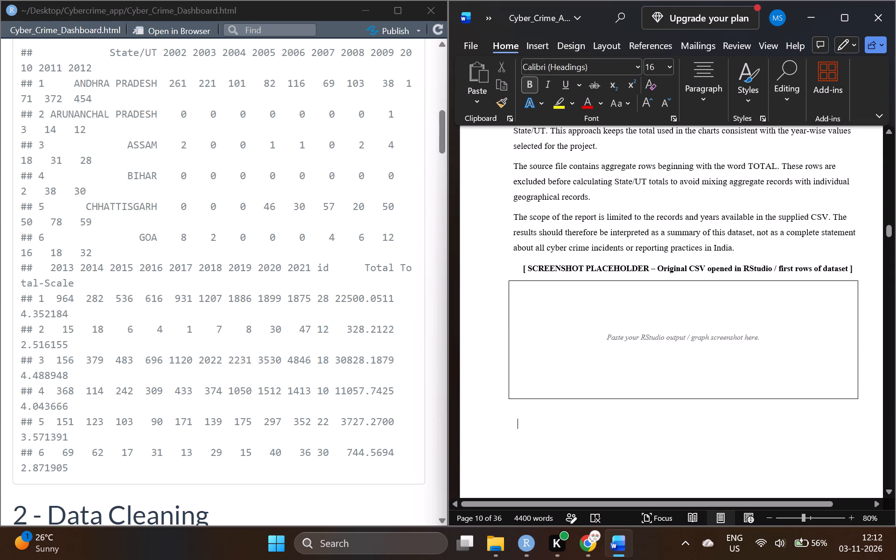
key("BackSpace")
key("BackSpace")
key("BackSpace")
key("BackSpace")
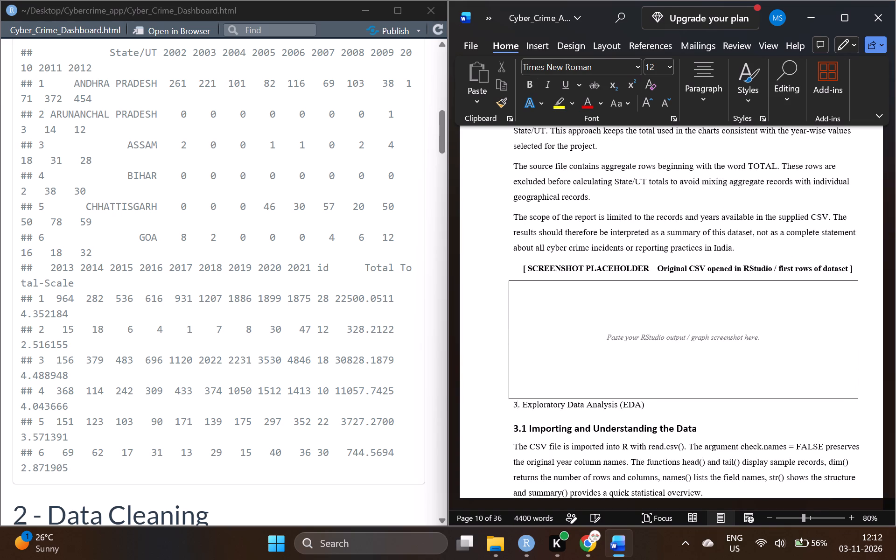
key("BackSpace")
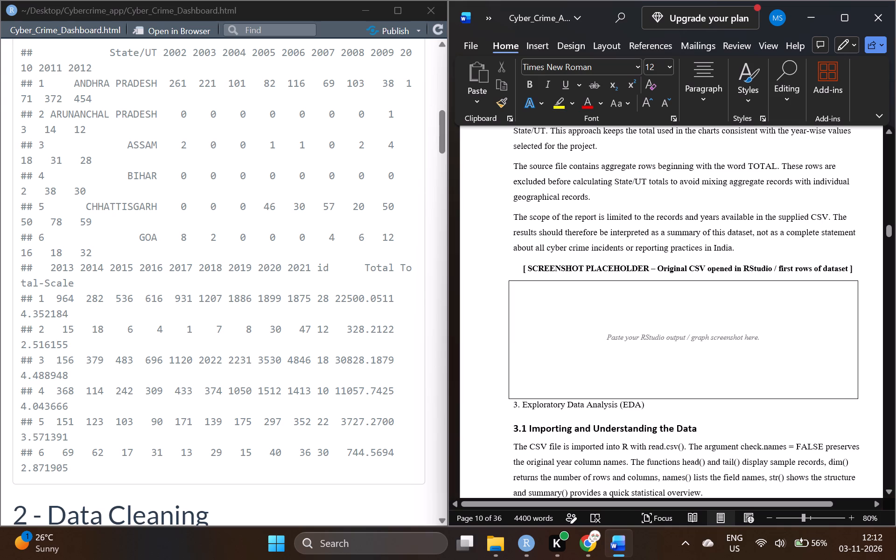
Delete the heading text "3. Exploratory Data Analysis (EDA)" below the section 2.3 placeholder box.
left_click(682, 370)
left_click(780, 406)
key("BackSpace")
key("BackSpace")
key("BackSpace")
key("BackSpace")
key("BackSpace")
key("BackSpace")
key("BackSpace")
key("BackSpace")
key("BackSpace")
key("BackSpace")
key("BackSpace")
key("BackSpace")
key("BackSpace")
key("BackSpace")
key("BackSpace")
key("BackSpace")
key("BackSpace")
key("BackSpace")
key("BackSpace")
key("BackSpace")
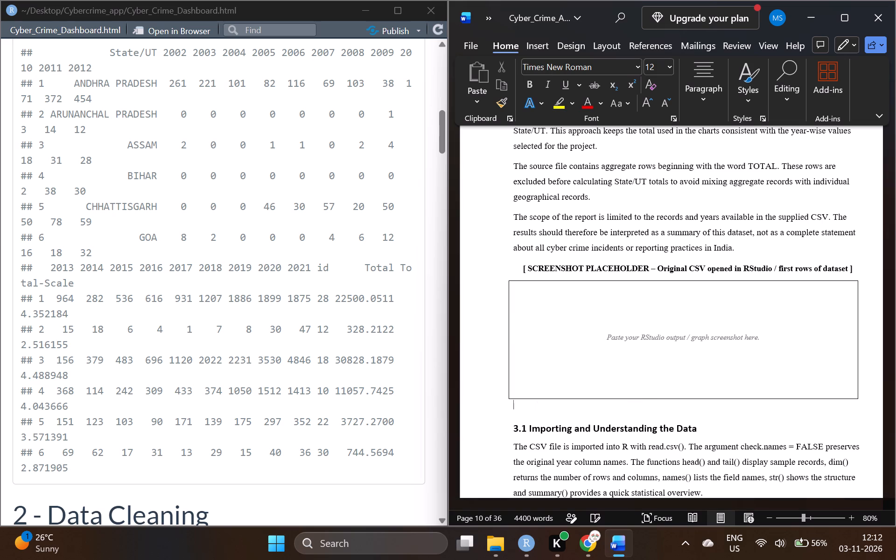
key("BackSpace")
key("BackSpace")
key("BackSpace")
key("BackSpace")
key("BackSpace")
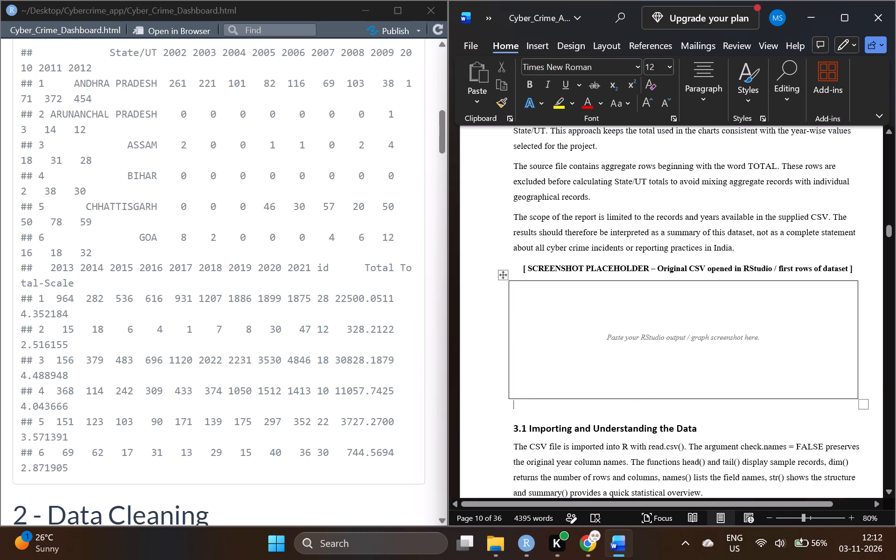
Cut the empty screenshot placeholder box from section 2.3 and remove the blank line left under its caption.
left_click(545, 315)
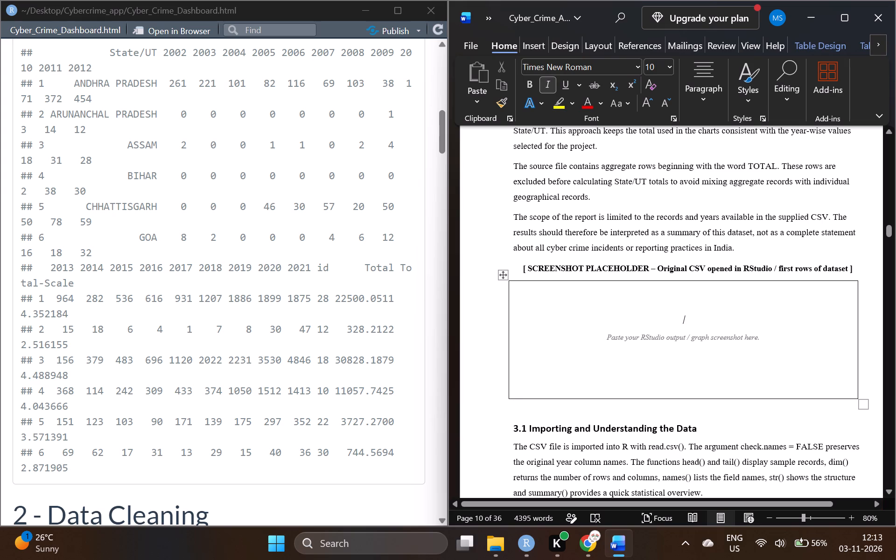
right_click(511, 301)
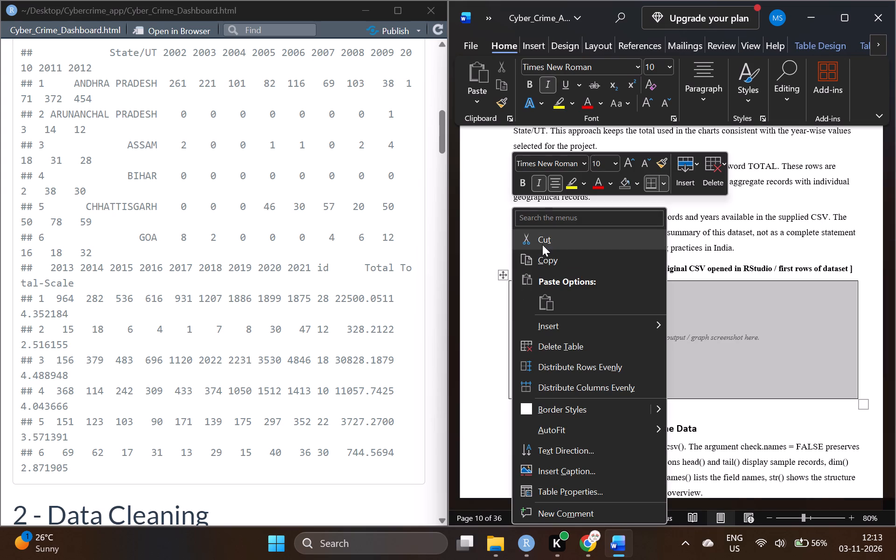
left_click(542, 241)
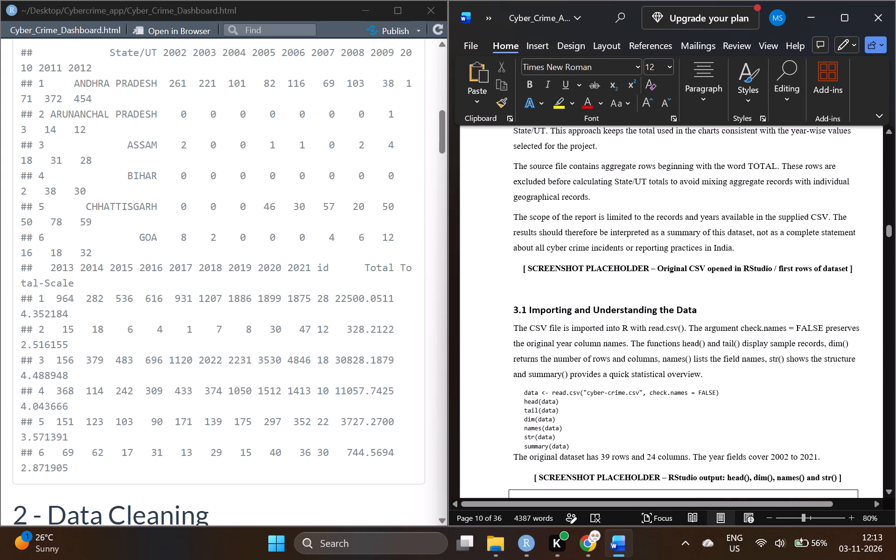
key("BackSpace")
key("BackSpace")
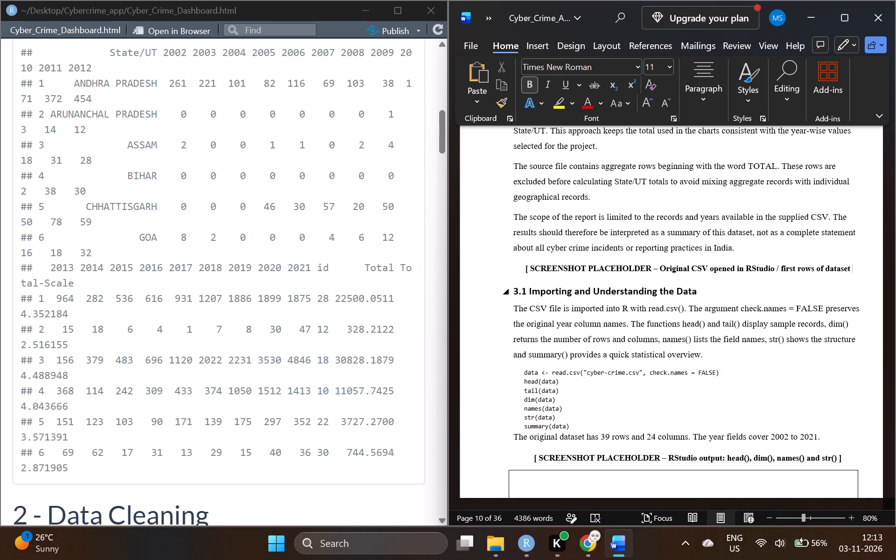
Delete the whole section "2.3 Dataset Preparation and Scope", including its text and the remaining screenshot placeholder caption.
scroll(612, 319, "up", 1)
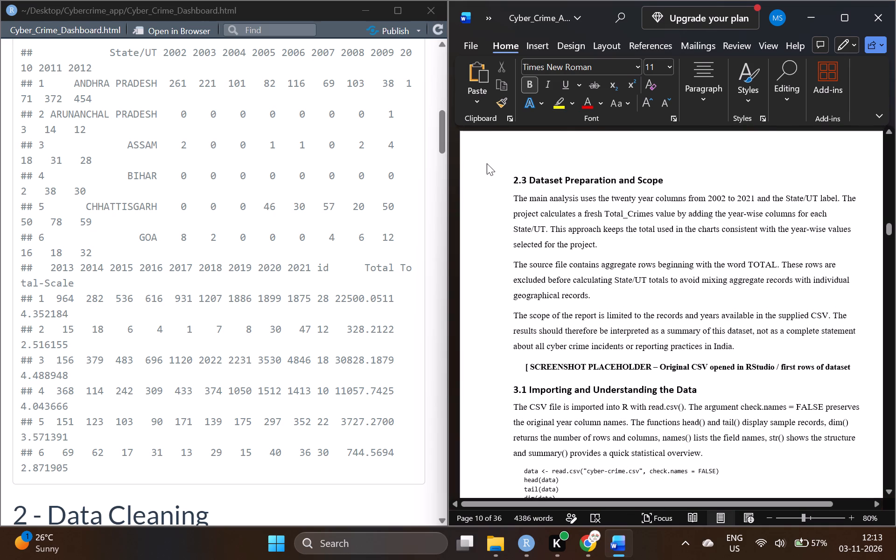
left_click_drag(513, 177, 737, 364)
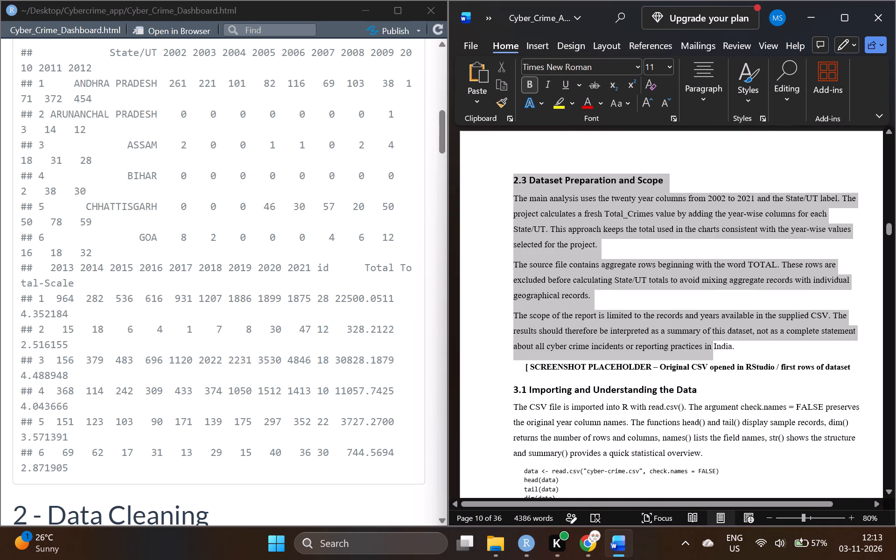
left_click_drag(737, 364, 856, 371)
key("BackSpace")
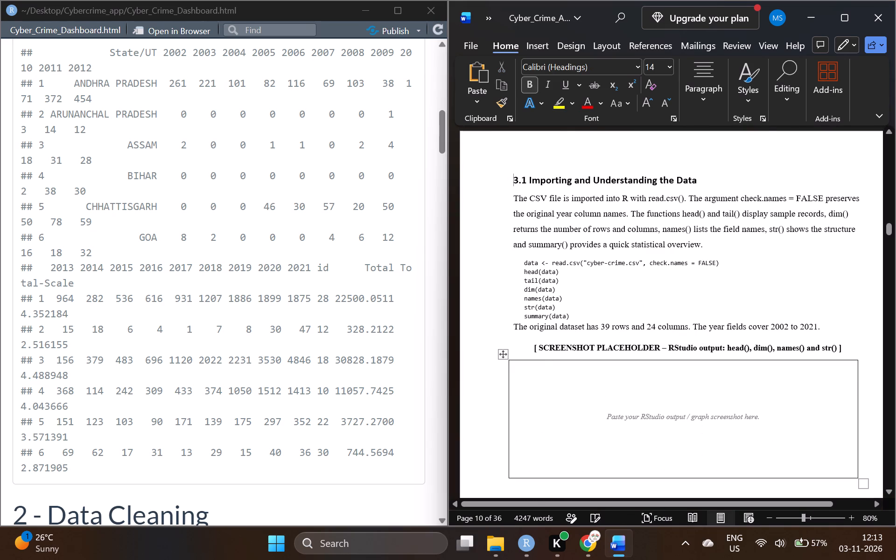
Examine the report pages from section 2.2 to 3.2, including the section 3.1 placeholder for RStudio output.
scroll(856, 371, "up", 4)
scroll(856, 371, "down", 1)
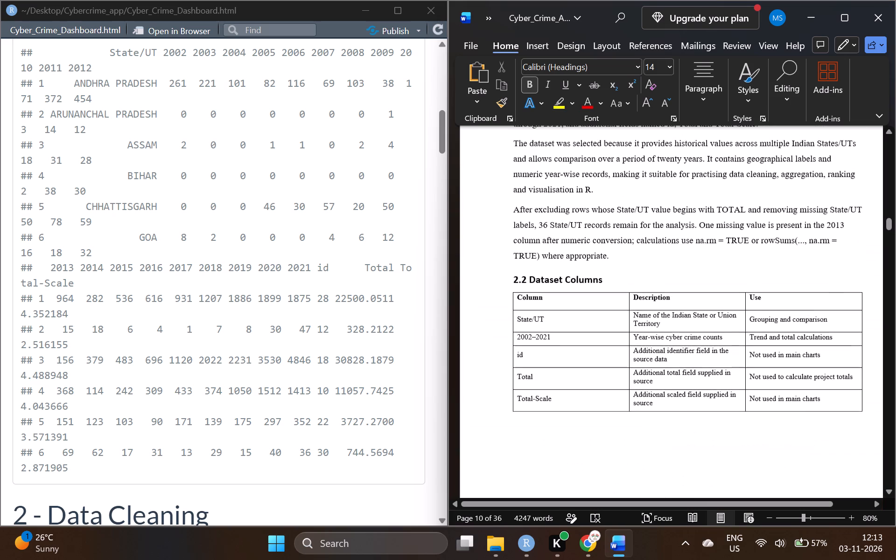
scroll(856, 371, "down", 4)
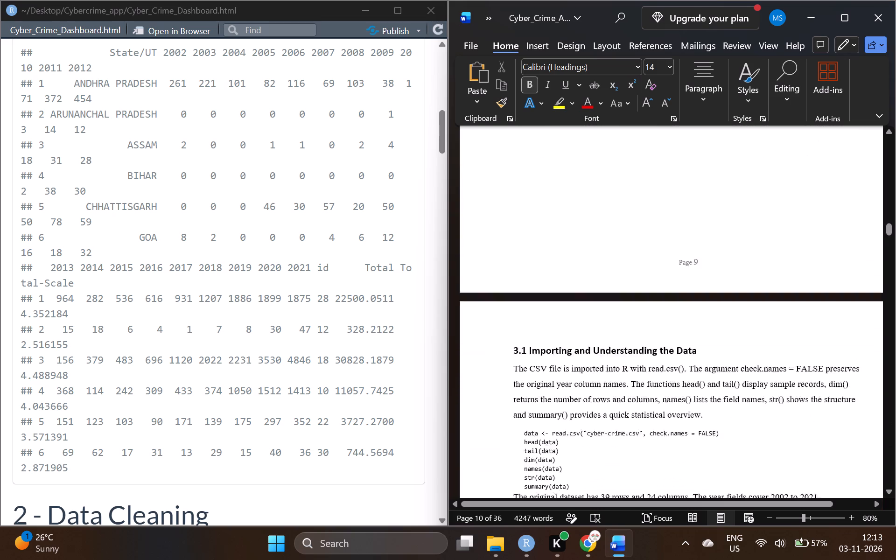
scroll(856, 371, "down", 1)
scroll(780, 366, "down", 1)
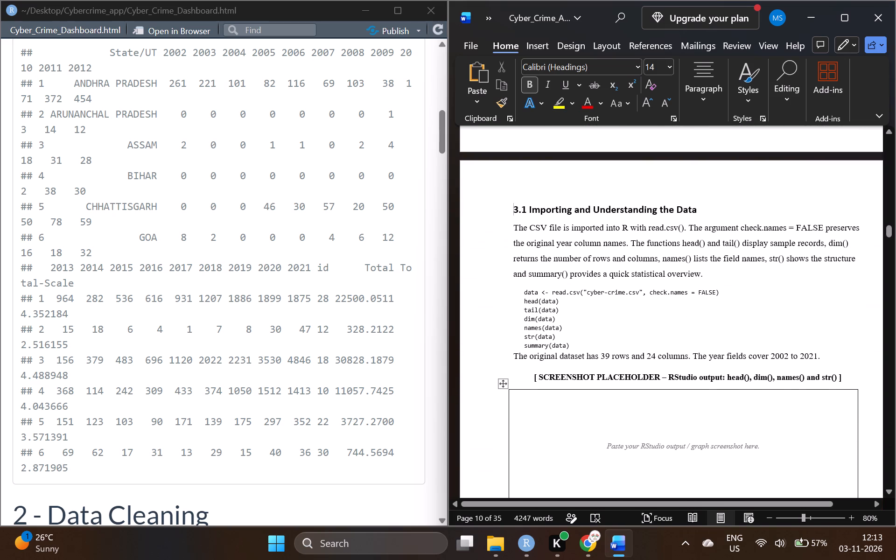
scroll(780, 366, "down", 1)
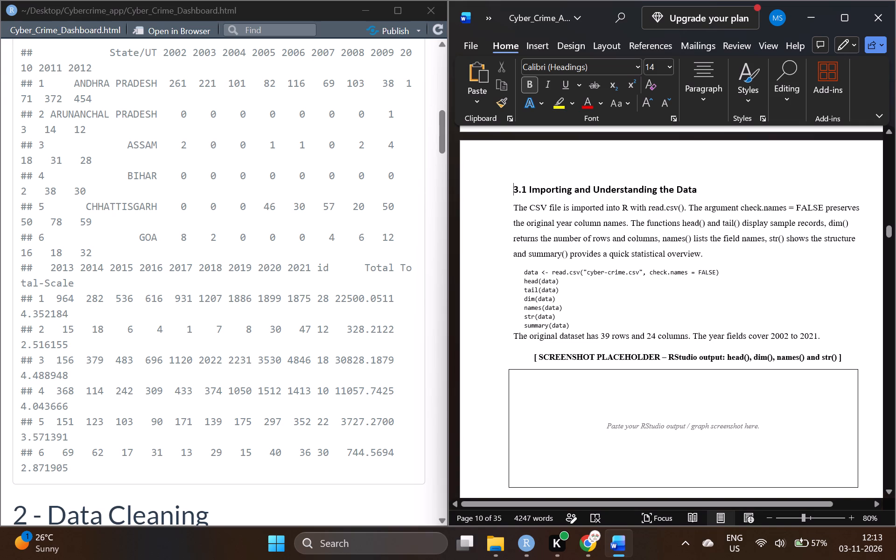
scroll(631, 279, "down", 3)
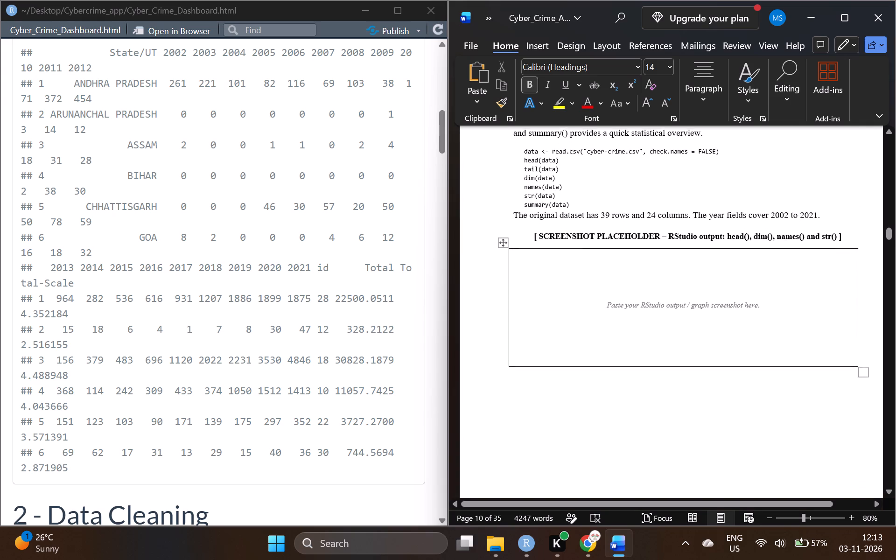
scroll(631, 279, "down", 2)
scroll(631, 279, "up", 1)
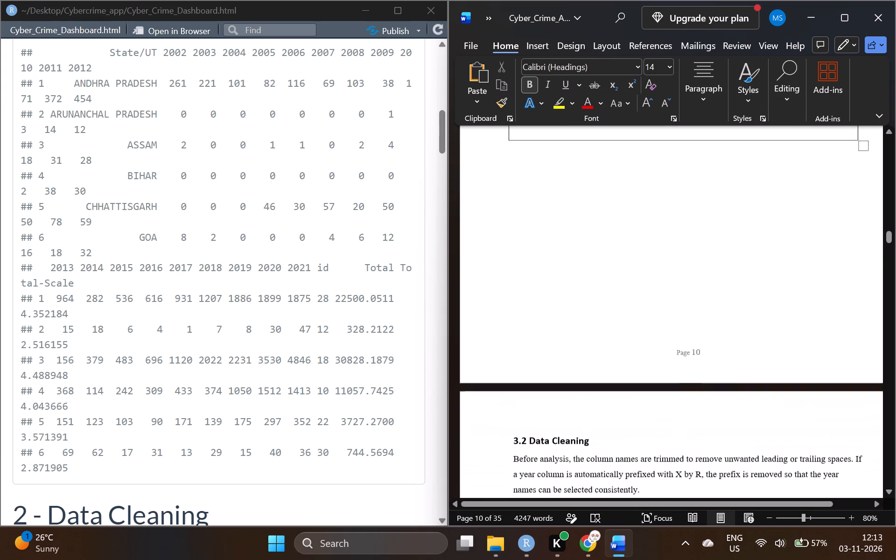
scroll(631, 279, "up", 2)
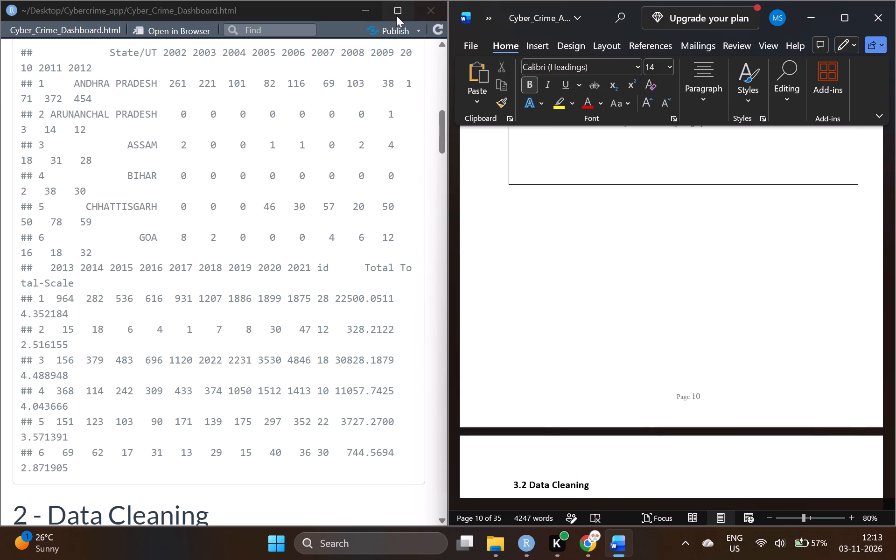
Maximize the RStudio dashboard preview and capture a screenshot of the full head(data) output above the "2 - Data Cleaning" heading.
left_click(393, 11)
scroll(435, 257, "up", 2)
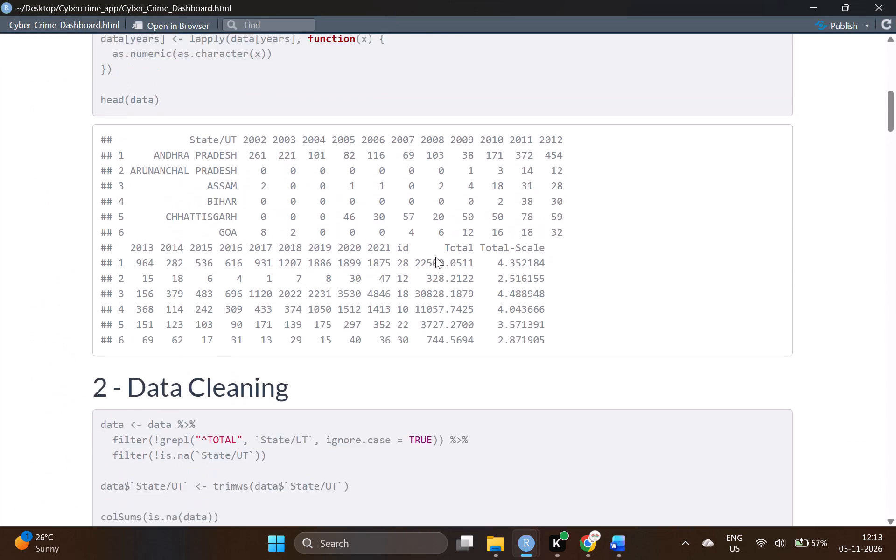
scroll(435, 257, "up", 2)
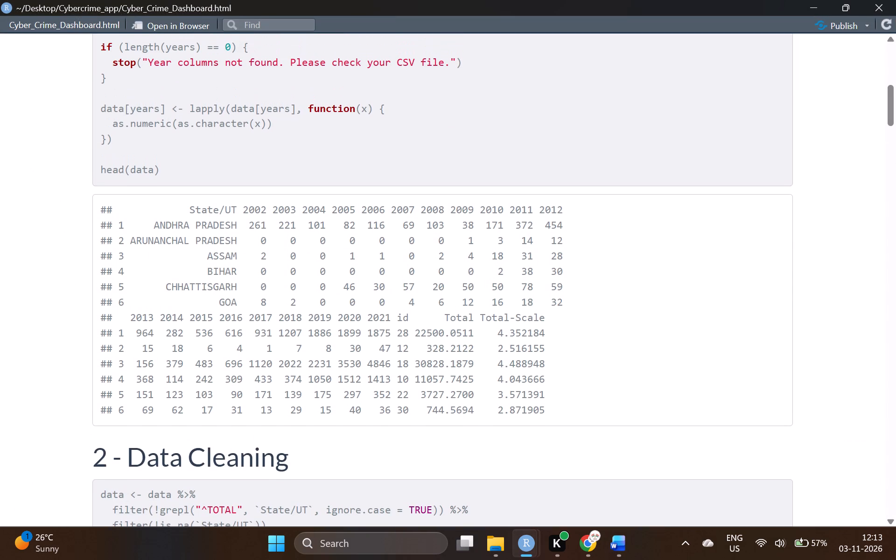
scroll(435, 257, "up", 1)
key("shift+super+s")
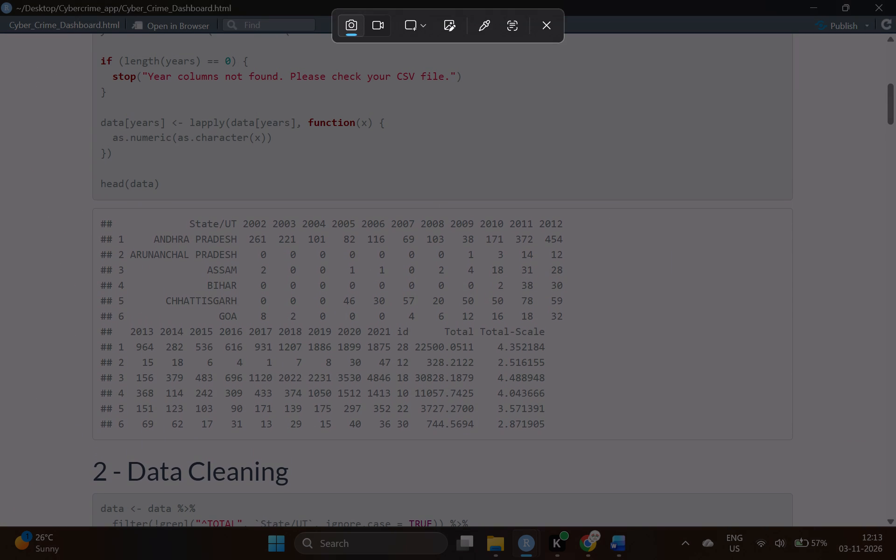
left_click_drag(92, 207, 439, 297)
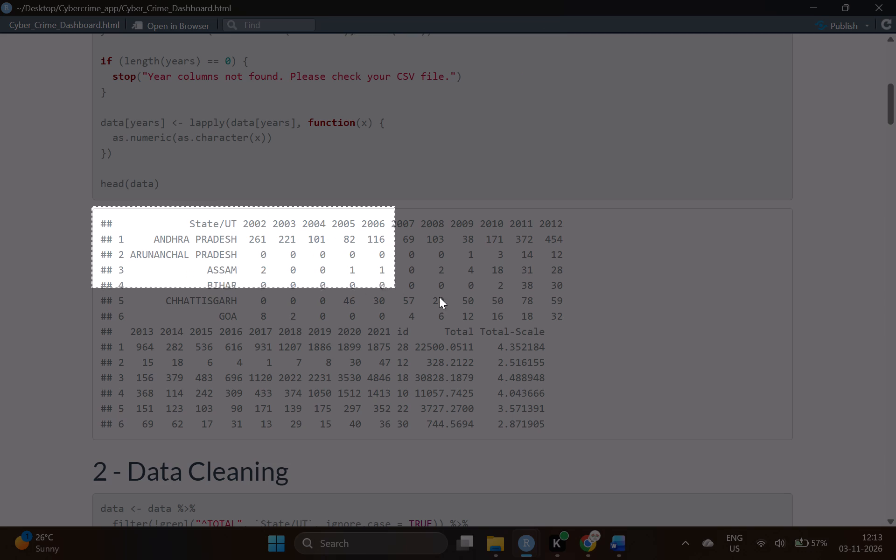
left_click_drag(439, 297, 797, 441)
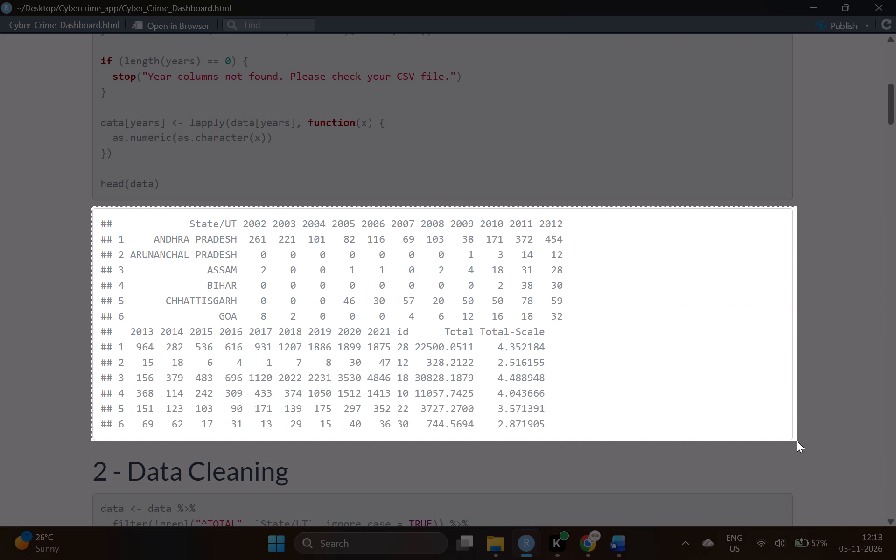
Fit the screenshot area's lower corner to the head(data) output box above "2 - Data Cleaning" and complete the capture.
left_click_drag(797, 441, 789, 439)
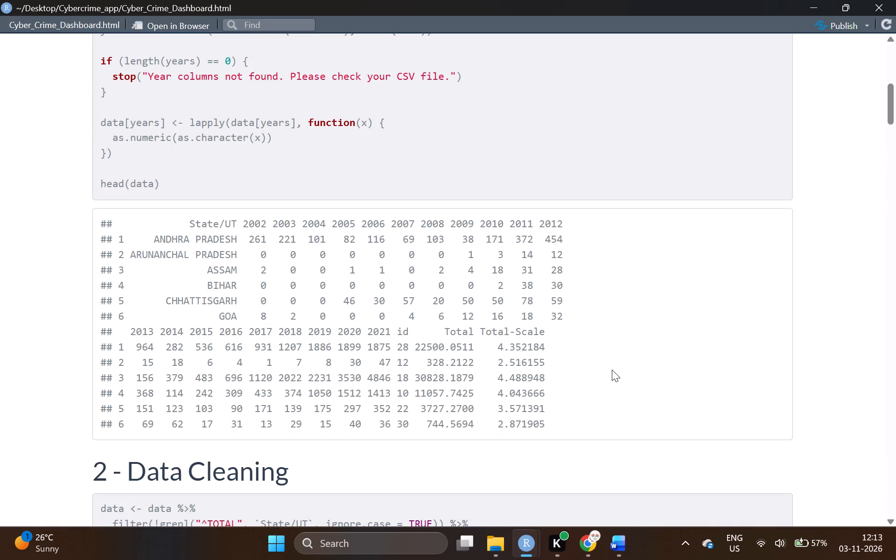
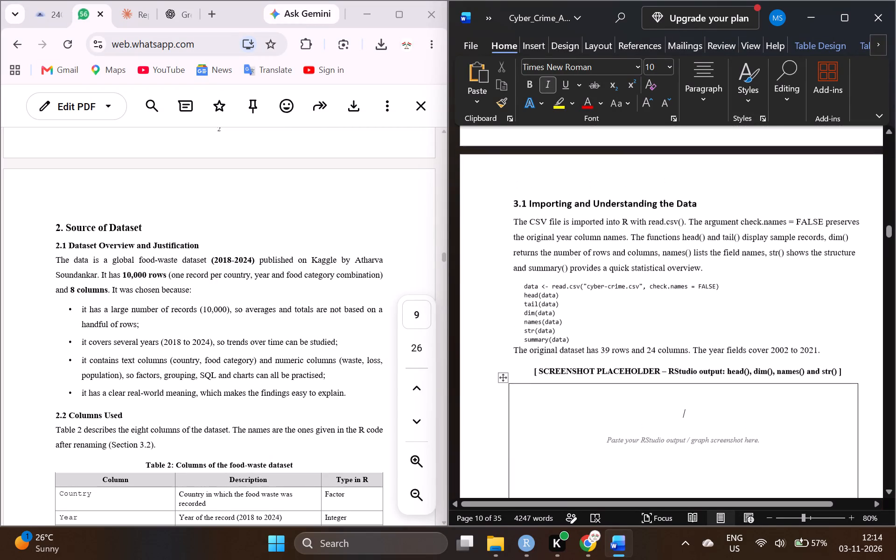
Delete the screenshot placeholder caption about head(), dim(), names() and str() output above the empty box in section 3.1.
scroll(654, 270, "up", 1)
scroll(654, 270, "right", 1)
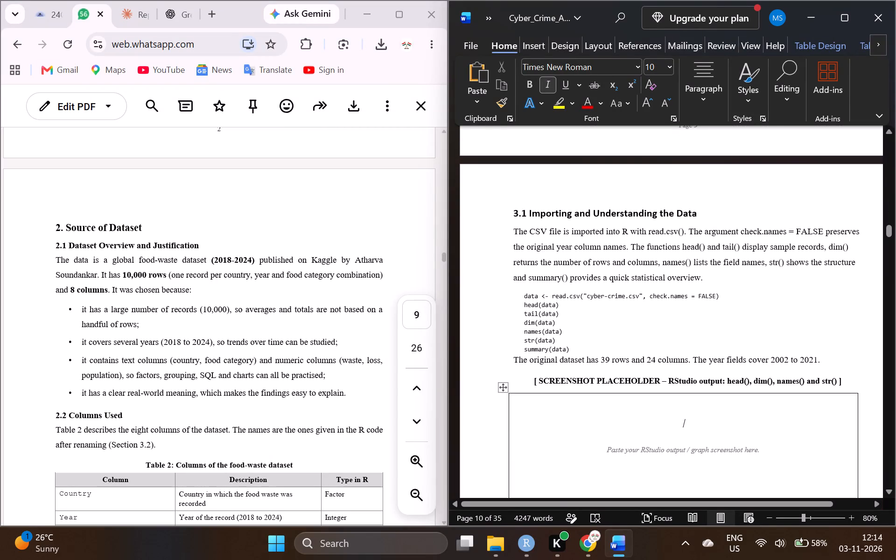
scroll(621, 393, "down", 1)
left_click(843, 328)
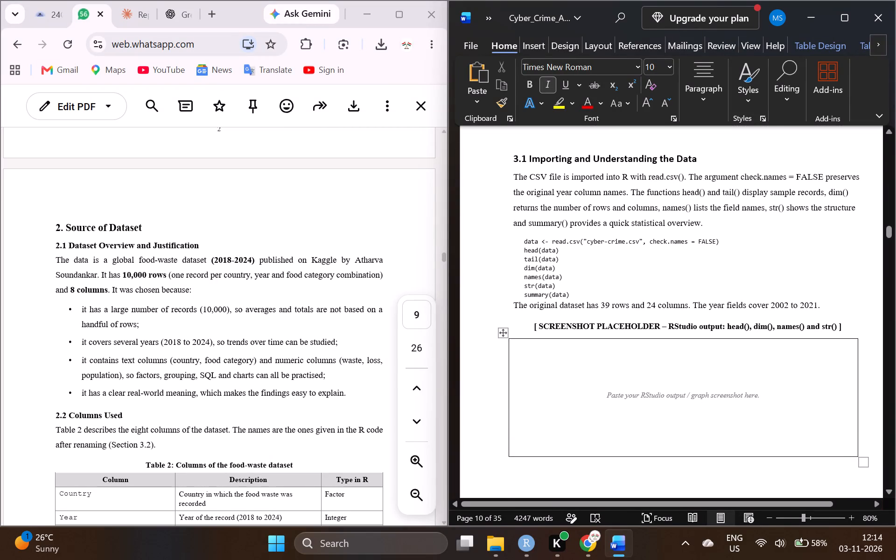
key("BackSpace")
key("BackSpace")
key("BackSpace")
key("BackSpace")
key("BackSpace")
key("BackSpace")
key("BackSpace")
key("BackSpace")
key("BackSpace")
key("BackSpace")
key("BackSpace")
key("BackSpace")
key("BackSpace")
key("BackSpace")
key("BackSpace")
key("BackSpace")
key("BackSpace")
key("BackSpace")
key("BackSpace")
key("BackSpace")
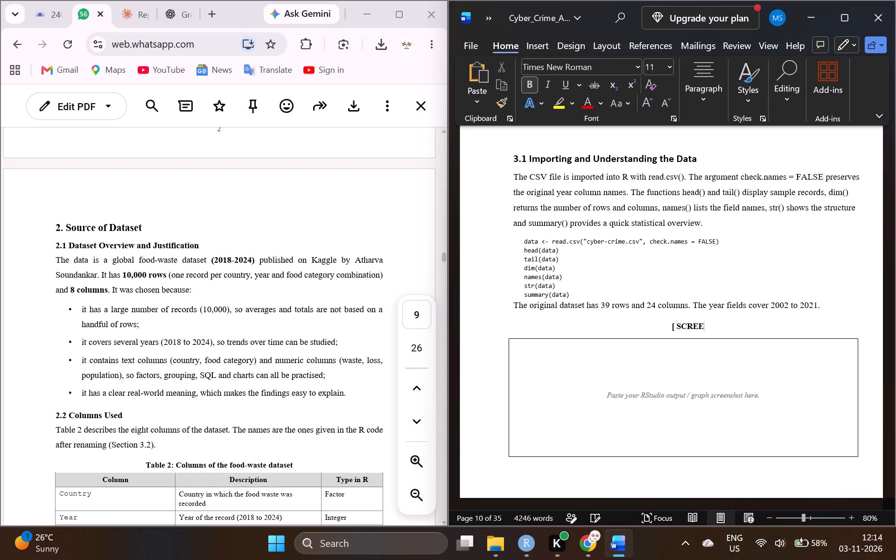
key("BackSpace")
key("BackSpace")
key("BackSpace")
key("BackSpace")
key("BackSpace")
key("BackSpace")
key("BackSpace")
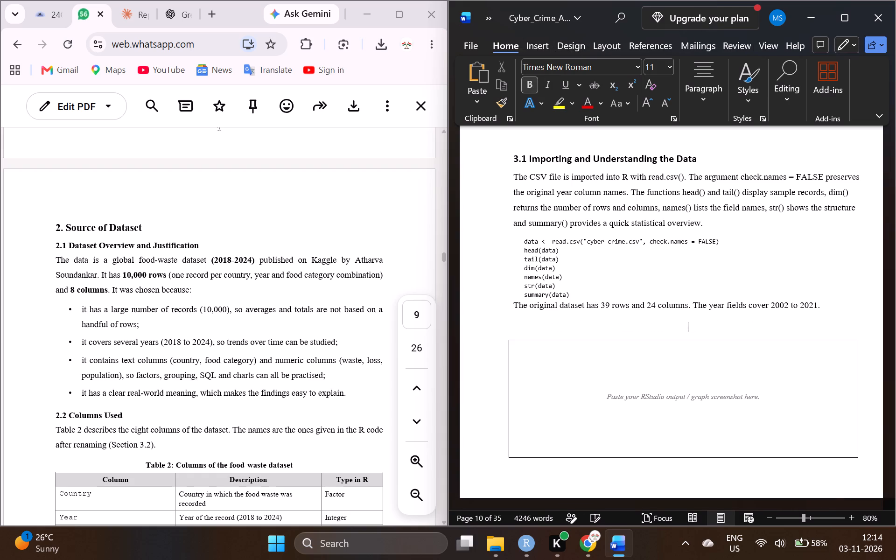
Paste the captured head(data) output screenshot into the placeholder box in section 3.1.
left_click(763, 376)
right_click(763, 376)
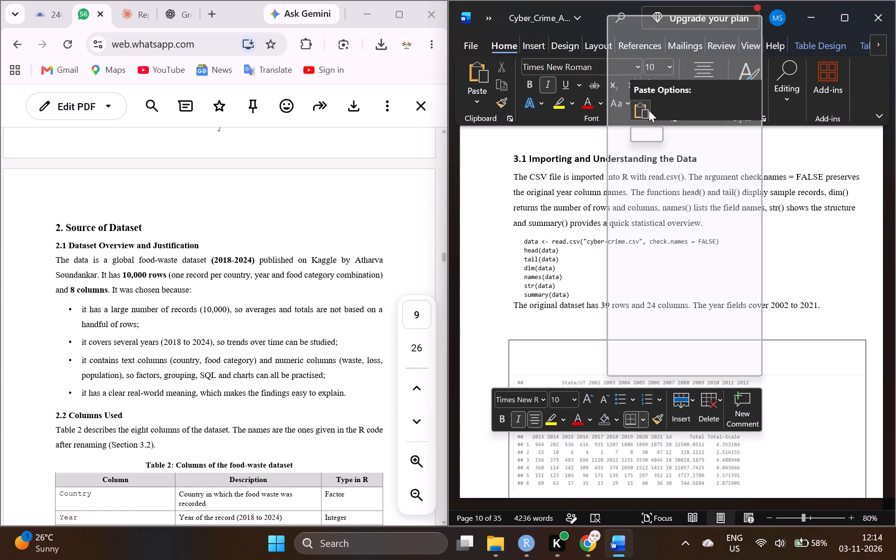
left_click(649, 110)
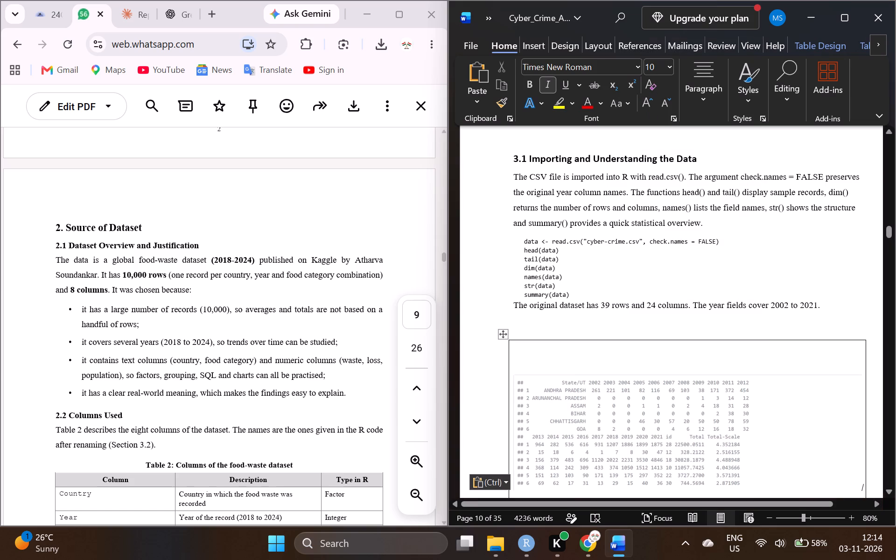
Adjust the pasted head(data) screenshot inside the section 3.1 box, trying to move it upward and enlarging it slightly.
left_click_drag(527, 378, 525, 358)
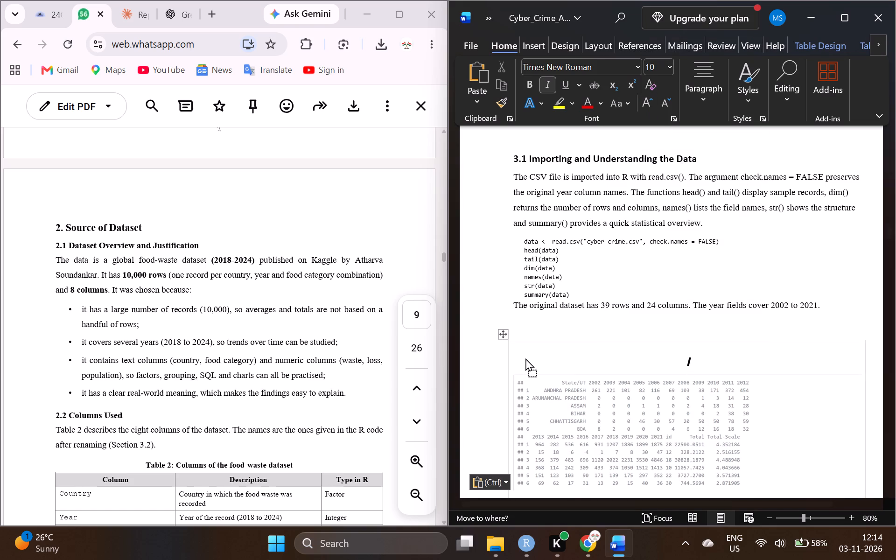
left_click_drag(525, 358, 536, 397)
left_click_drag(536, 397, 536, 396)
left_click_drag(514, 373, 512, 357)
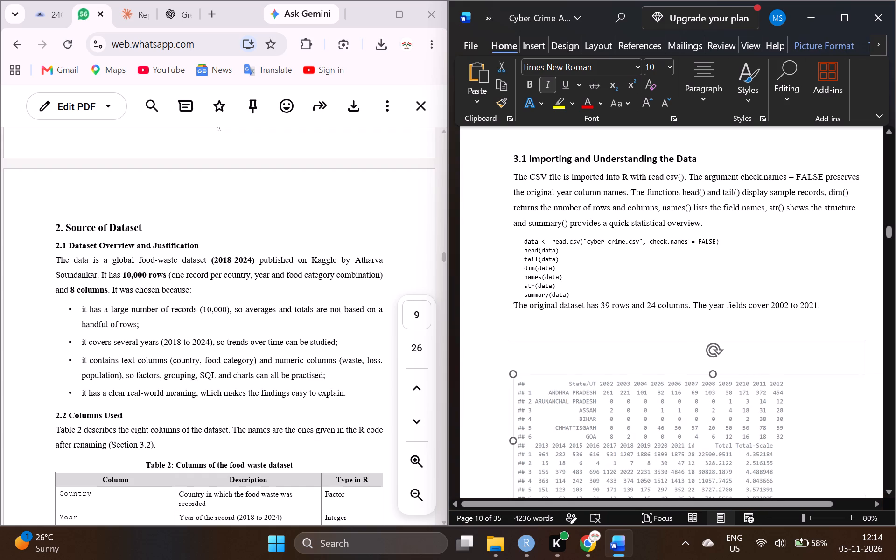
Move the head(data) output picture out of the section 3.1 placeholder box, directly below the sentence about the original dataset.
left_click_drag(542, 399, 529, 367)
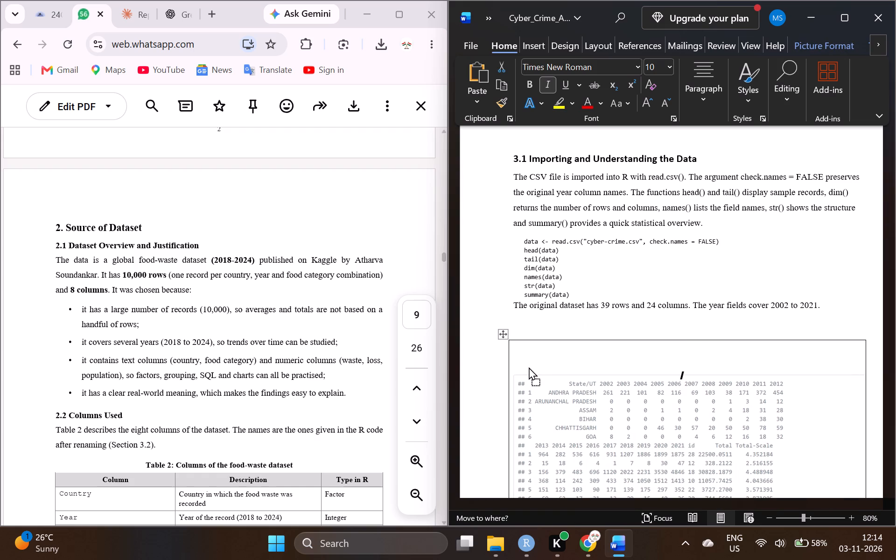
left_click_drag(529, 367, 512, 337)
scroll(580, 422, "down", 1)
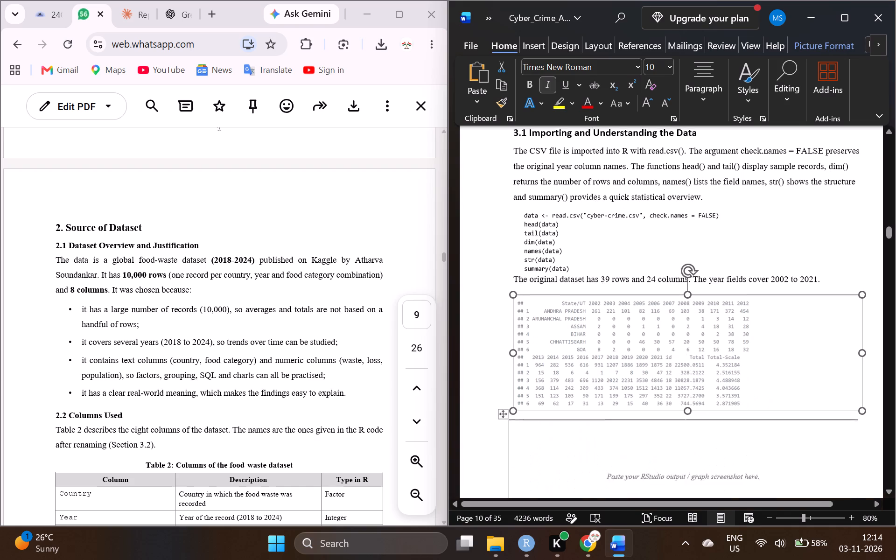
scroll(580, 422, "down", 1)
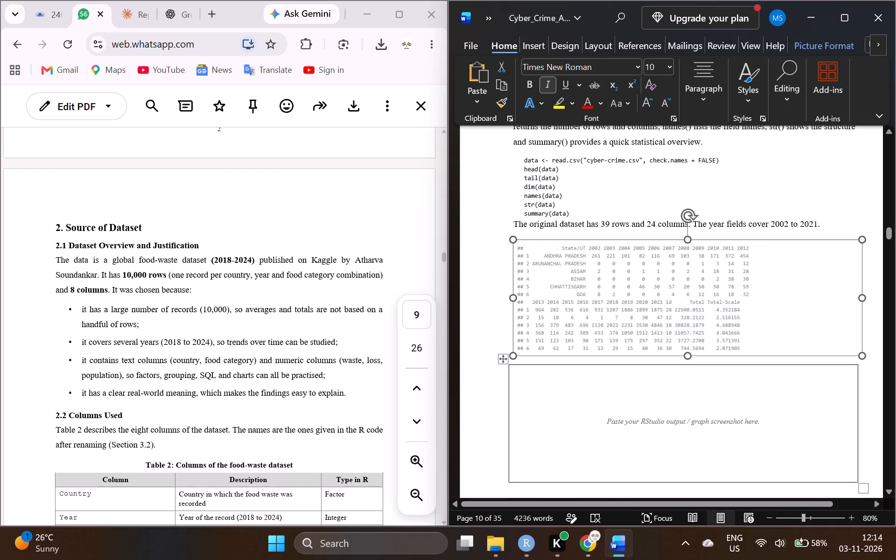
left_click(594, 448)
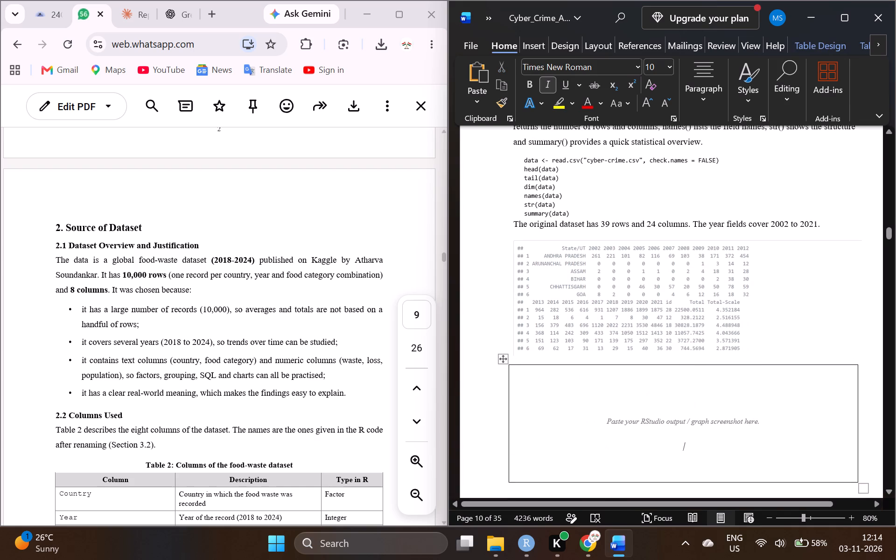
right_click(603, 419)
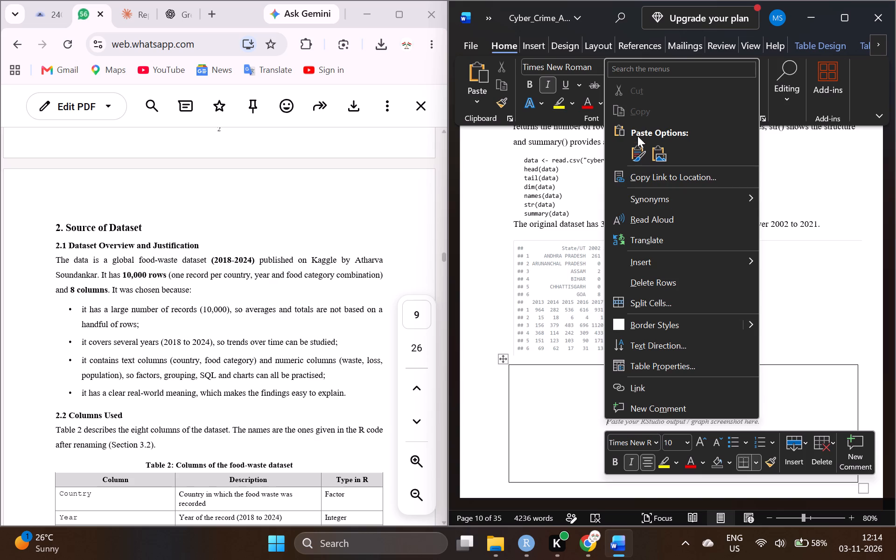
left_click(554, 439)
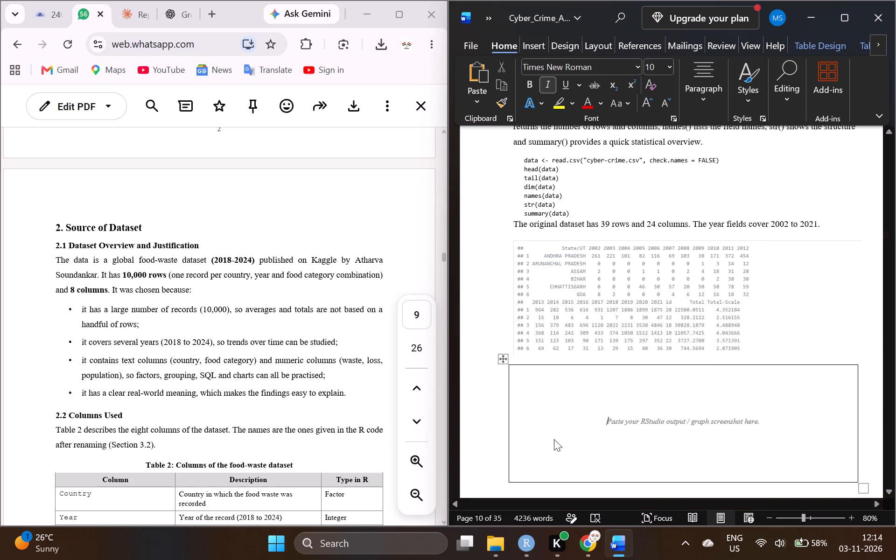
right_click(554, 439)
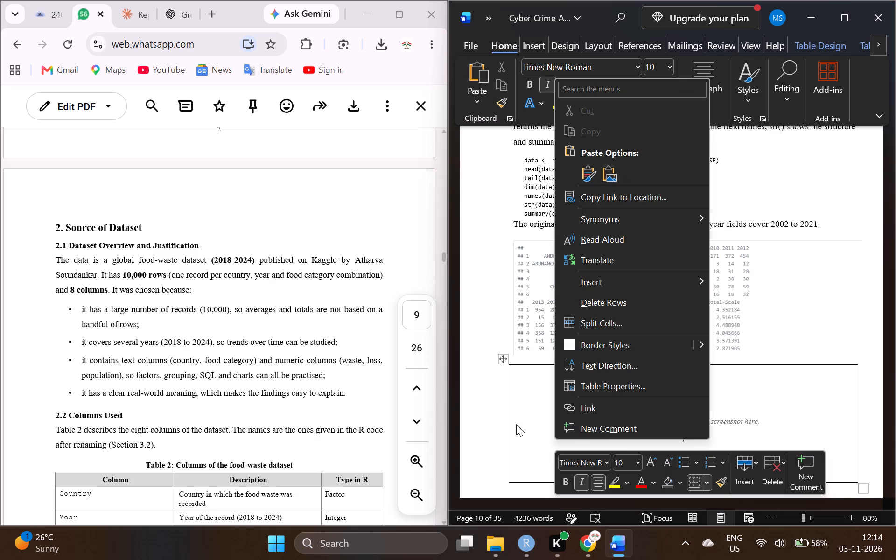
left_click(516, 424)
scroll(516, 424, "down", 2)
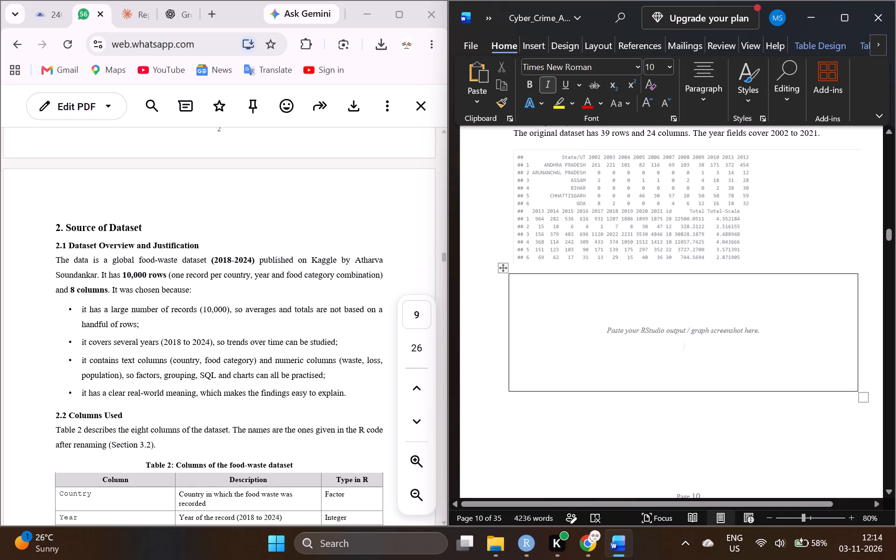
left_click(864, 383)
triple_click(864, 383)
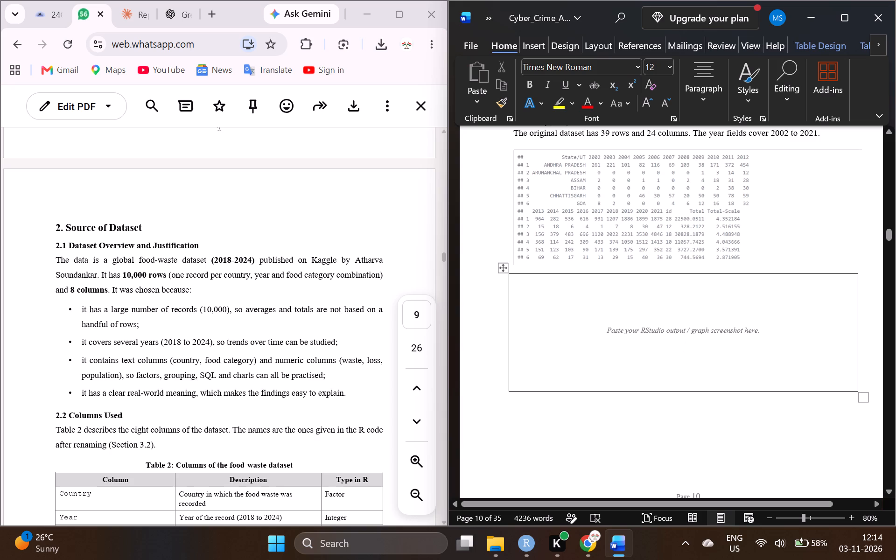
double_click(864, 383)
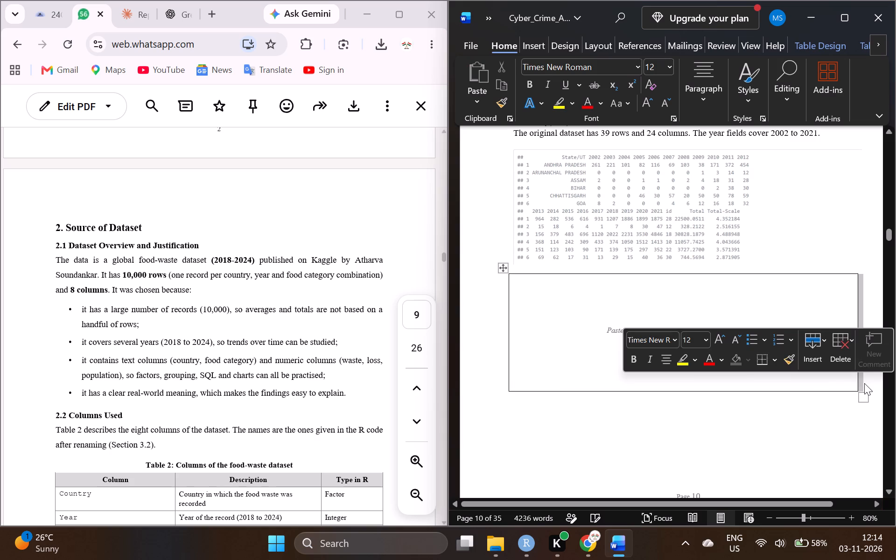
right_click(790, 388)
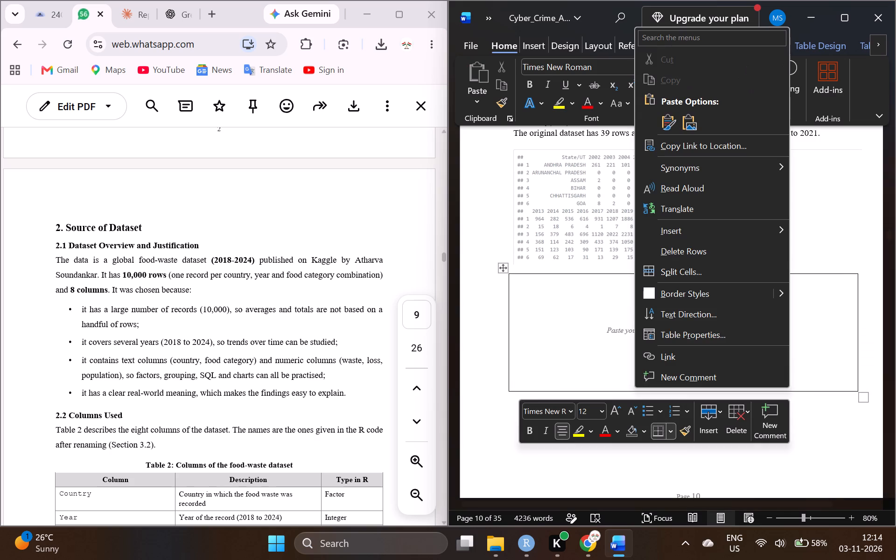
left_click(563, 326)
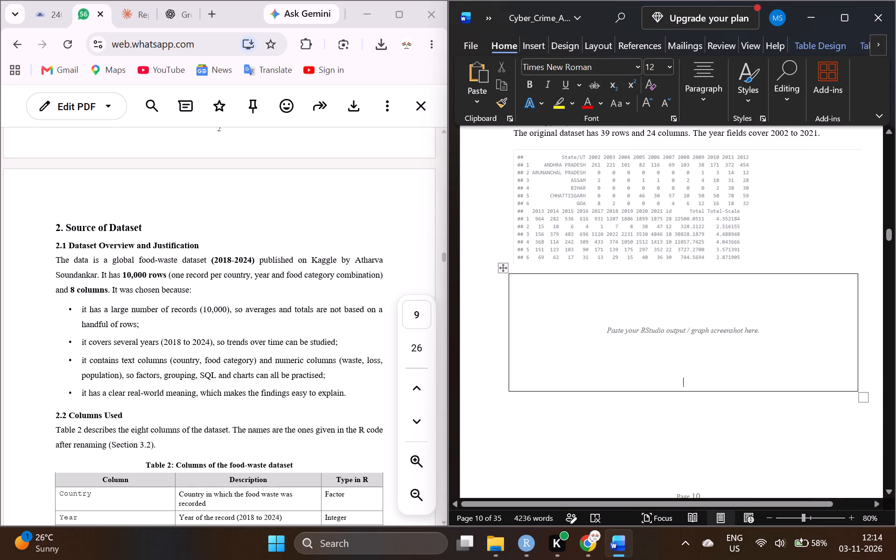
Move the head(data) output picture into the section 3.1 placeholder box, above the placeholder text.
scroll(563, 326, "up", 1)
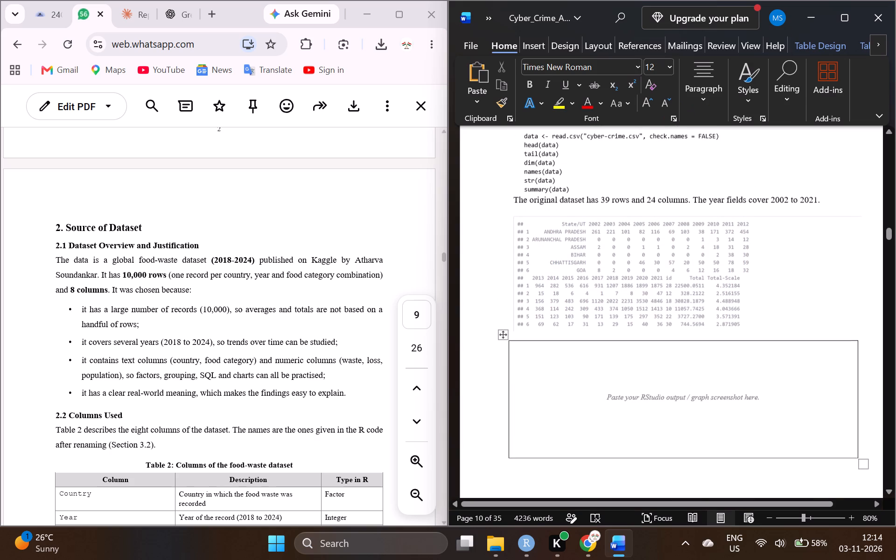
scroll(563, 326, "up", 1)
left_click_drag(628, 276, 648, 367)
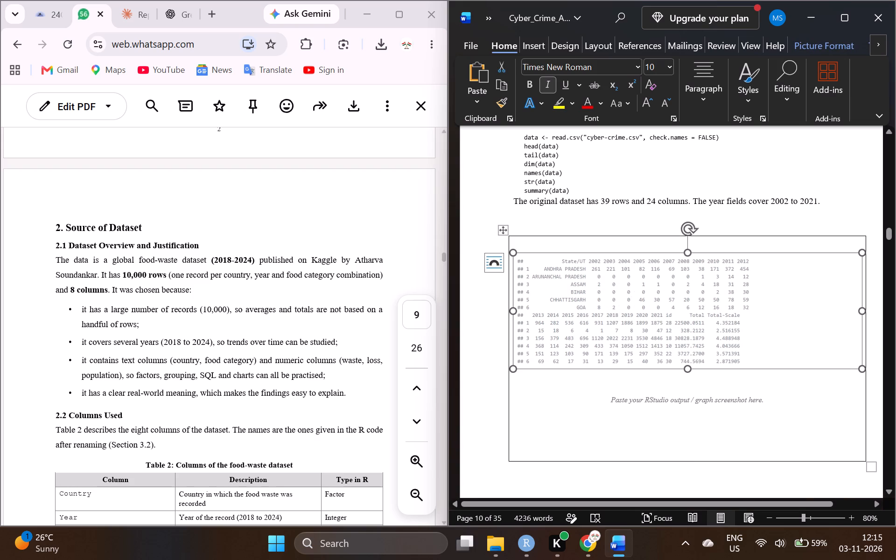
Delete the placeholder text "Paste your RStudio output / graph screenshot here." beneath the picture in the section 3.1 box.
left_click(767, 401)
left_click(767, 401)
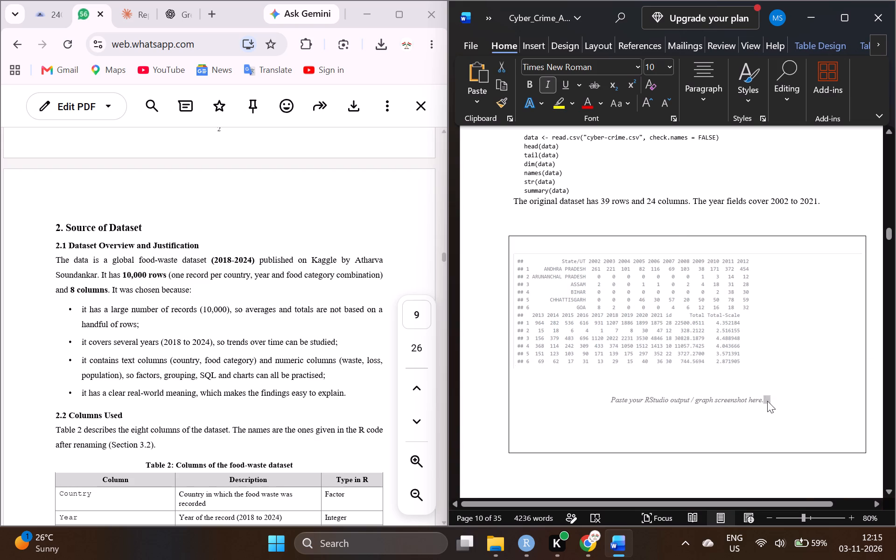
key("BackSpace")
key("BackSpace")
key("BackSpace")
key("BackSpace")
key("BackSpace")
key("BackSpace")
key("BackSpace")
key("BackSpace")
key("BackSpace")
key("BackSpace")
key("BackSpace")
key("BackSpace")
key("BackSpace")
key("BackSpace")
key("BackSpace")
key("BackSpace")
key("BackSpace")
key("BackSpace")
key("BackSpace")
key("BackSpace")
key("BackSpace")
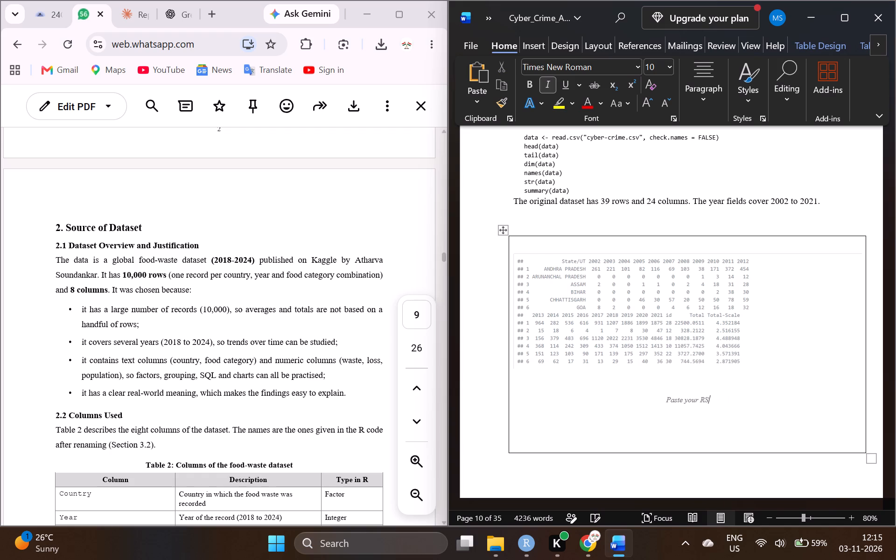
key("BackSpace")
key("BackSpace")
key("BackSpace")
key("BackSpace")
key("BackSpace")
key("BackSpace")
key("BackSpace")
key("BackSpace")
key("BackSpace")
key("BackSpace")
key("BackSpace")
key("BackSpace")
key("BackSpace")
key("BackSpace")
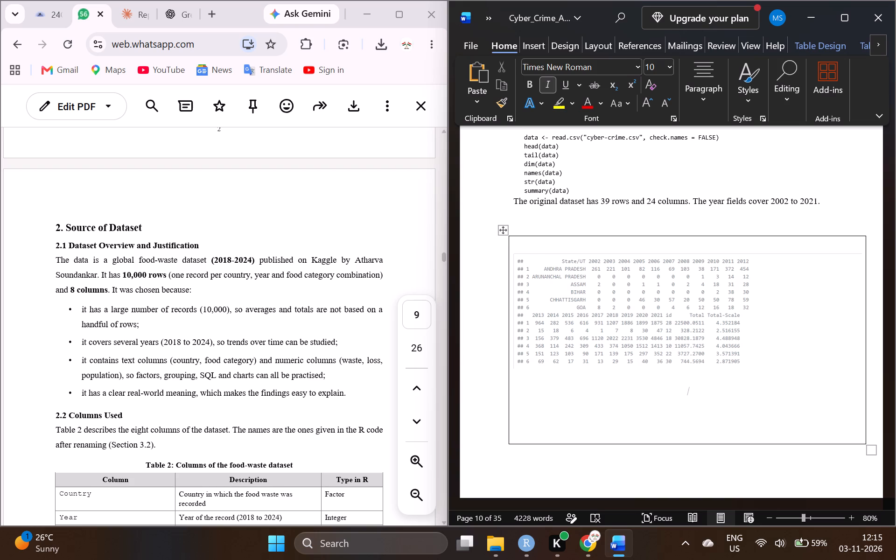
Remove the blank lines beneath the head(data) picture so the section 3.1 box ends just below it.
scroll(767, 401, "up", 1)
left_click(769, 417)
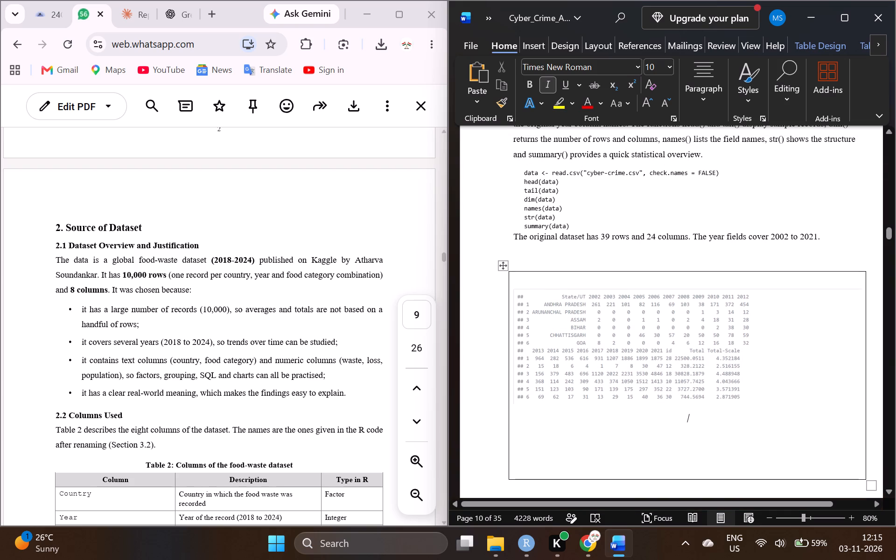
key("BackSpace")
key("BackSpace")
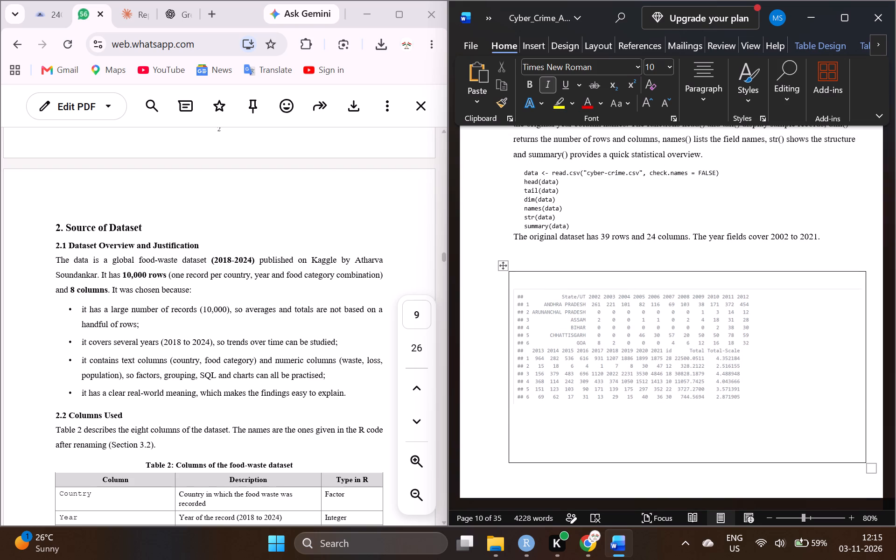
left_click(830, 457)
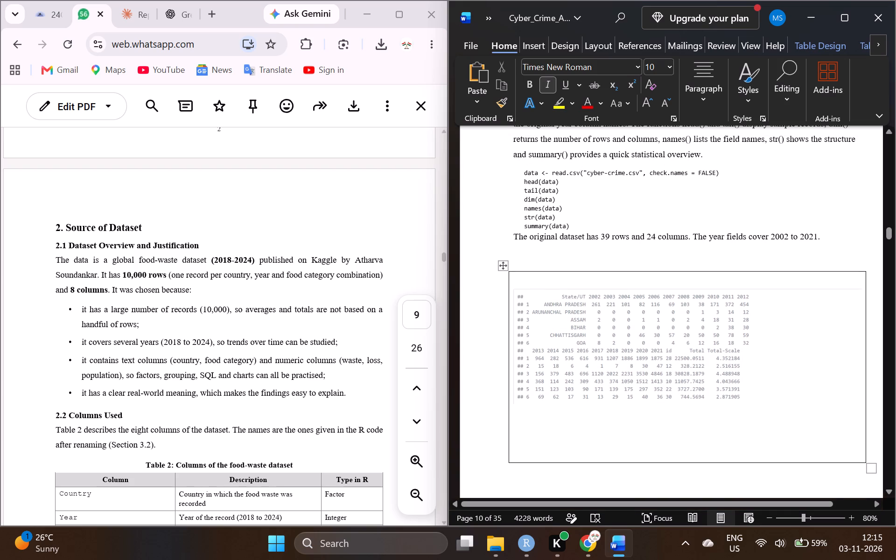
key("BackSpace")
key("BackSpace")
key("BackSpace")
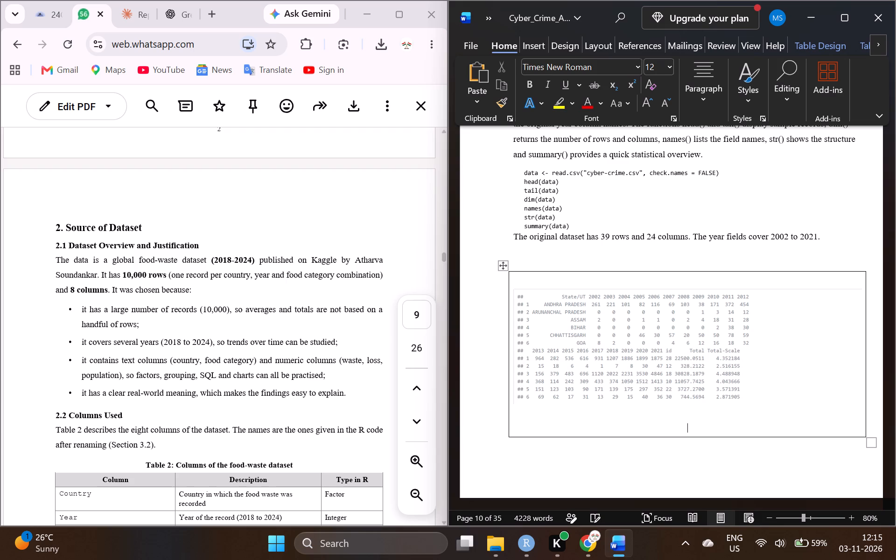
key("BackSpace")
key("BackSpace")
key("BackSpace")
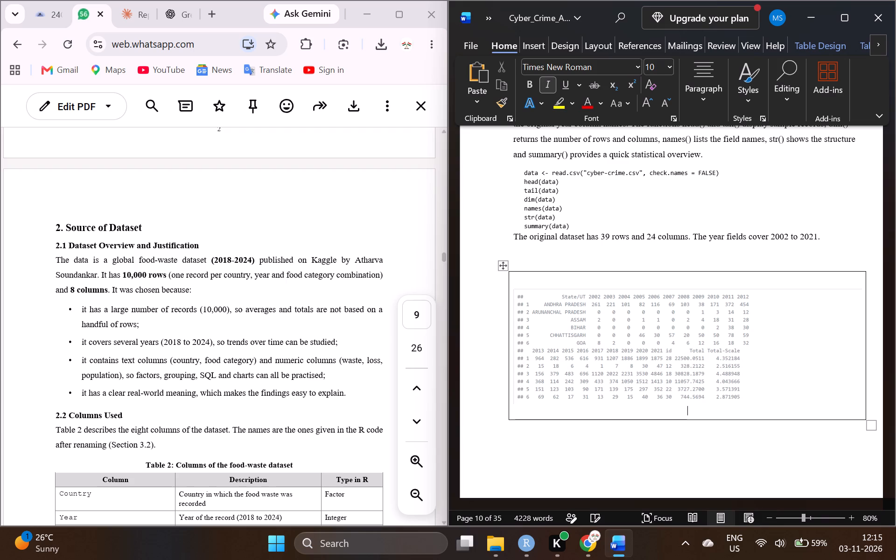
key("BackSpace")
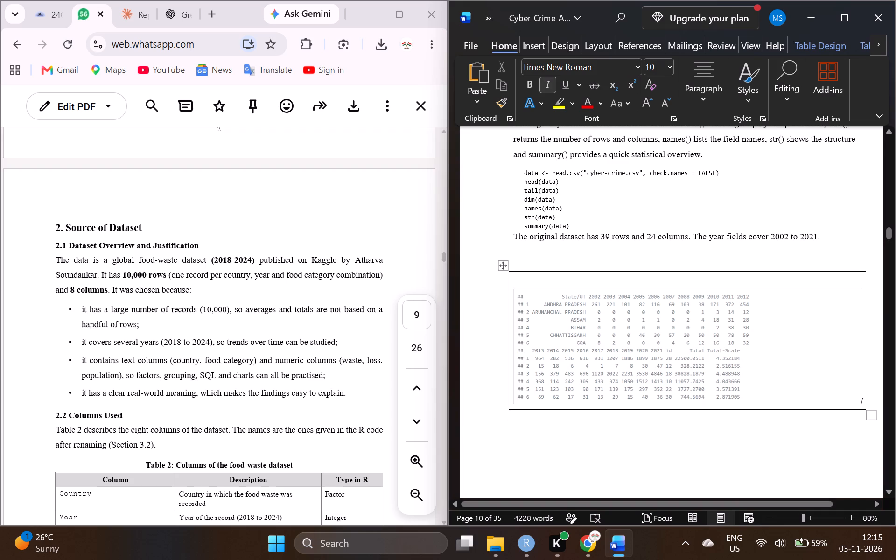
Examine section 2 of the sample PDF and the report's section 3.1 page to compare their layout.
left_click(797, 481)
scroll(721, 433, "down", 1)
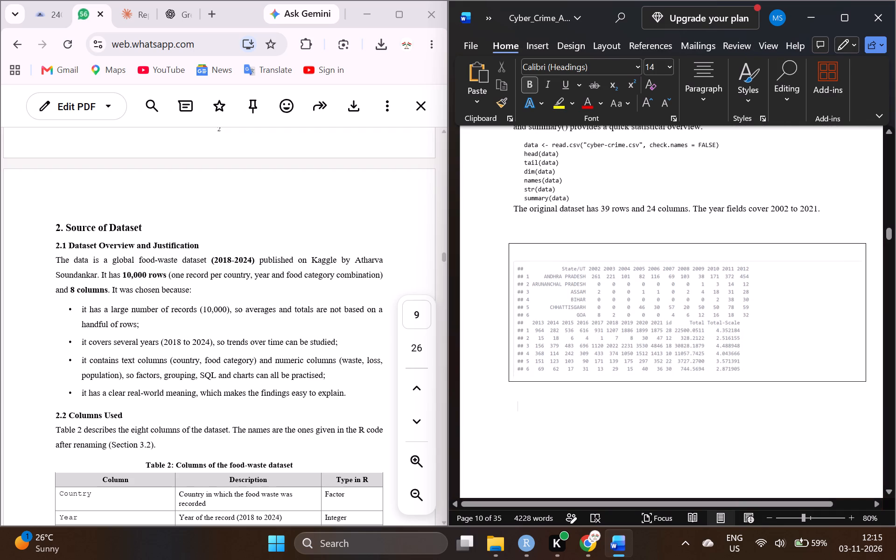
scroll(721, 433, "down", 1)
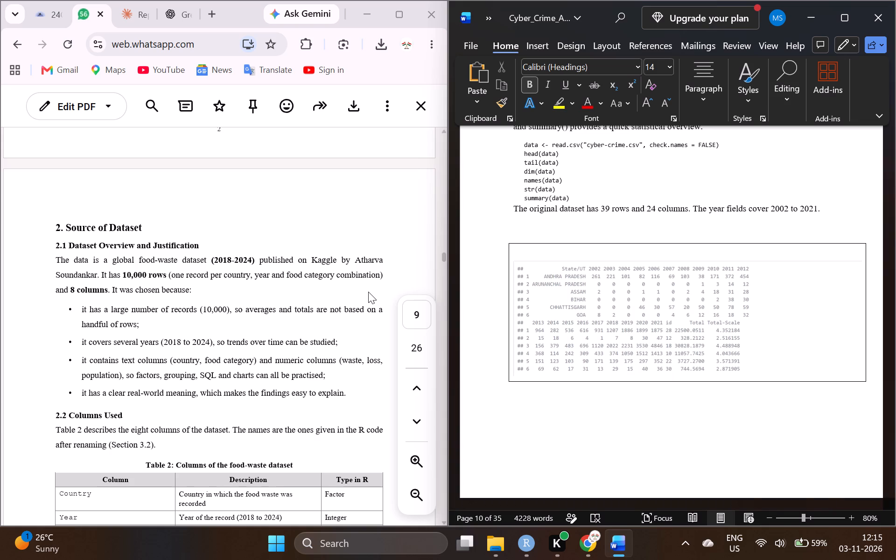
scroll(368, 292, "down", 2)
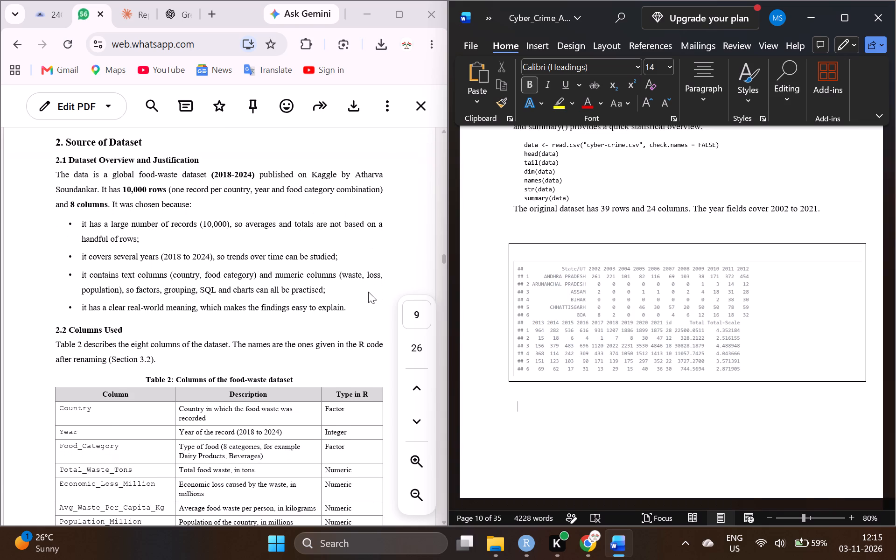
scroll(368, 292, "down", 1)
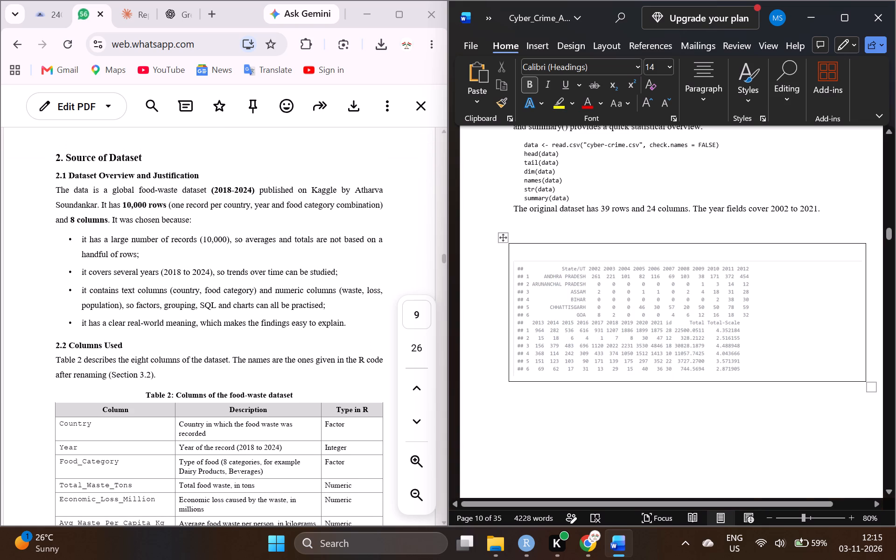
scroll(533, 287, "up", 3)
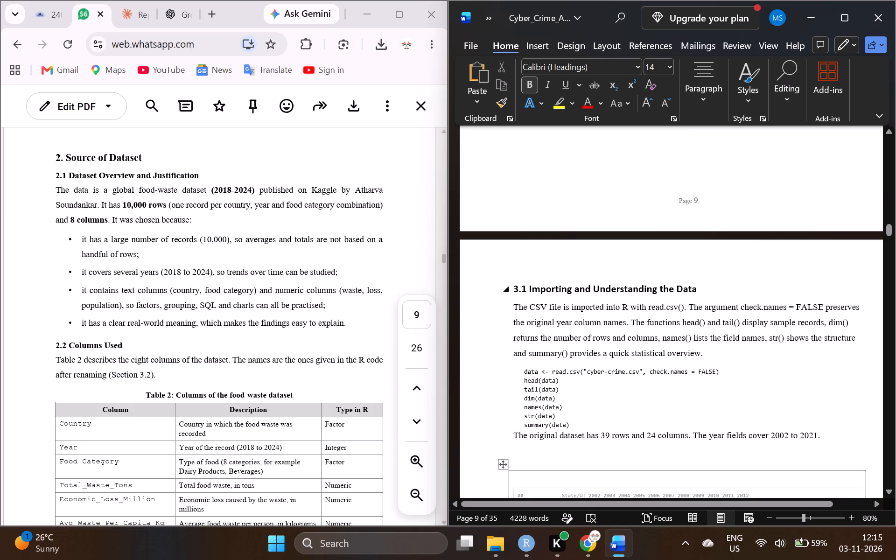
scroll(533, 287, "up", 1)
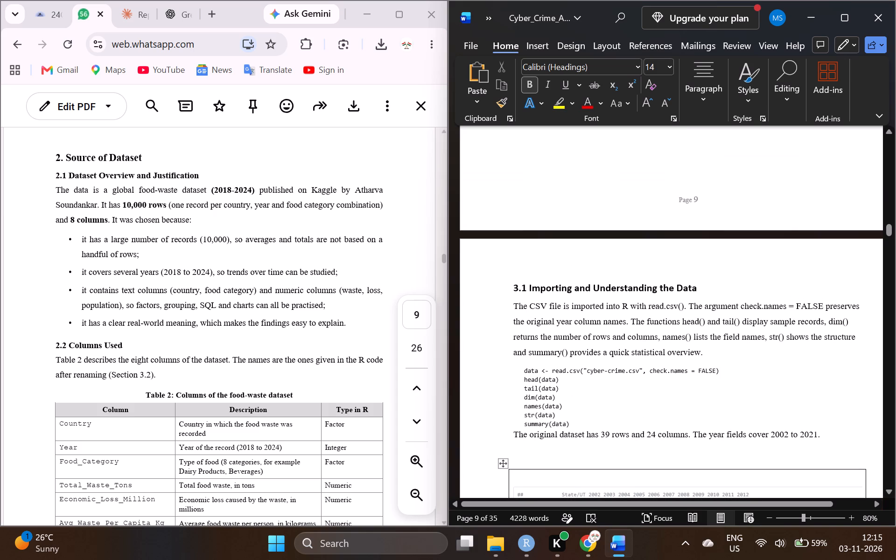
scroll(616, 392, "down", 2)
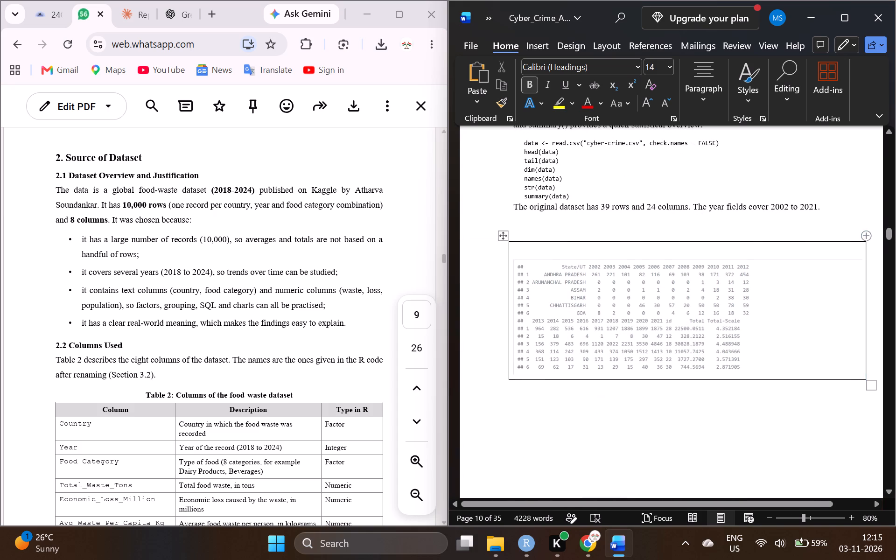
Remove the extra blank line above the head(data) picture inside the section 3.1 box.
left_click(850, 252)
key("BackSpace")
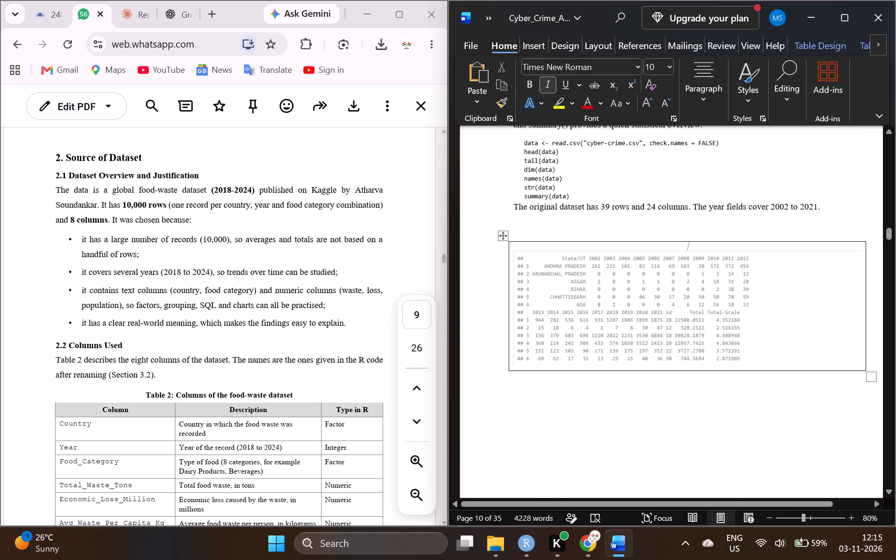
key("BackSpace")
key("BackSpace")
left_click(826, 412)
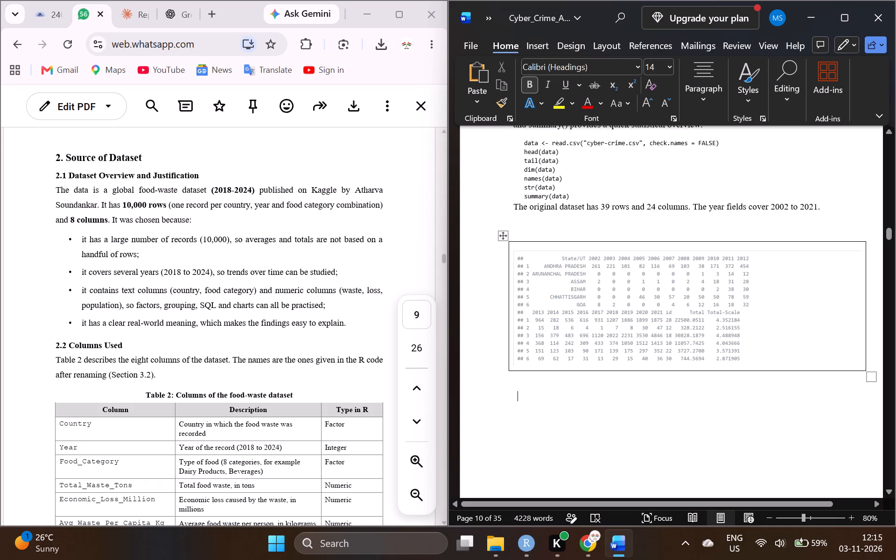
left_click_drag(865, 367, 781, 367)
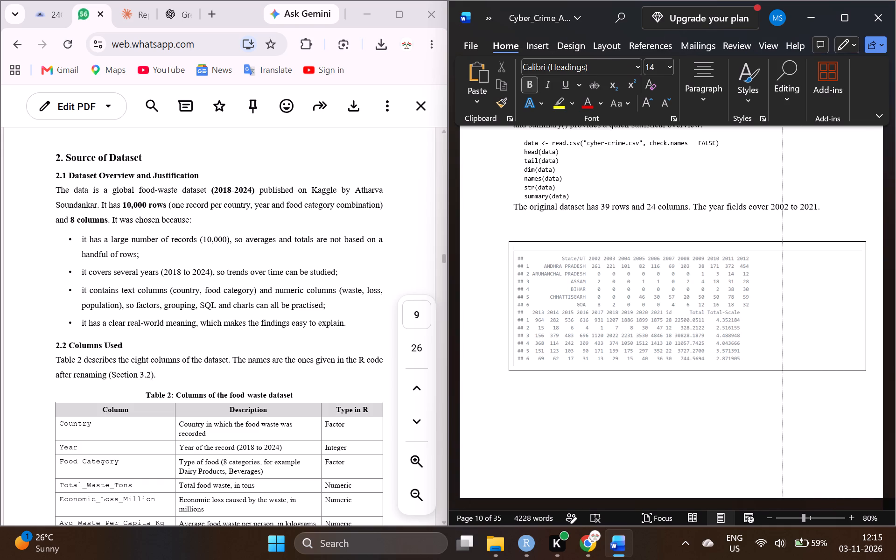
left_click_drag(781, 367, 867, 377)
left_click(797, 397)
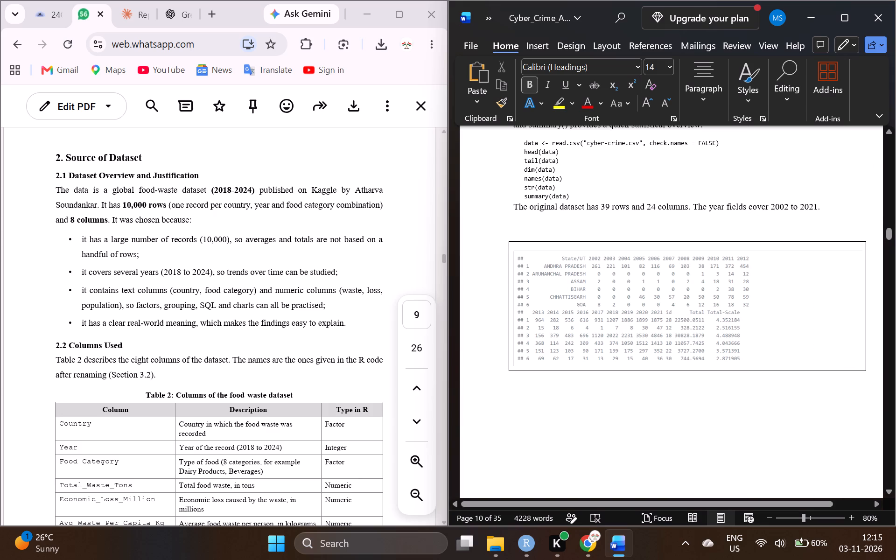
Examine the report's section 3.2 Data Cleaning page and compare it with sections 2 and 3 of the sample PDF.
scroll(797, 397, "down", 3)
scroll(797, 397, "up", 1)
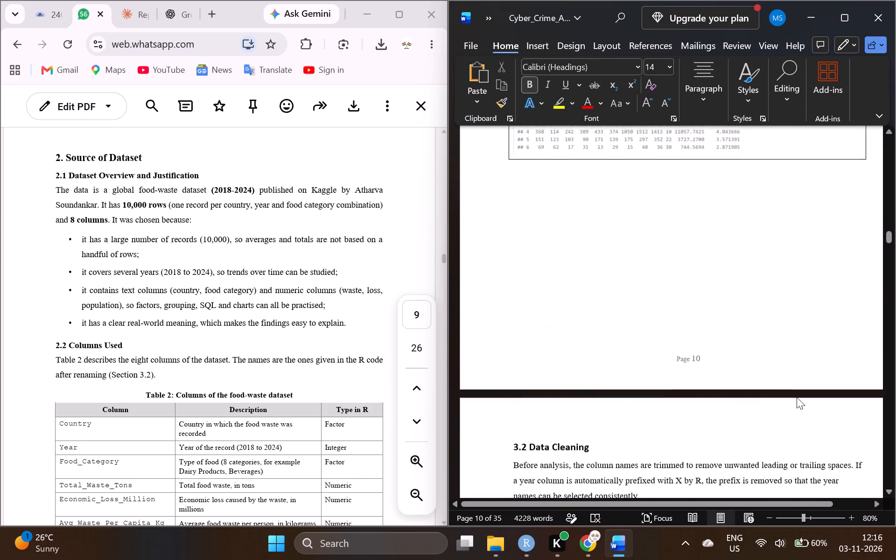
scroll(797, 397, "up", 1)
scroll(797, 397, "down", 4)
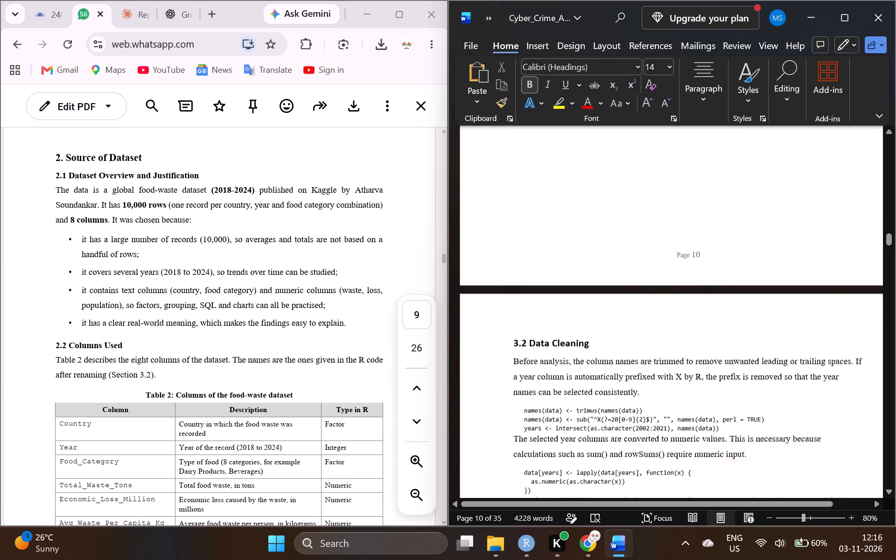
scroll(797, 397, "down", 2)
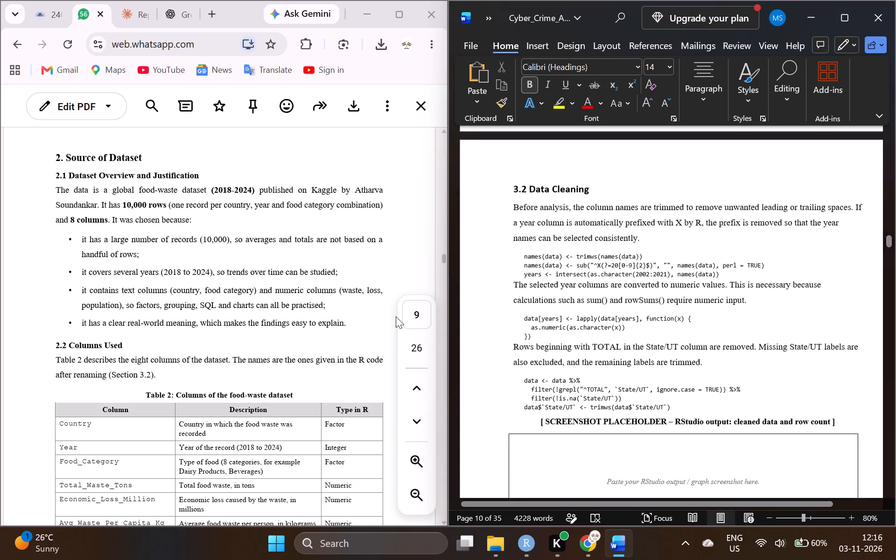
scroll(375, 322, "down", 3)
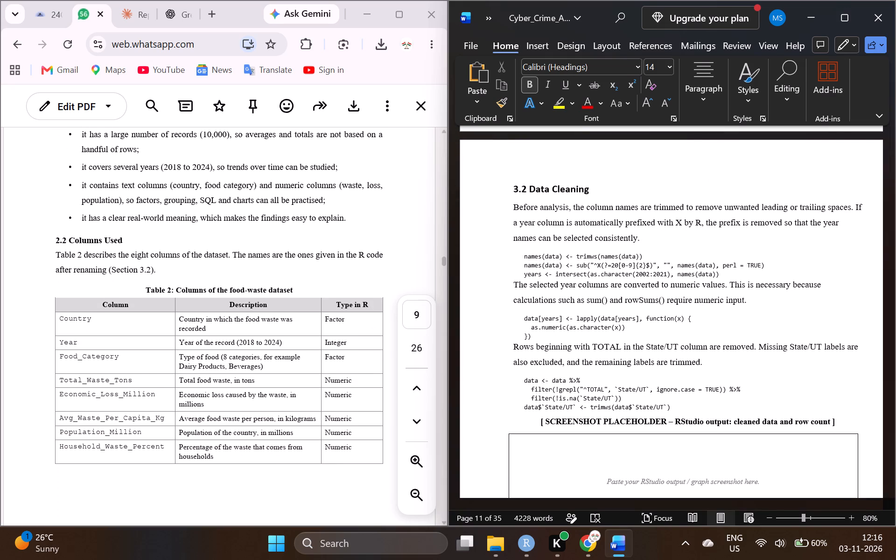
scroll(292, 395, "down", 3)
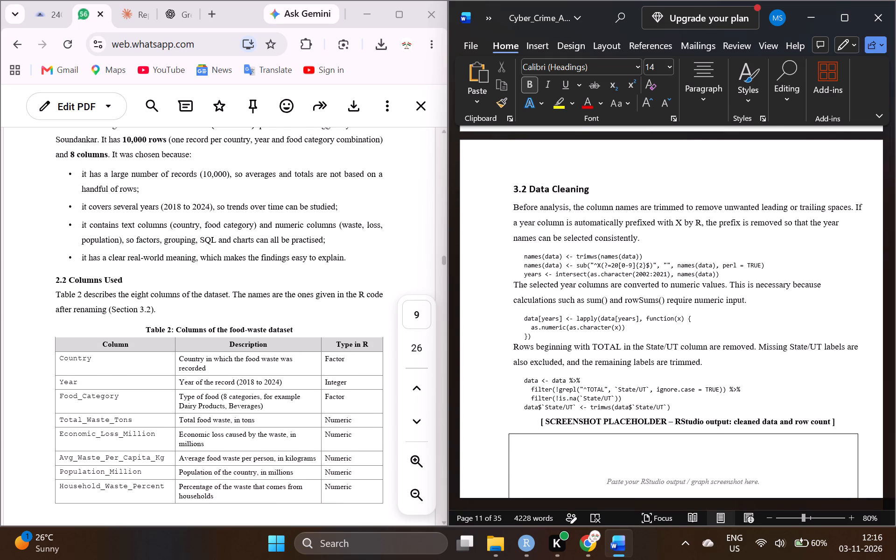
scroll(292, 395, "down", 4)
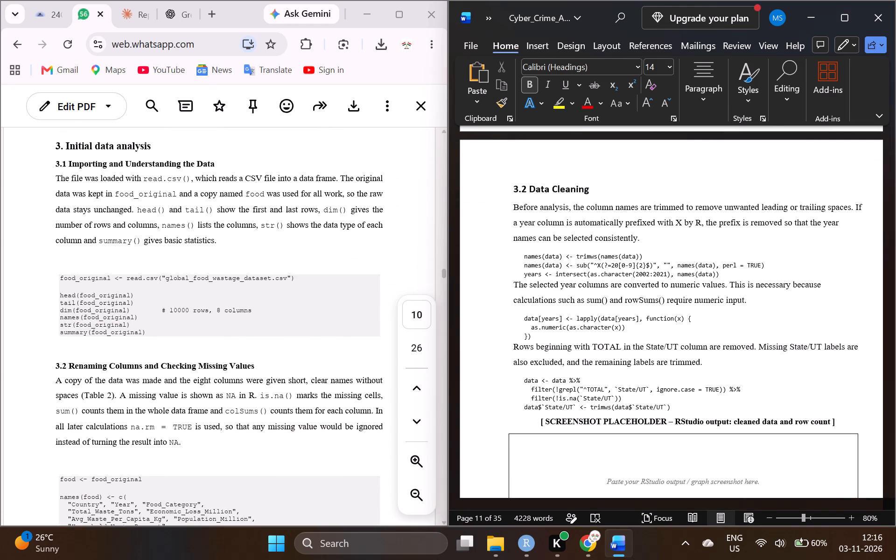
scroll(292, 395, "down", 2)
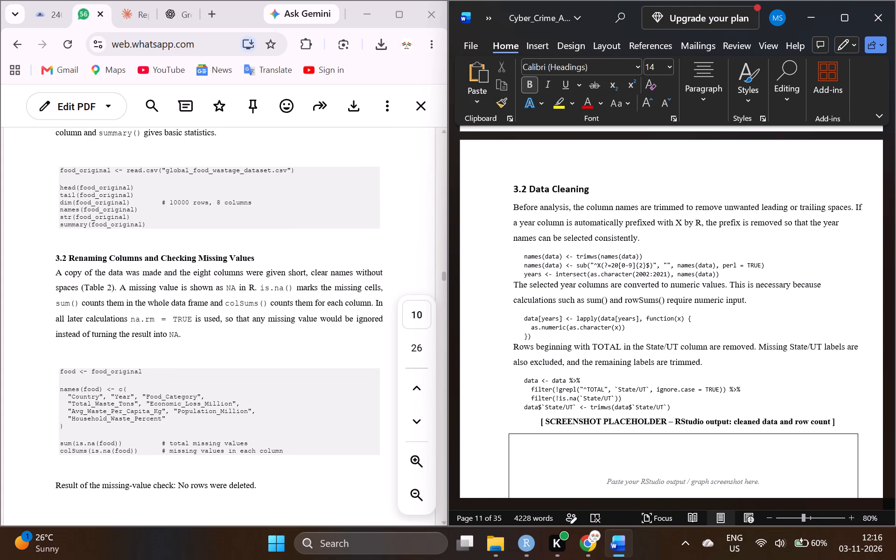
scroll(539, 382, "down", 1)
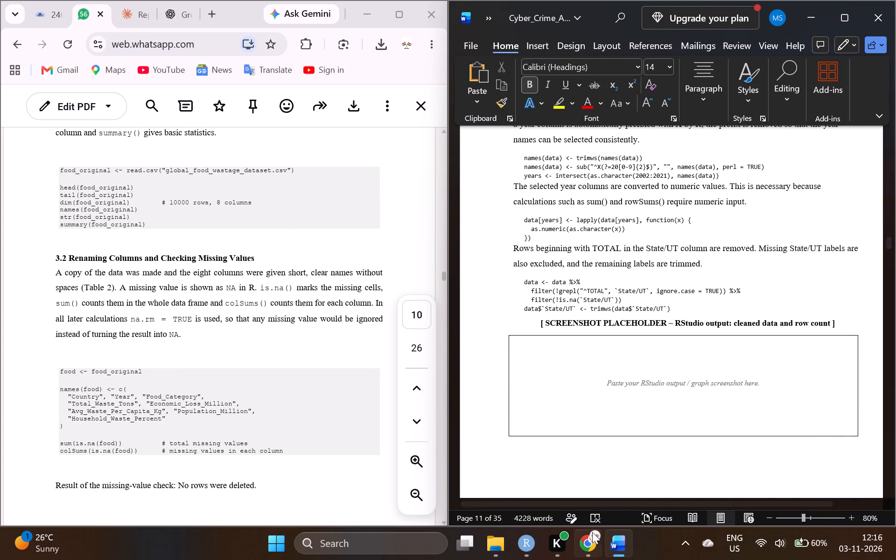
In the RStudio dashboard preview, capture a screenshot of the colSums(is.na(data)) output under "2 - Data Cleaning".
left_click(521, 549)
left_click(554, 482)
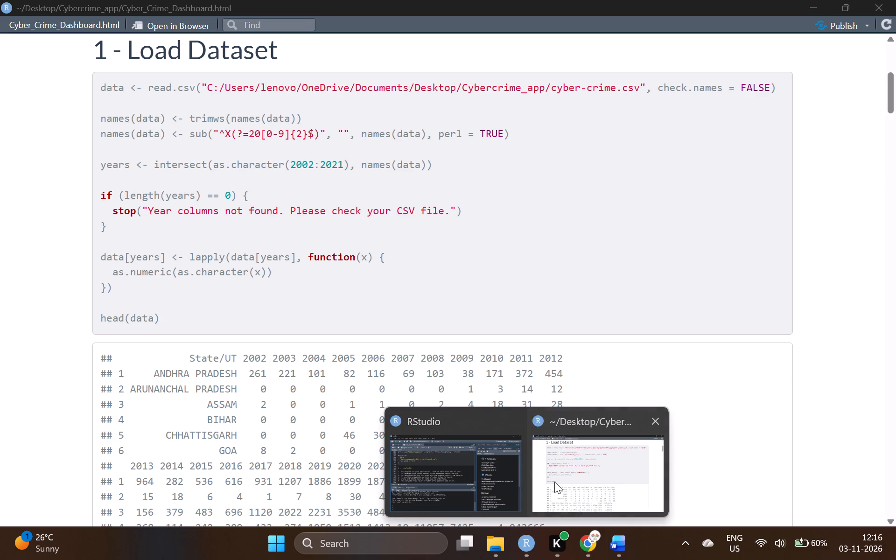
scroll(445, 359, "down", 4)
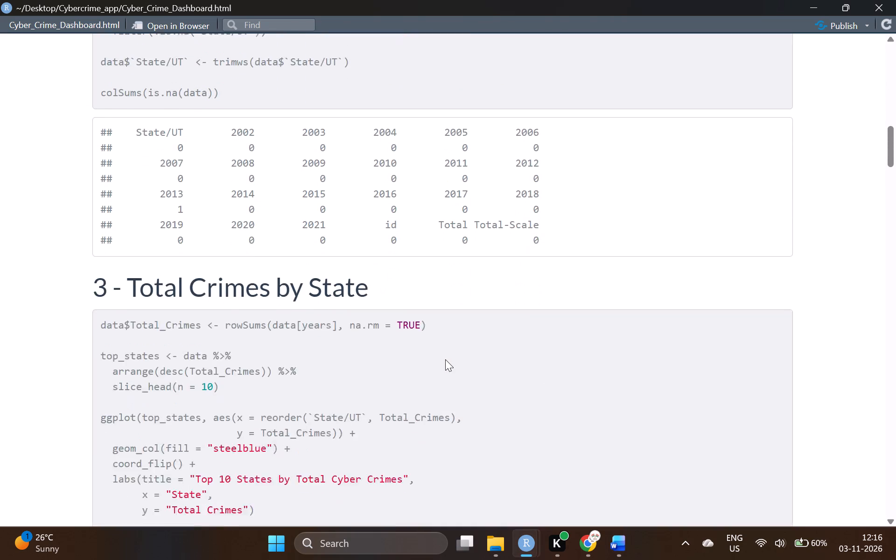
scroll(445, 359, "down", 1)
key("shift+super+s")
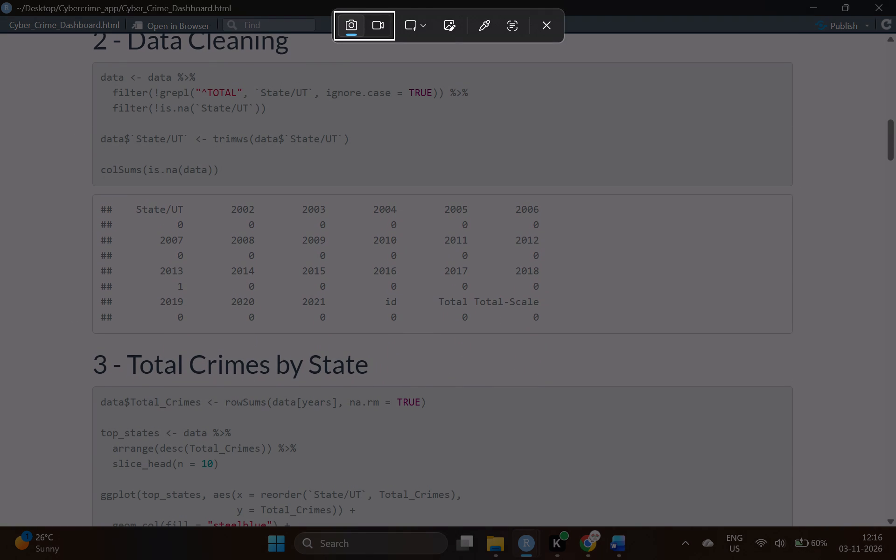
left_click_drag(94, 195, 814, 332)
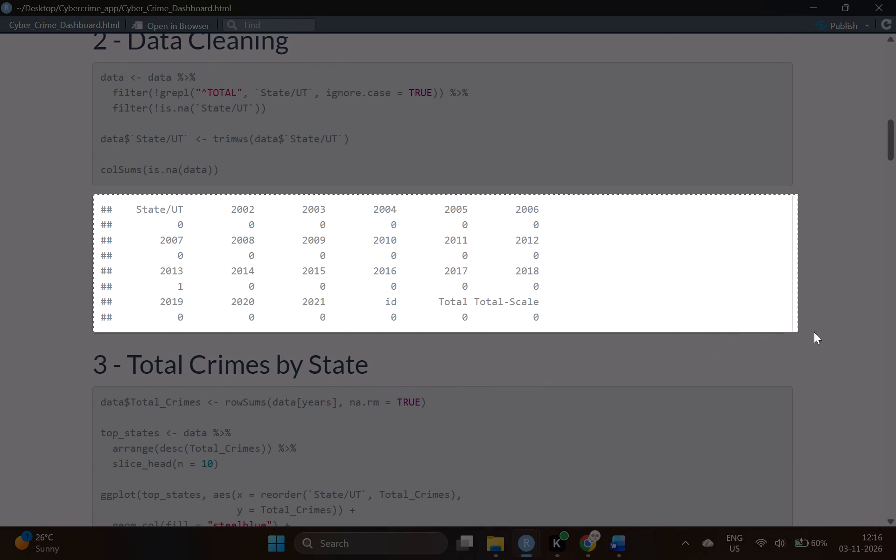
left_click_drag(814, 332, 793, 334)
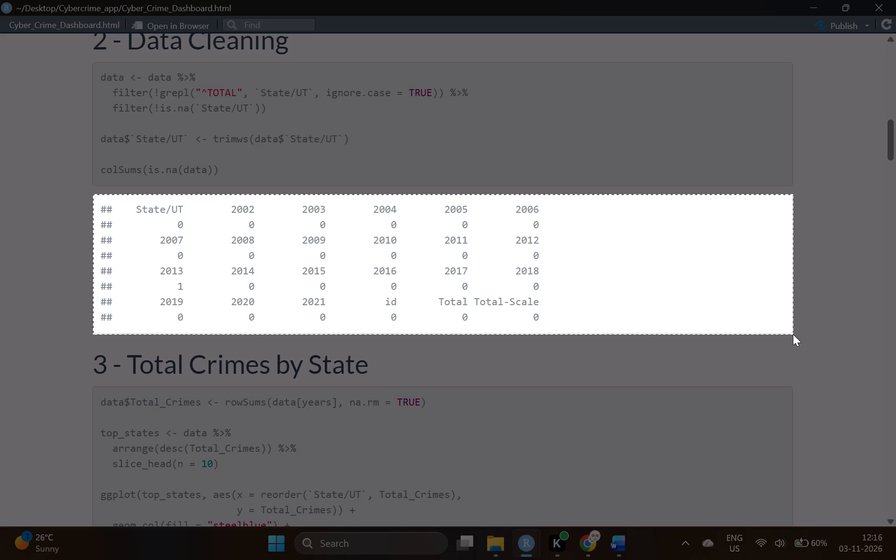
left_click_drag(793, 334, 793, 334)
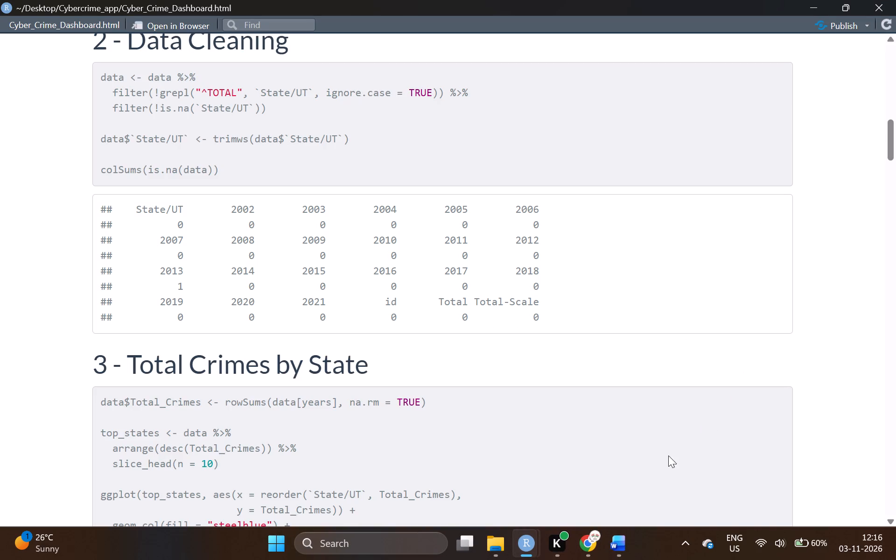
In the Word report, replace the placeholder text in the section 3.2 "cleaned data and row count" box with the captured colSums screenshot.
left_click(630, 547)
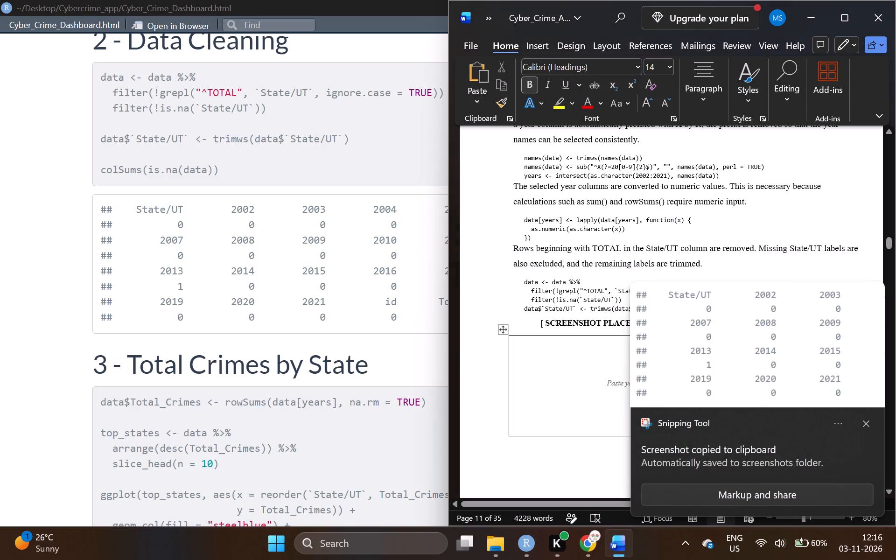
left_click(478, 440)
left_click(868, 426)
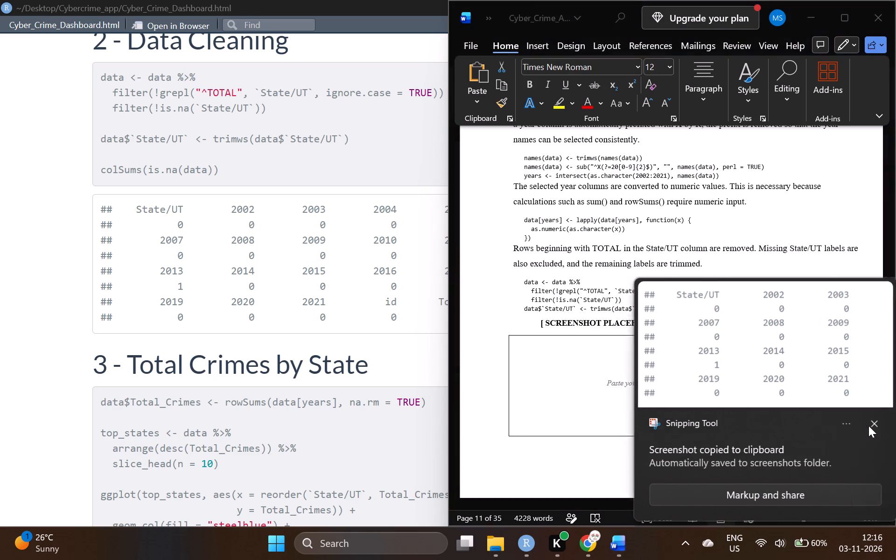
left_click(738, 368)
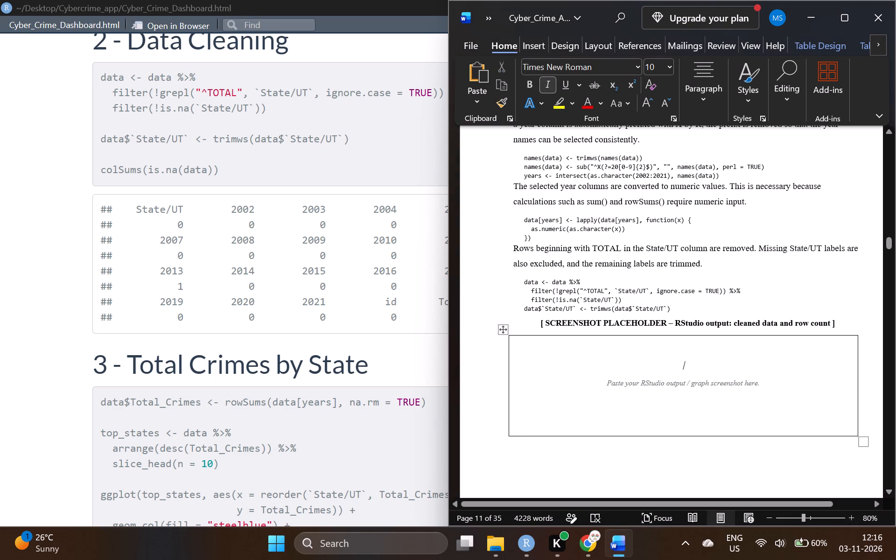
left_click_drag(763, 384, 609, 383)
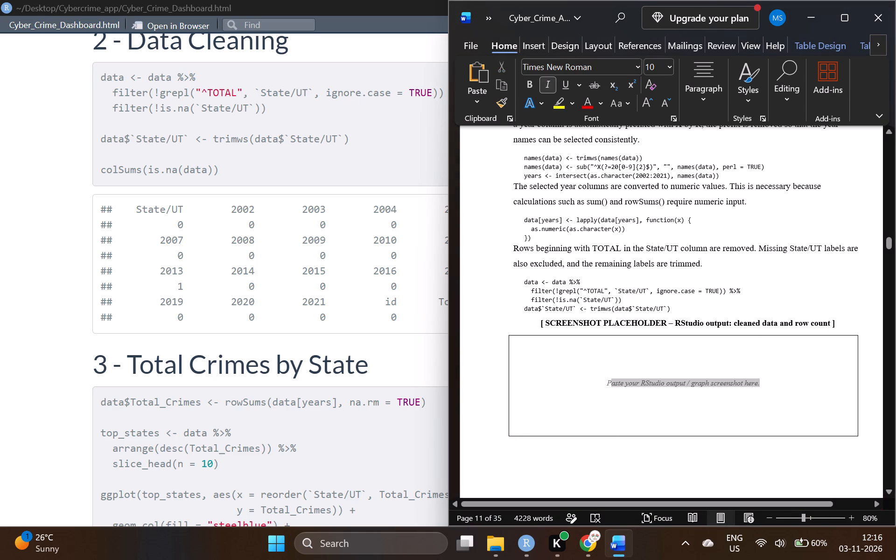
left_click_drag(609, 383, 600, 381)
key("BackSpace")
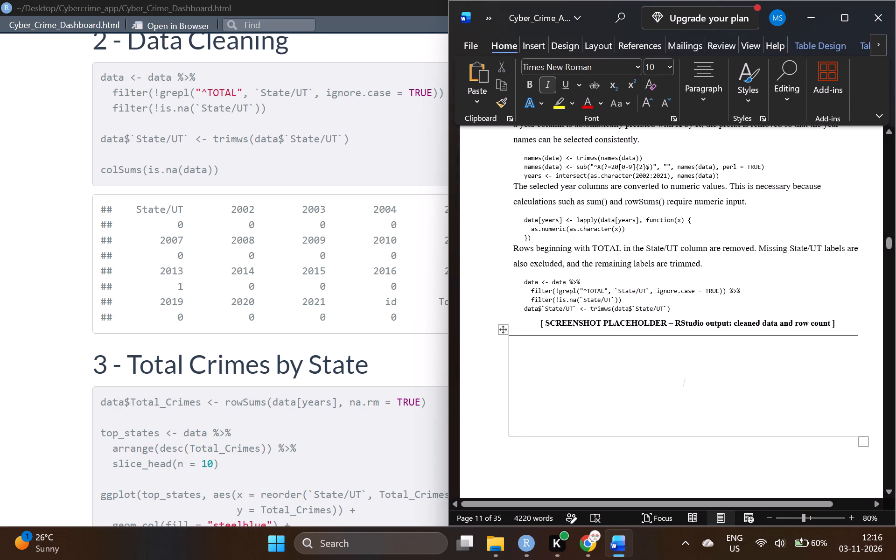
key("ctrl+v")
Remove the blank lines above the colSums picture inside the section 3.2 box.
left_click(575, 372)
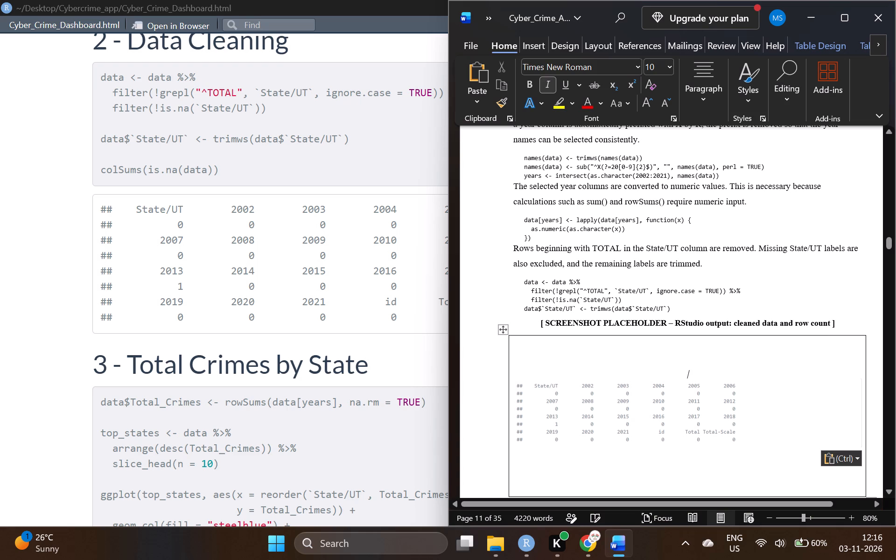
key("BackSpace")
key("BackSpace")
key("BackSpace")
key("BackSpace")
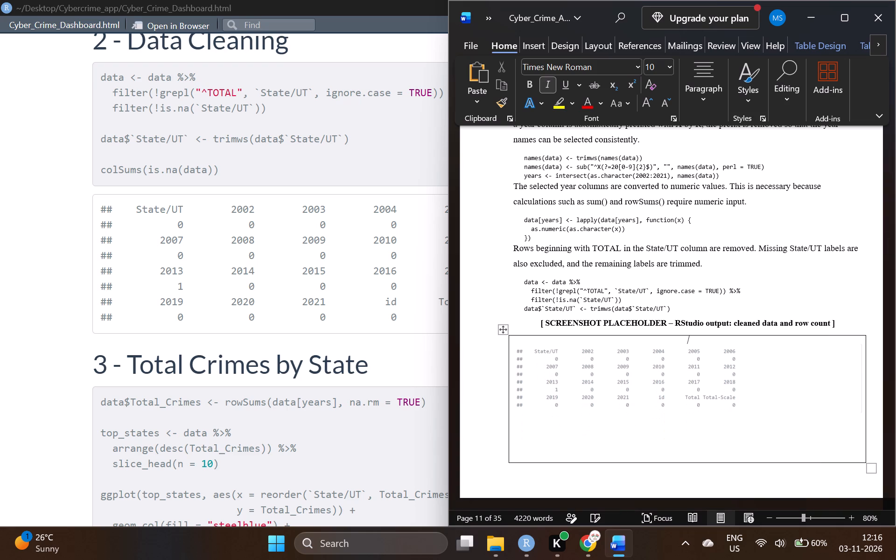
Enlarge the colSums picture in the section 3.2 box proportionally so its output text is bigger.
left_click(731, 400)
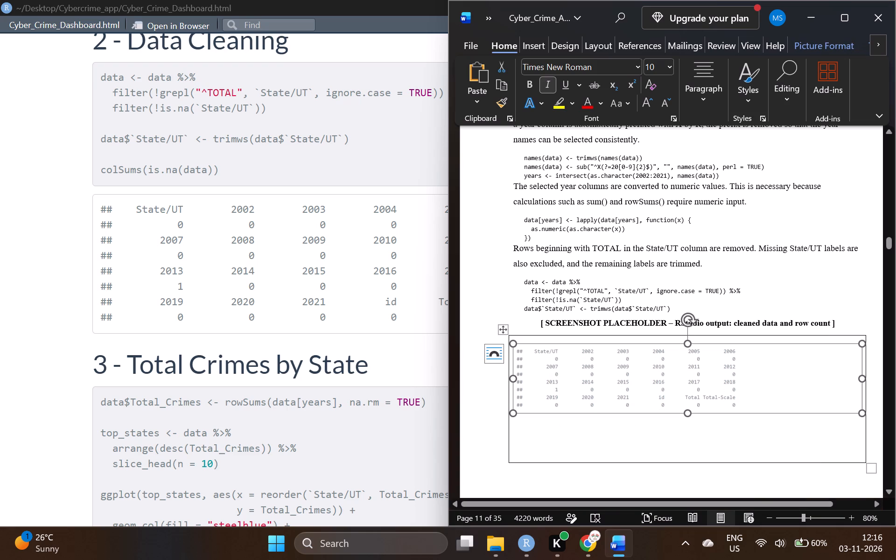
left_click_drag(861, 413, 871, 439)
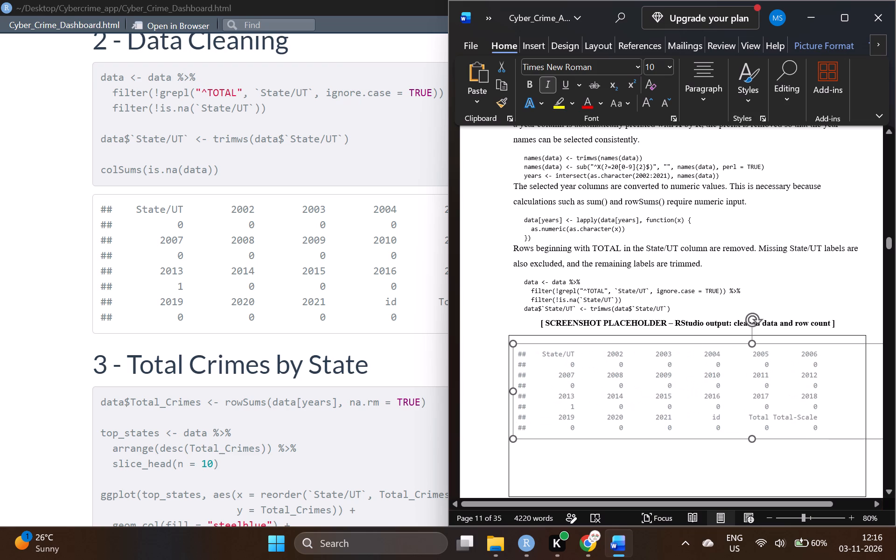
left_click_drag(871, 439, 861, 443)
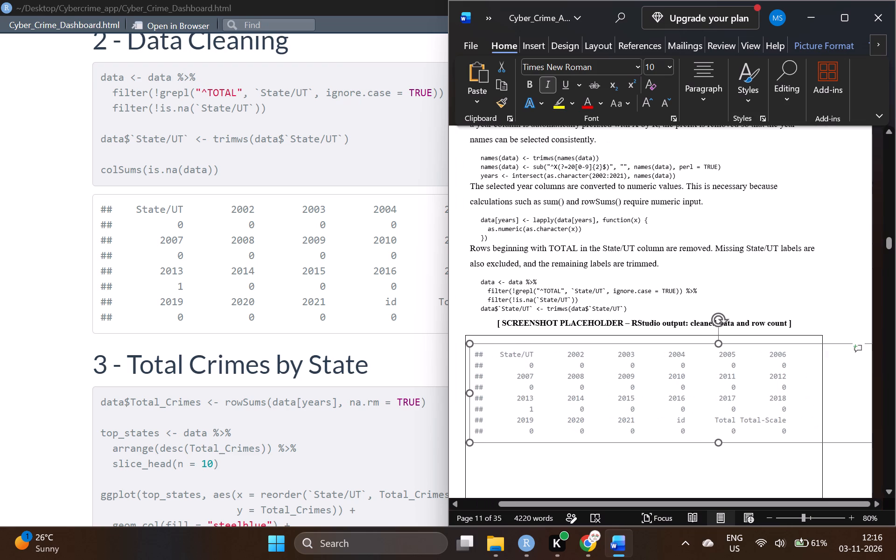
left_click_drag(861, 443, 861, 443)
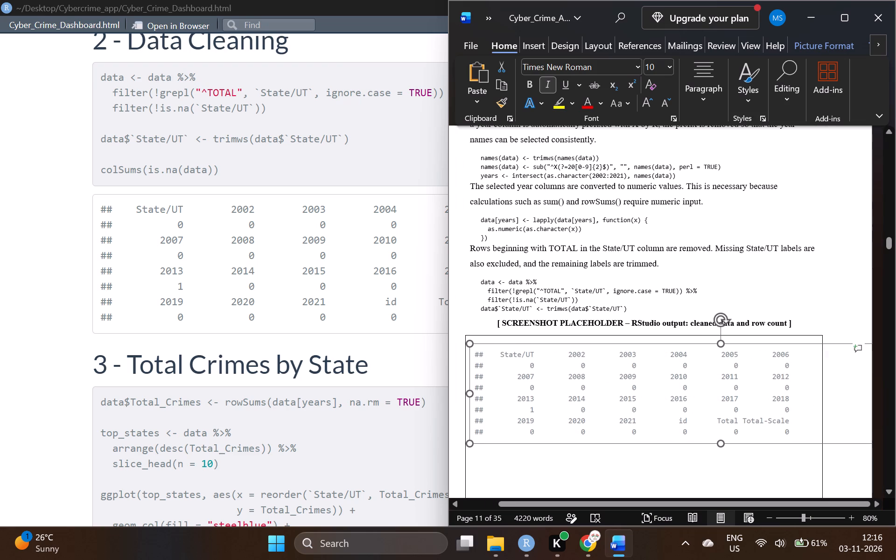
Remove the surplus blank lines below the colSums picture inside the section 3.2 box.
left_click(832, 325)
scroll(805, 416, "down", 1)
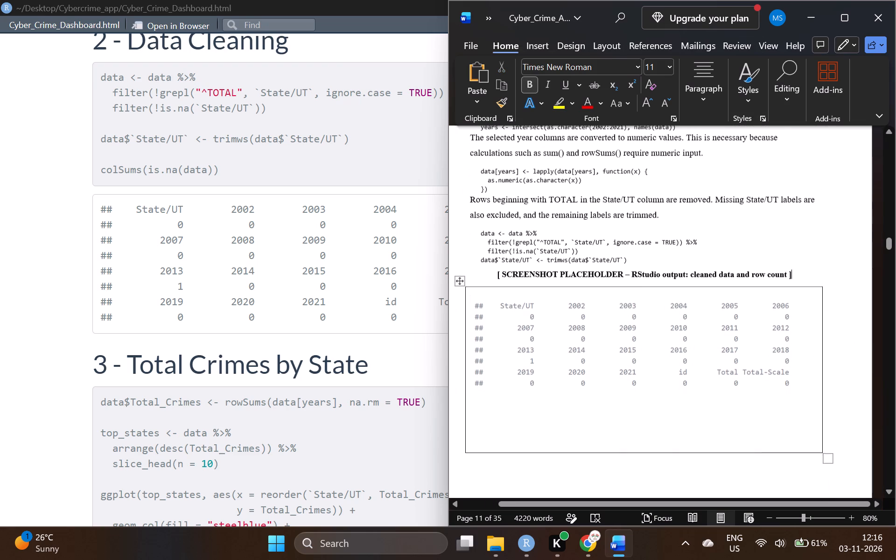
scroll(805, 416, "down", 1)
left_click(755, 432)
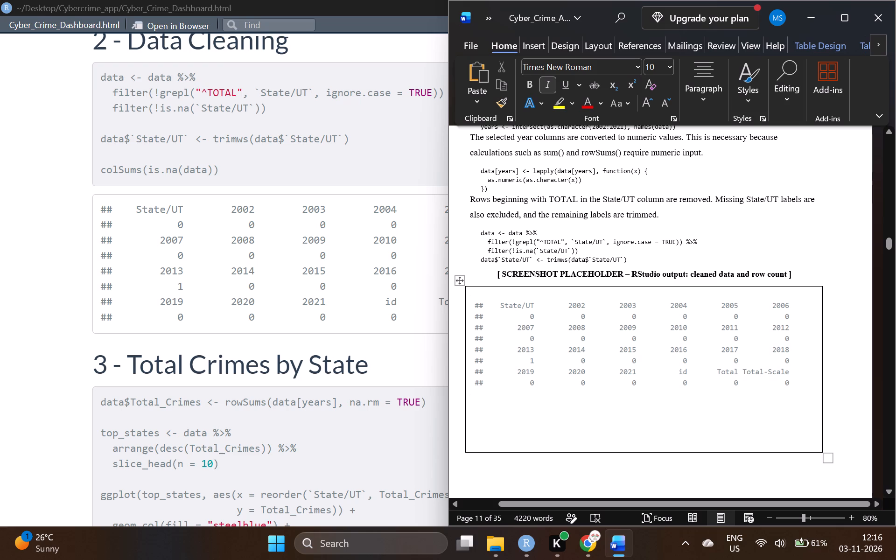
key("BackSpace")
key("BackSpace")
key("BackSpace")
key("BackSpace")
key("BackSpace")
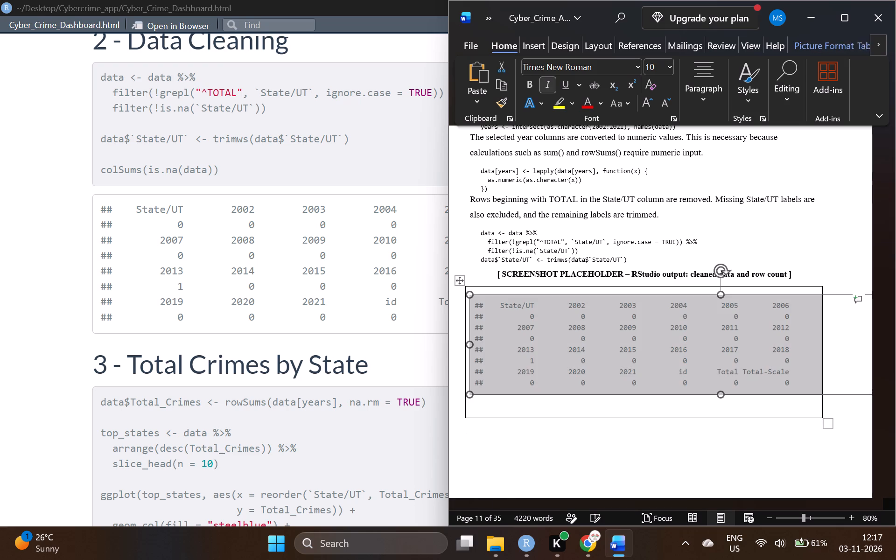
Delete the heading "[ SCREENSHOT PLACEHOLDER – RStudio output: cleaned data and row count ]" above the colSums picture box.
left_click(755, 436)
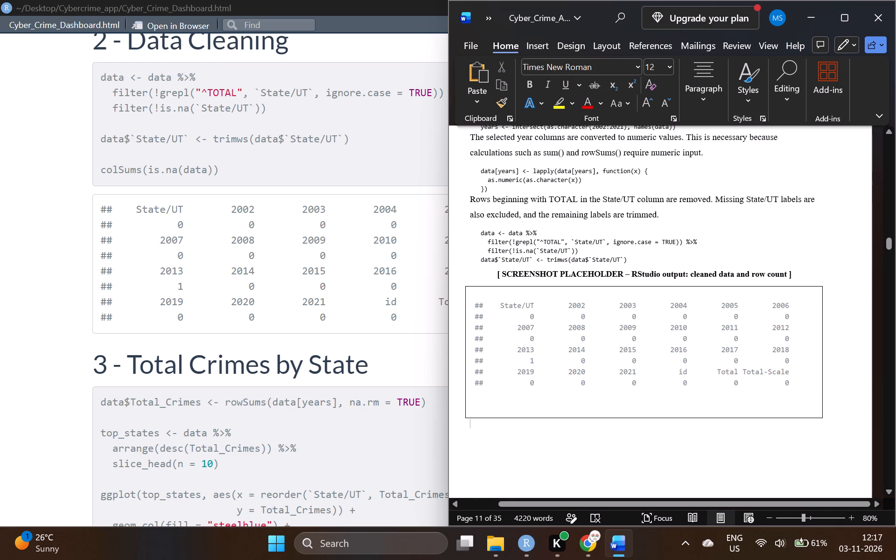
left_click_drag(795, 273, 710, 279)
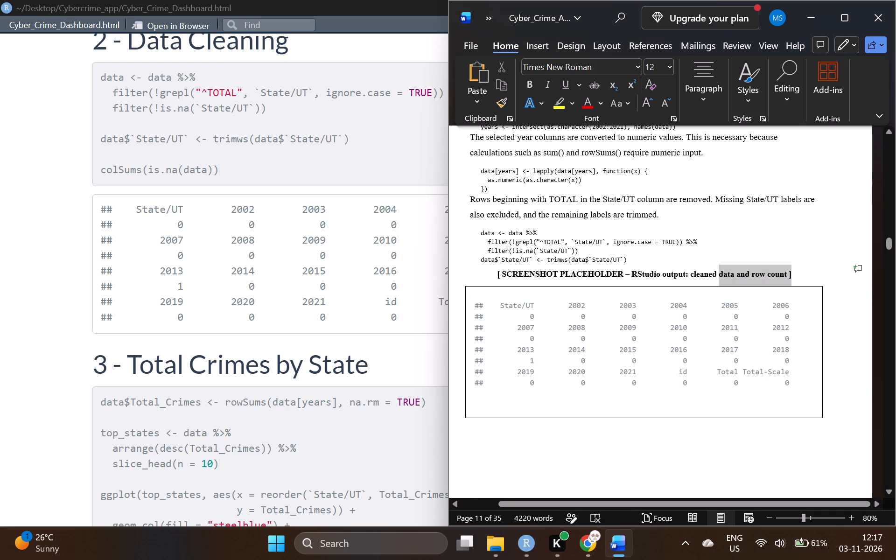
left_click_drag(710, 279, 491, 276)
key("BackSpace")
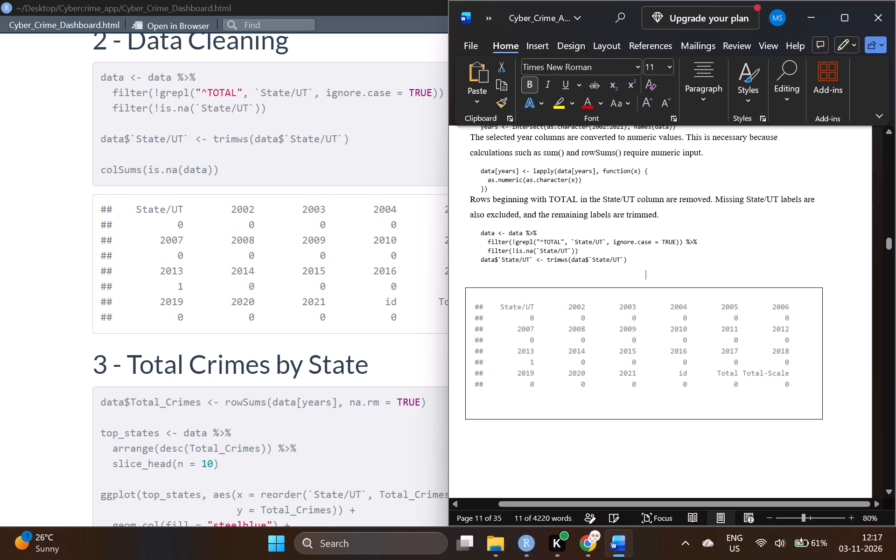
scroll(610, 284, "down", 1)
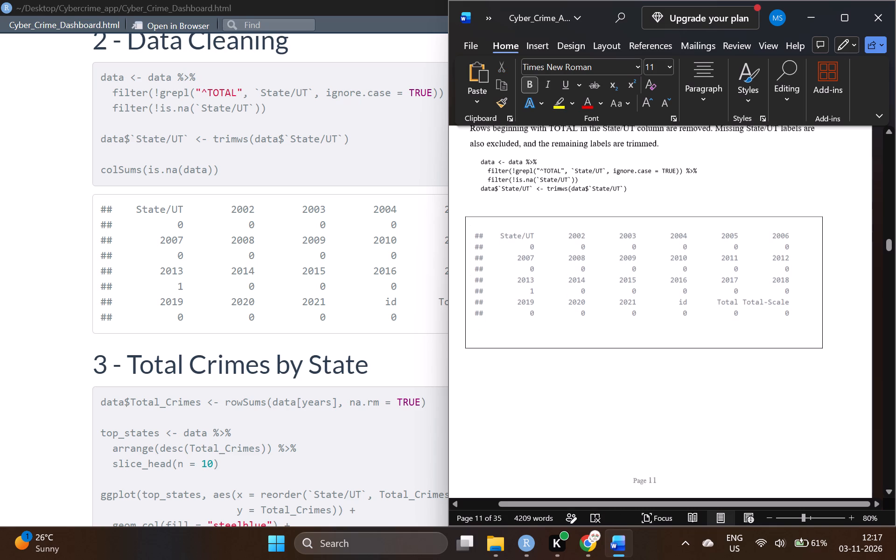
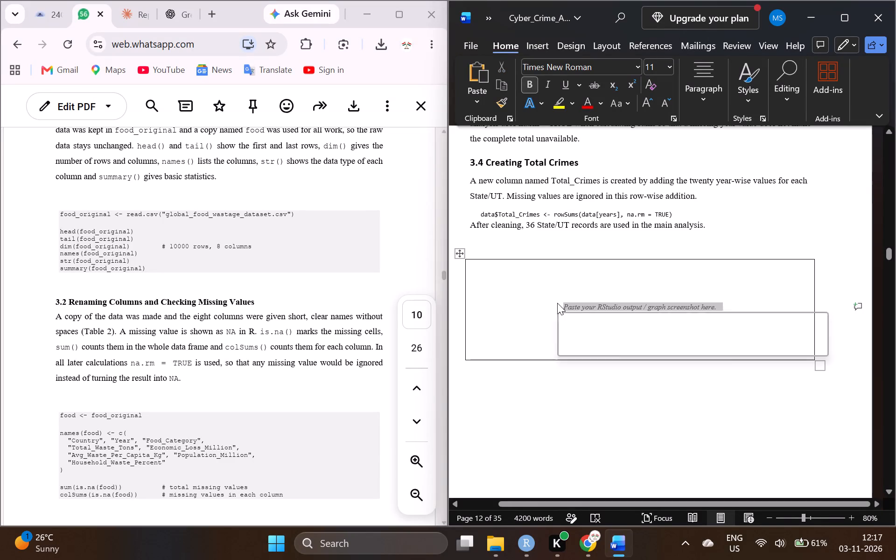
Delete the selected screenshot placeholder text from the box under section 3.4 Creating Total Crimes in the Word report.
key("BackSpace")
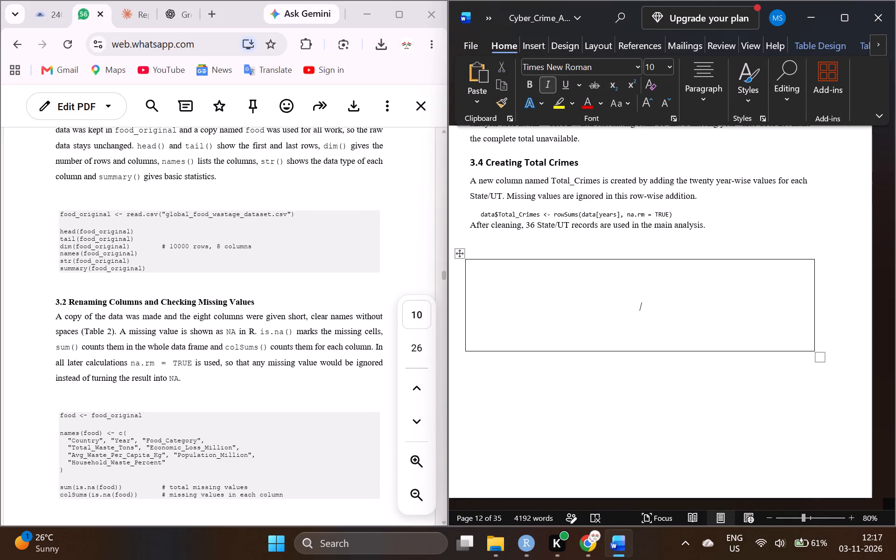
Check sections 3.3 and 3.4 of the reference PDF, and switch to the RStudio dashboard preview for the section 3.4 output.
scroll(317, 353, "down", 3)
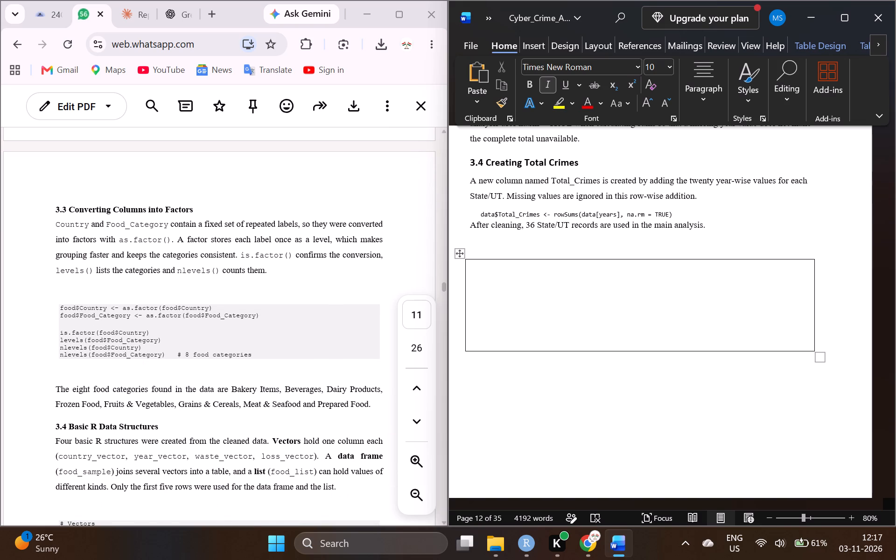
scroll(280, 326, "down", 1)
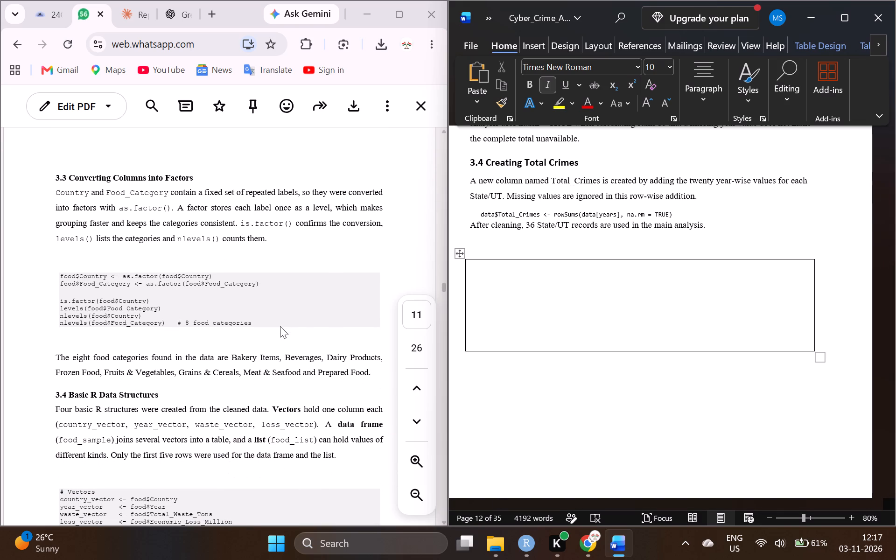
scroll(280, 326, "down", 1)
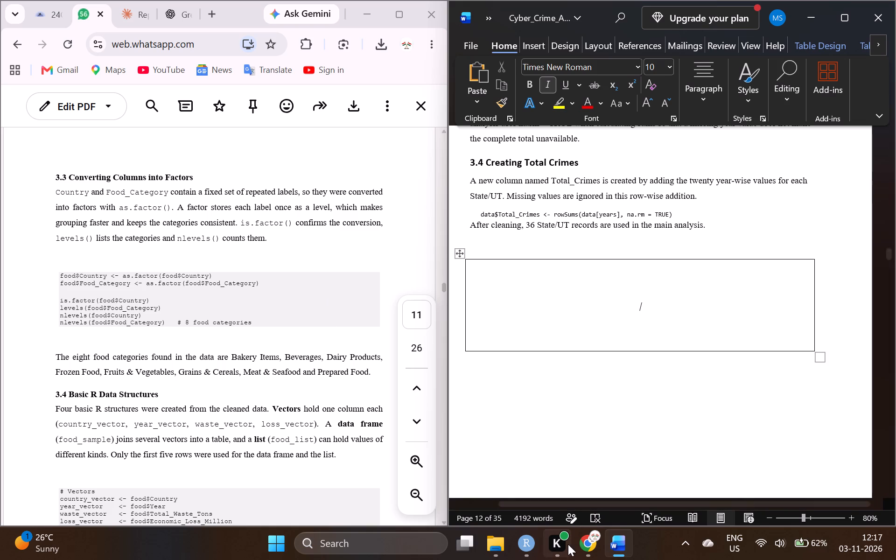
left_click(534, 546)
left_click(569, 455)
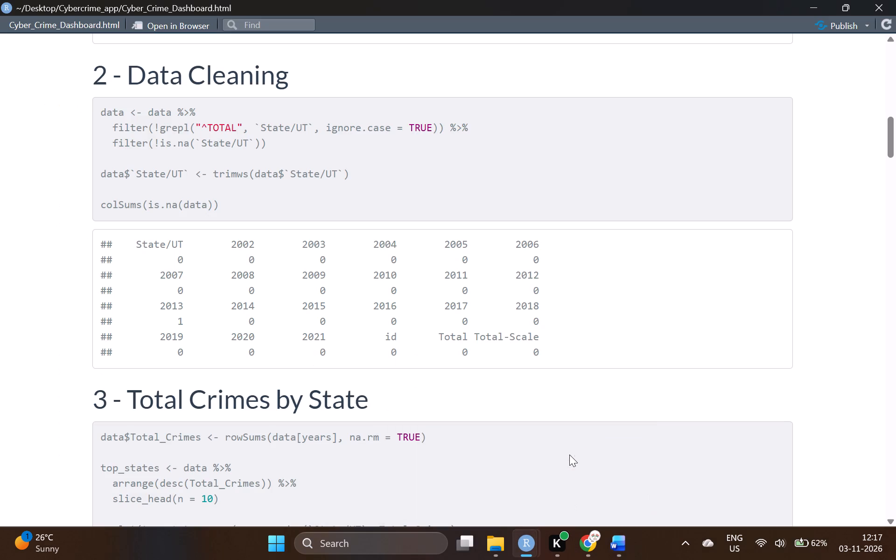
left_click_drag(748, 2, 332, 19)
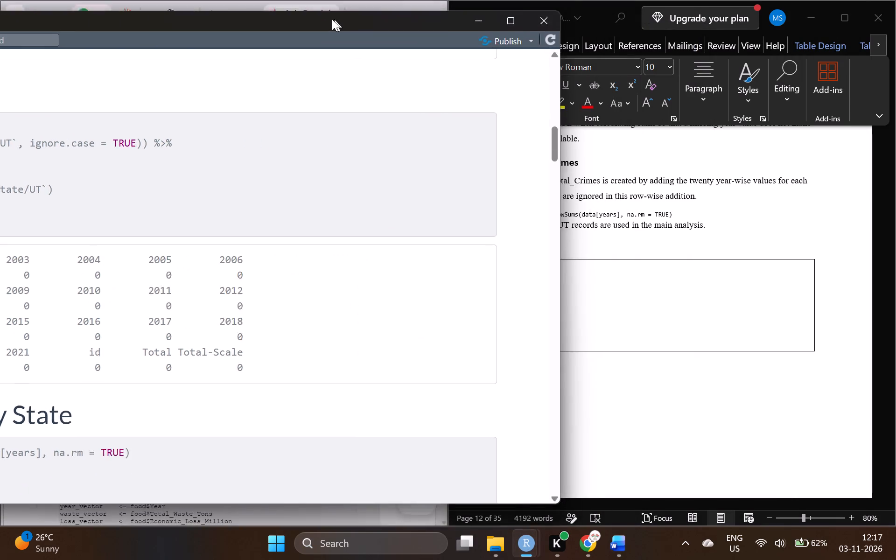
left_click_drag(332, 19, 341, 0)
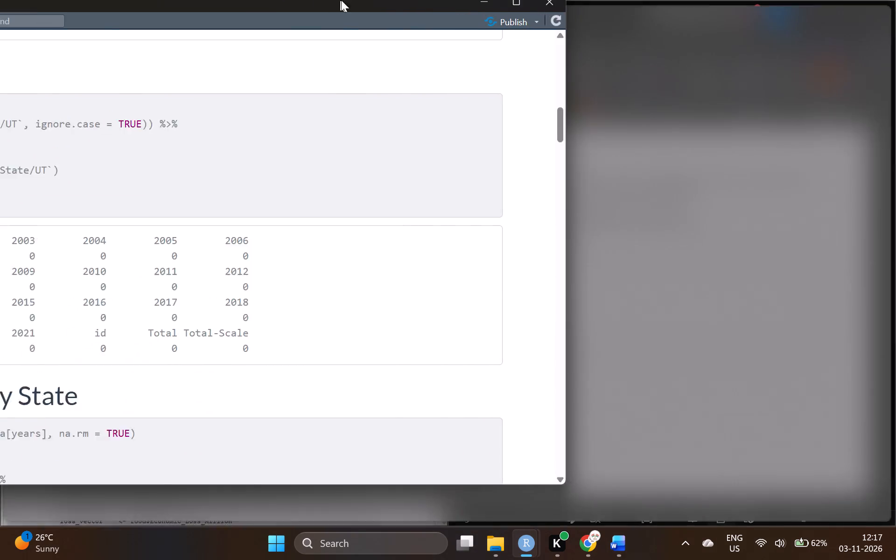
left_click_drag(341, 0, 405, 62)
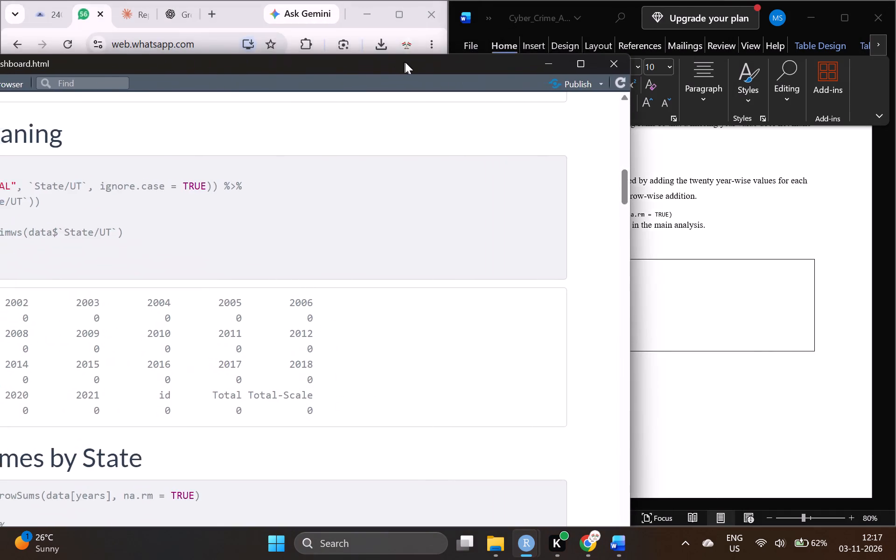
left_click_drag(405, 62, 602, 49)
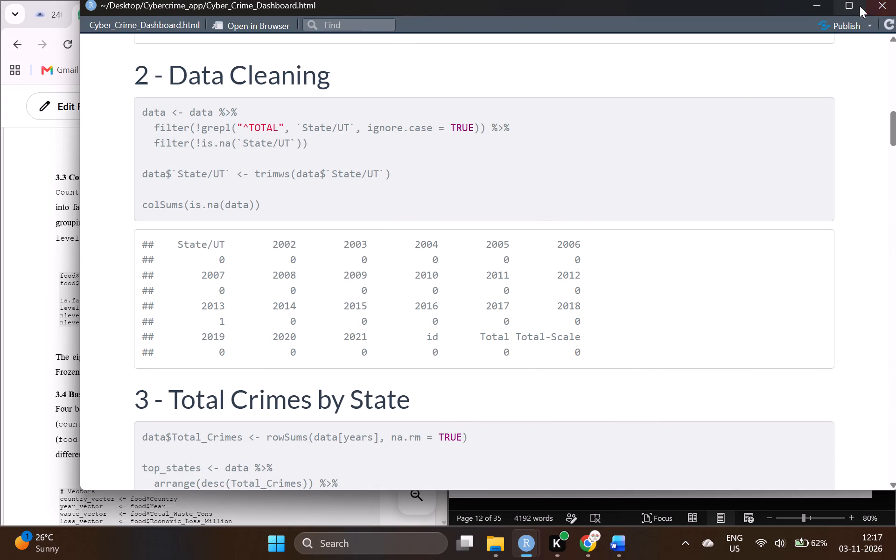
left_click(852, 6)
Look through the dashboard preview from the colSums output to the "Top 10 States by Total Cyber Crimes" chart.
scroll(611, 264, "down", 2)
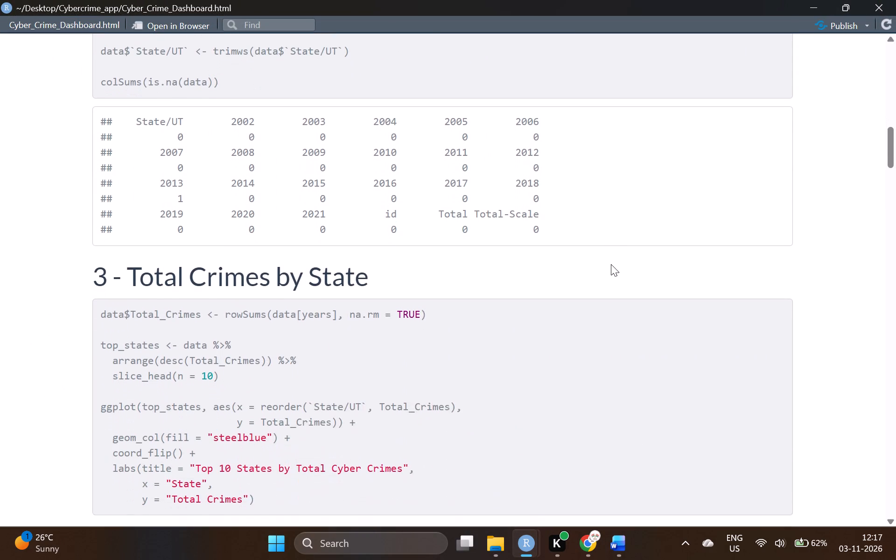
scroll(611, 264, "down", 3)
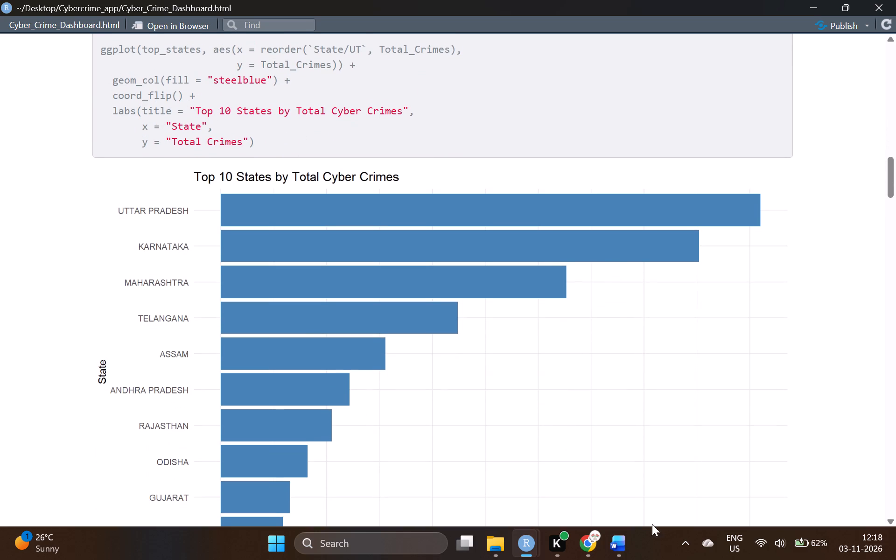
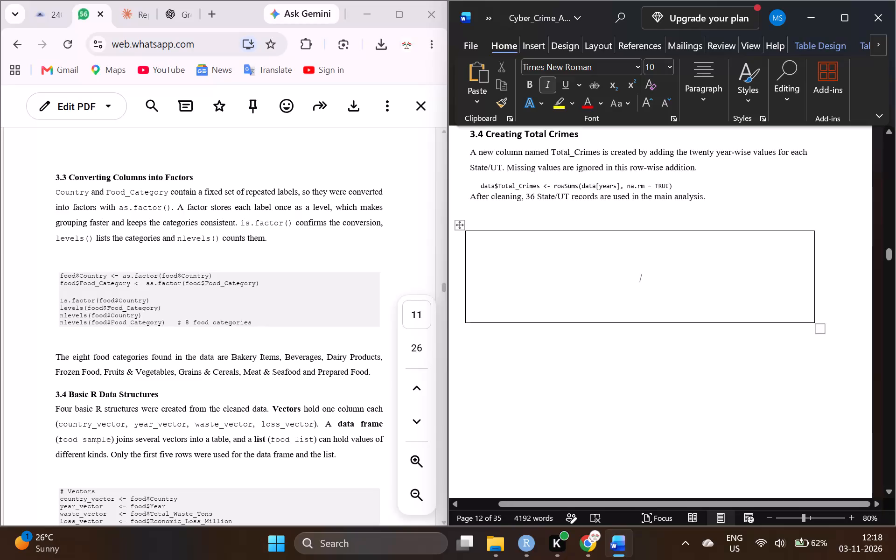
Review report sections 3.2 to 3.5, checking the text around the empty output box under "3.4 Creating Total Crimes".
scroll(548, 291, "down", 3)
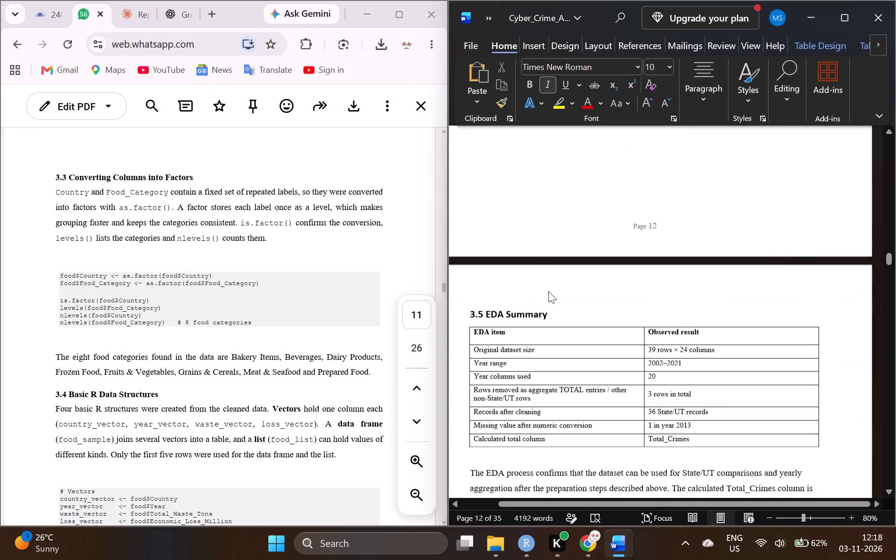
scroll(548, 291, "down", 1)
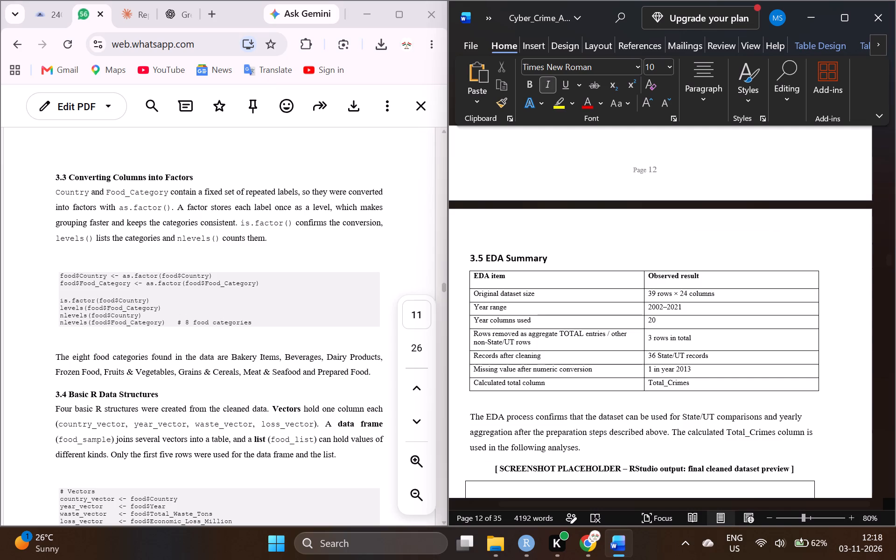
scroll(548, 291, "up", 3)
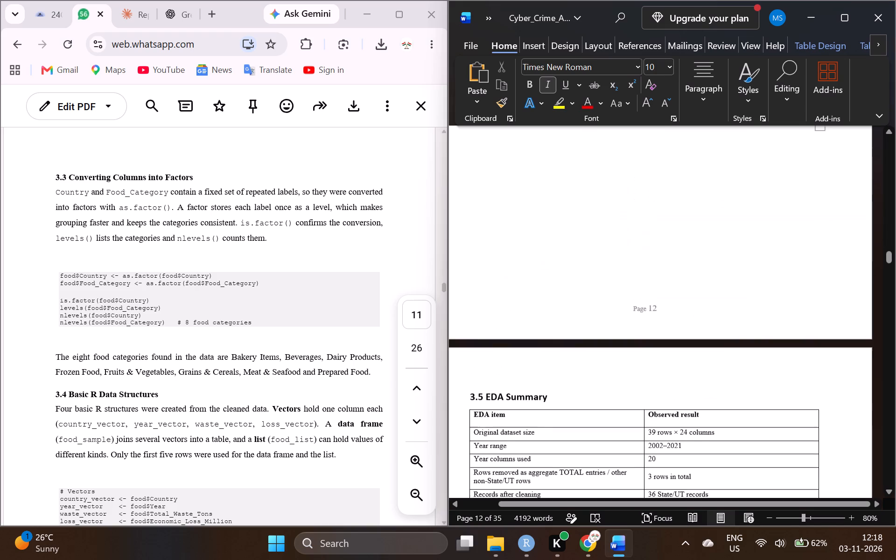
scroll(548, 291, "up", 3)
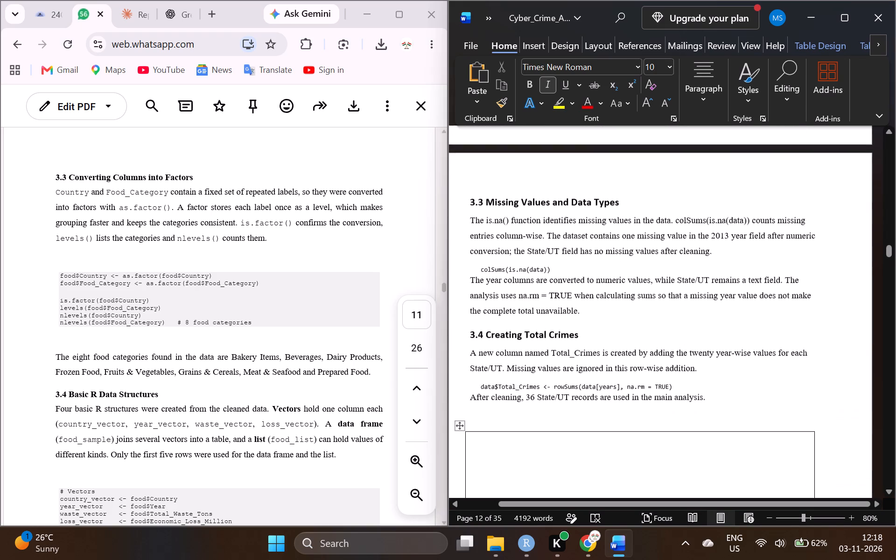
scroll(548, 291, "up", 1)
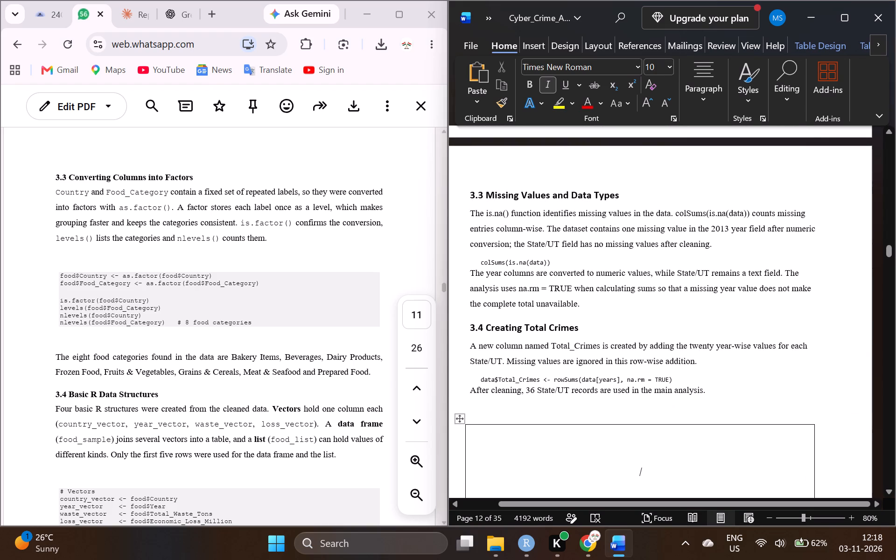
scroll(548, 291, "up", 2)
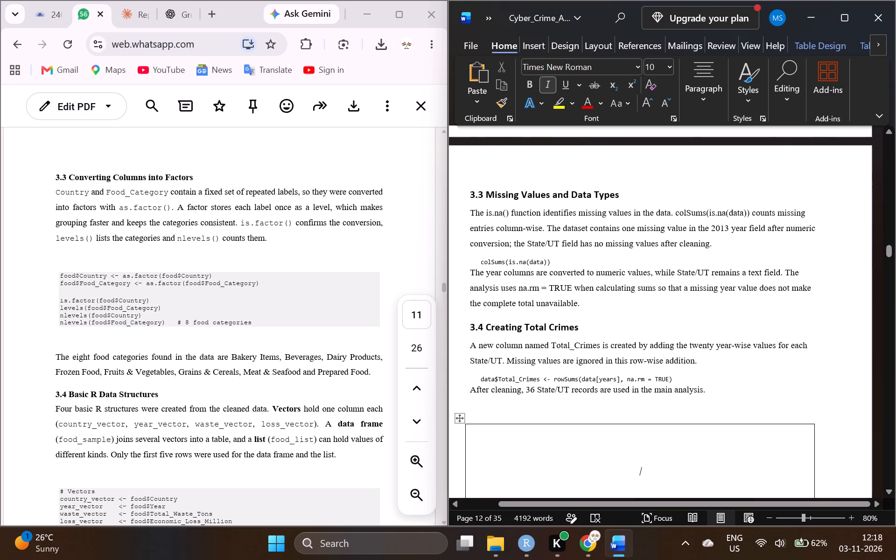
scroll(586, 306, "up", 7)
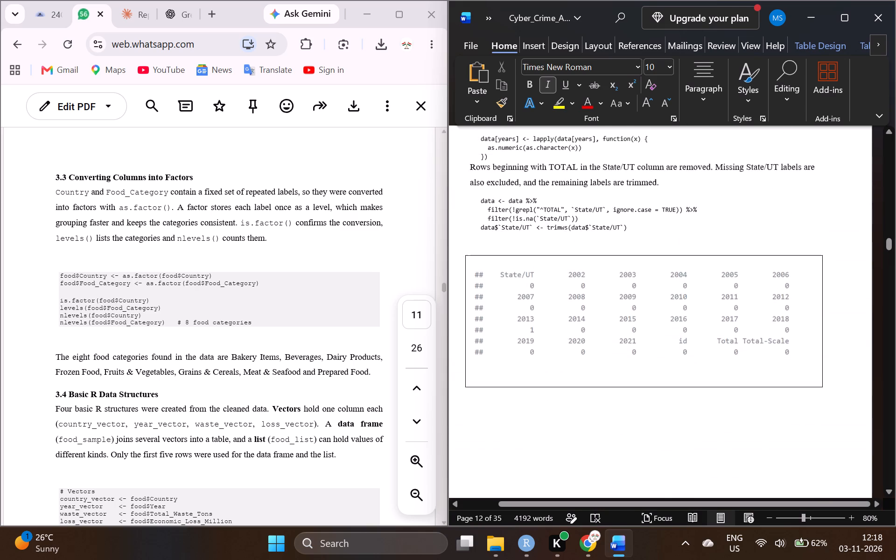
scroll(586, 306, "down", 2)
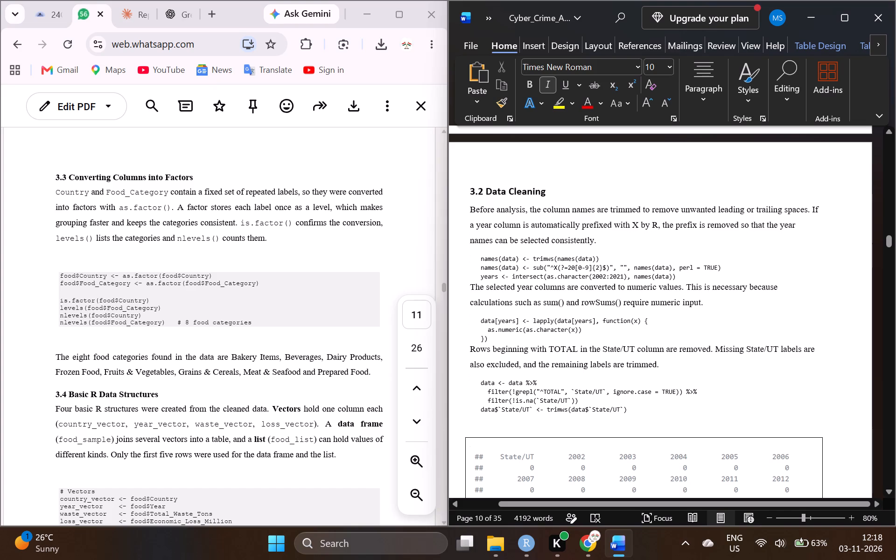
scroll(586, 306, "down", 1)
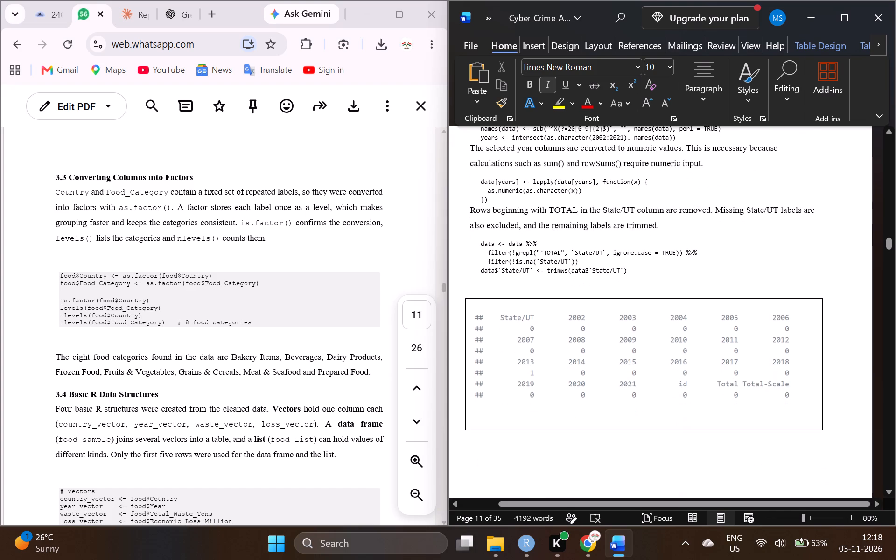
scroll(586, 306, "down", 2)
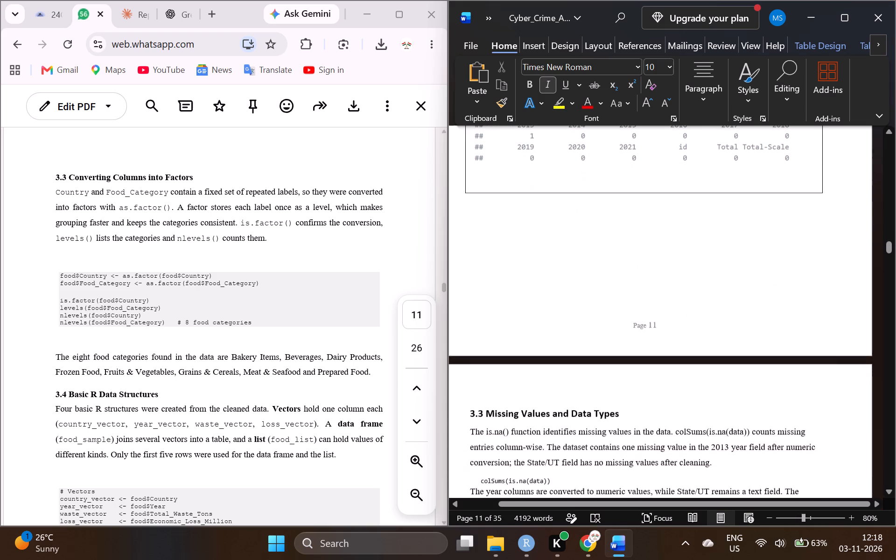
scroll(586, 306, "down", 1)
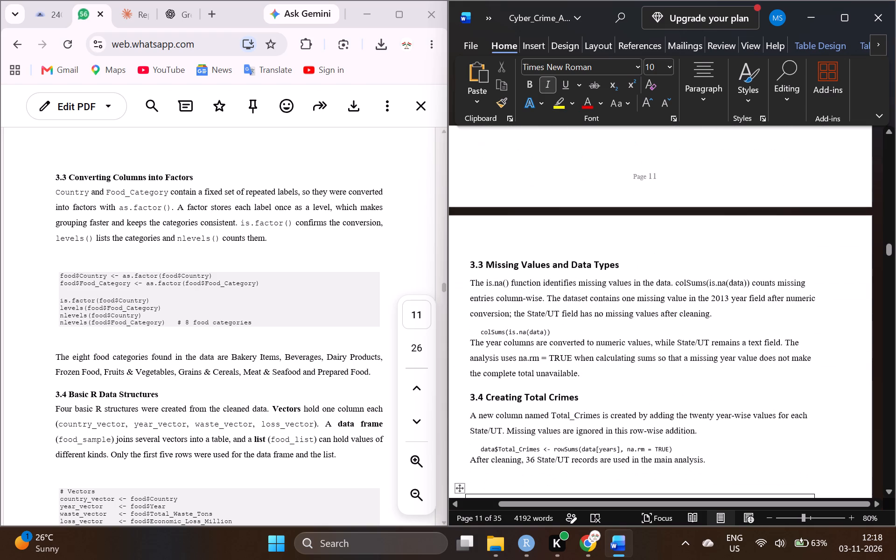
scroll(611, 380, "up", 4)
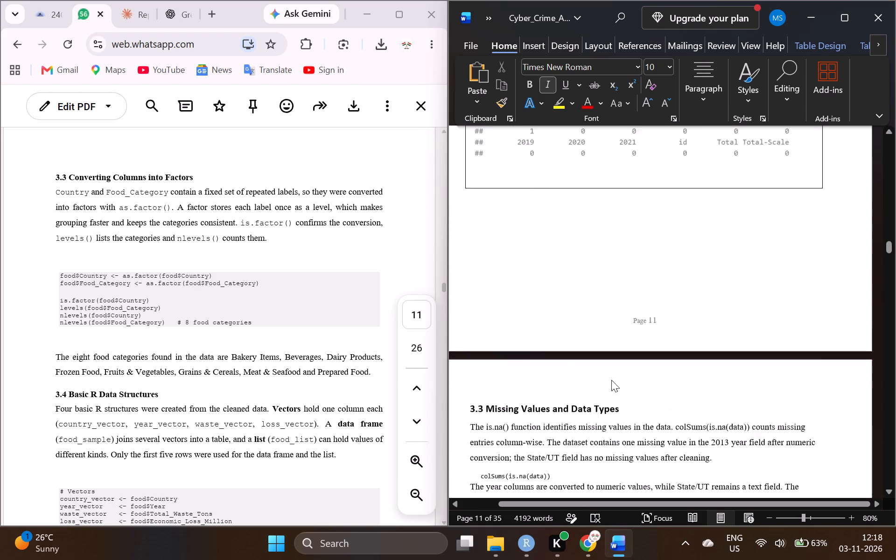
scroll(611, 380, "up", 1)
scroll(611, 380, "down", 2)
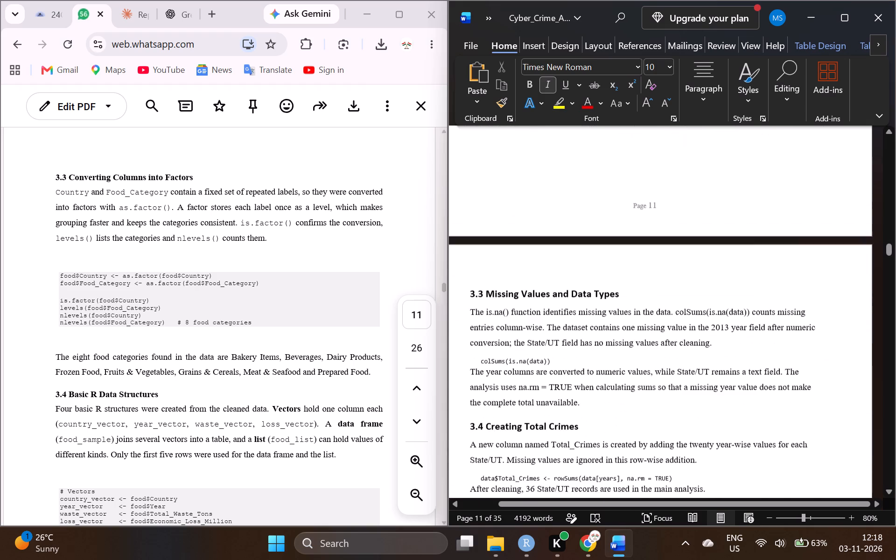
scroll(611, 380, "down", 1)
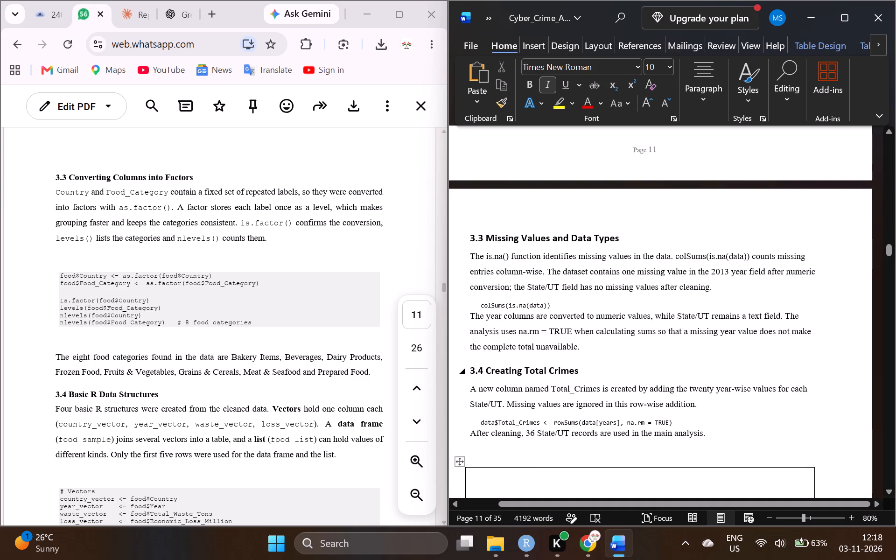
scroll(611, 380, "down", 3)
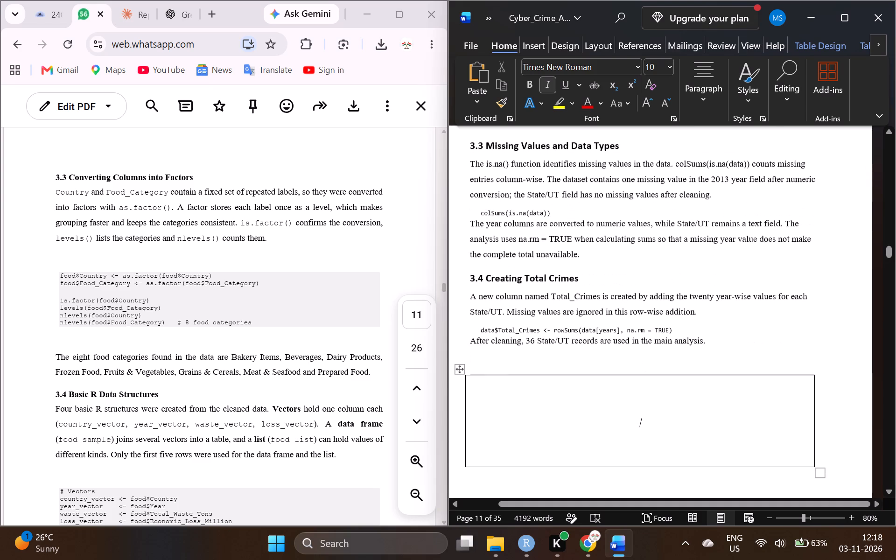
scroll(611, 380, "down", 1)
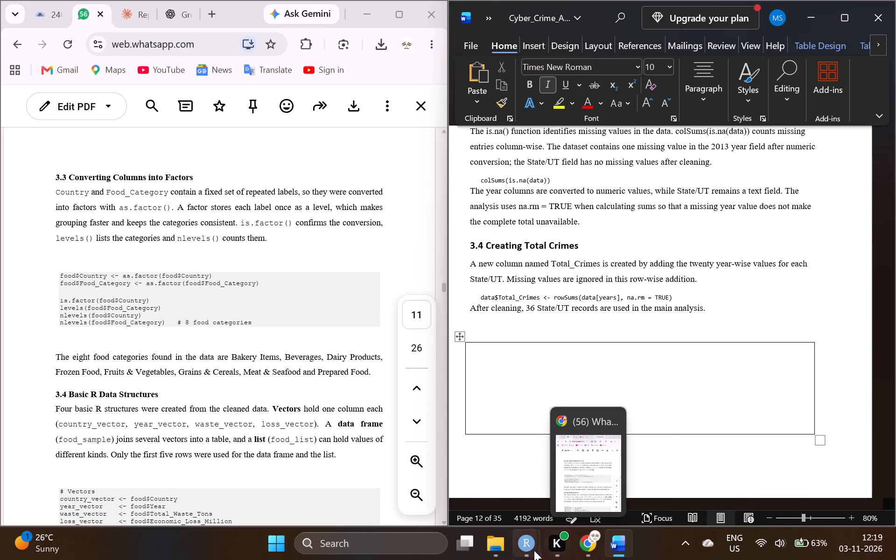
Compare the dashboard preview's "Total Crimes by State" code in RStudio with report section 3.4 and its empty box in Word.
left_click(574, 466)
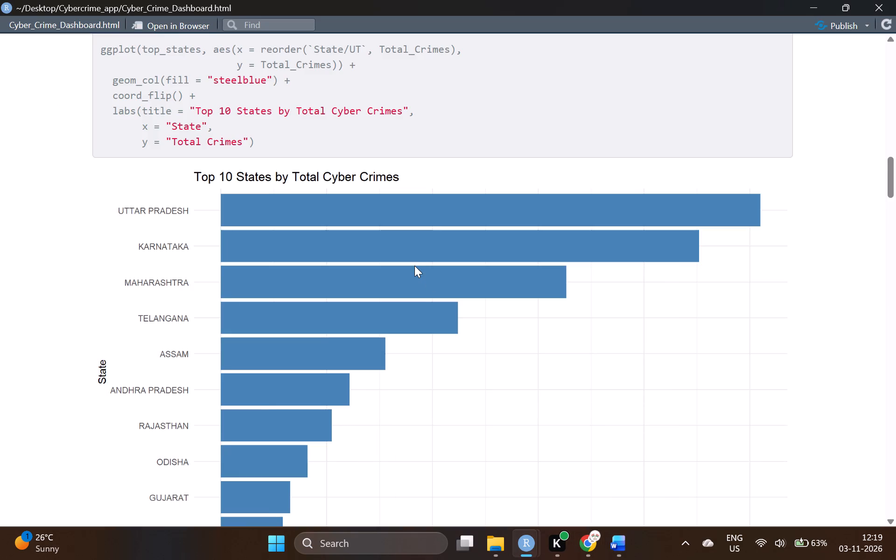
scroll(414, 266, "up", 3)
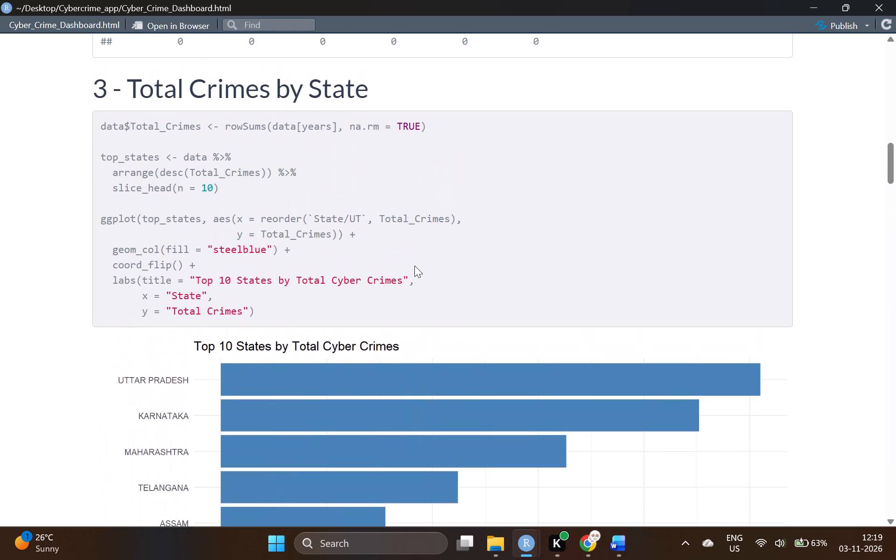
scroll(414, 266, "up", 1)
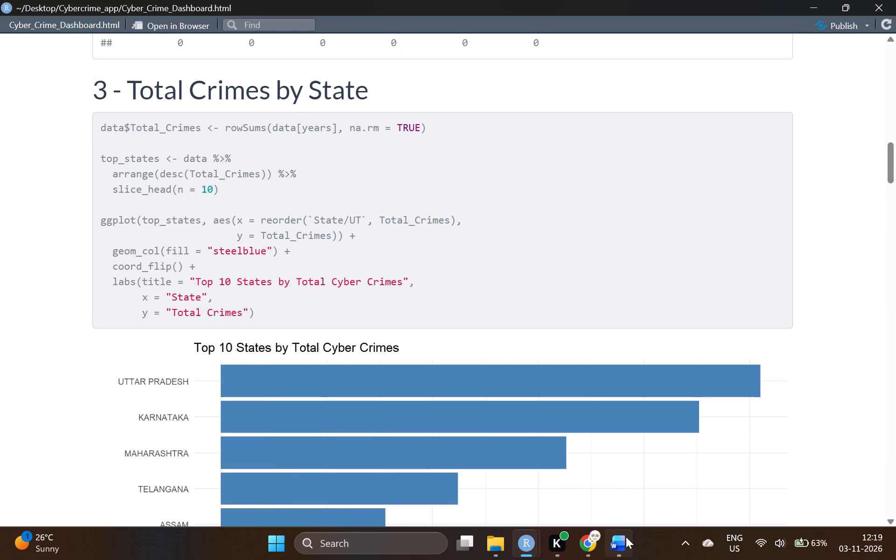
left_click(627, 543)
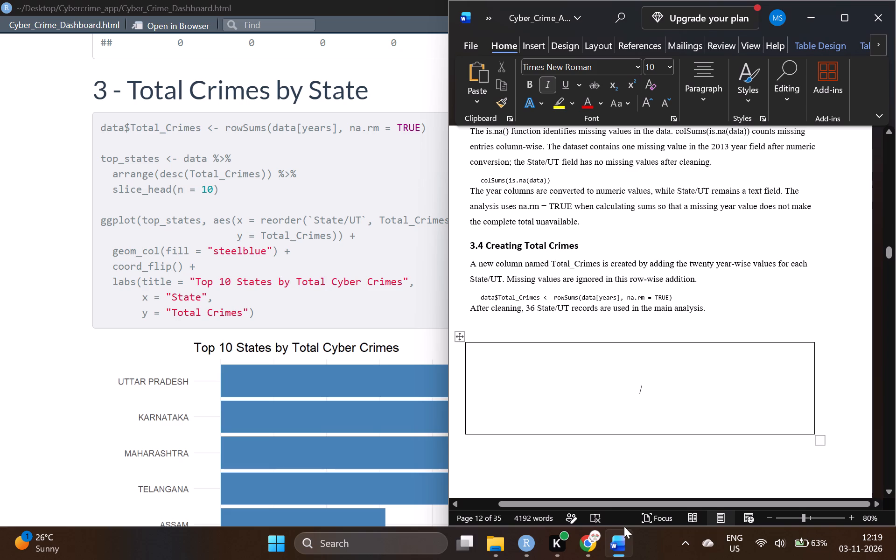
scroll(621, 413, "down", 1)
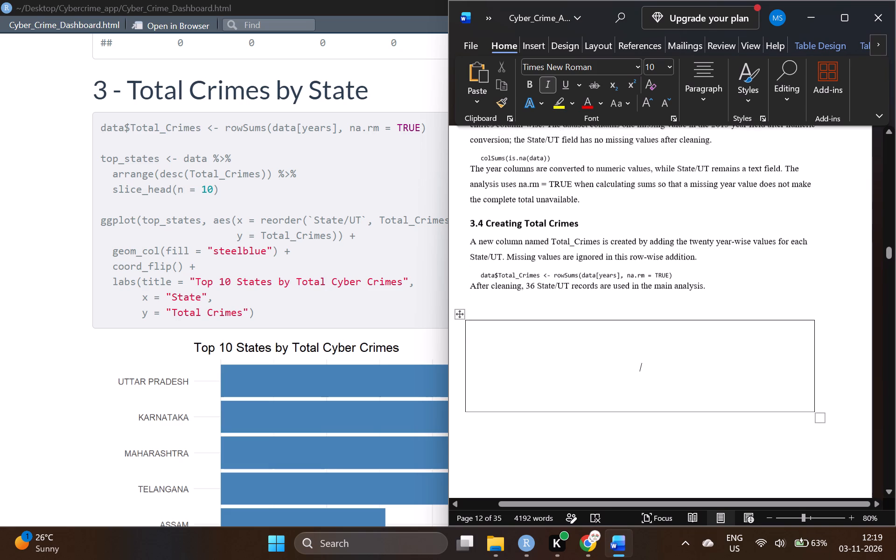
scroll(621, 413, "down", 2)
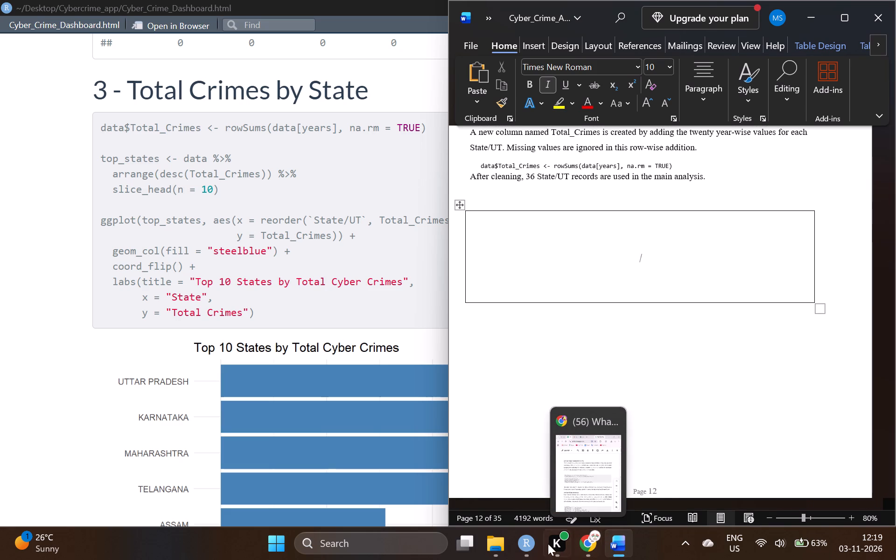
In the RStudio dashboard preview, capture a screen snip of the whole "Top 10 States by Total Cyber Crimes" chart, including title and axis labels.
left_click(525, 551)
left_click(564, 488)
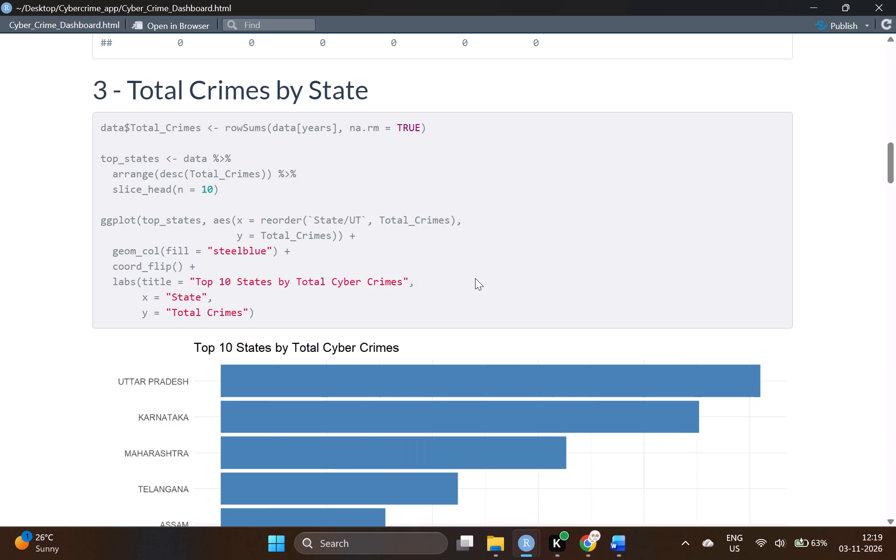
scroll(475, 278, "down", 3)
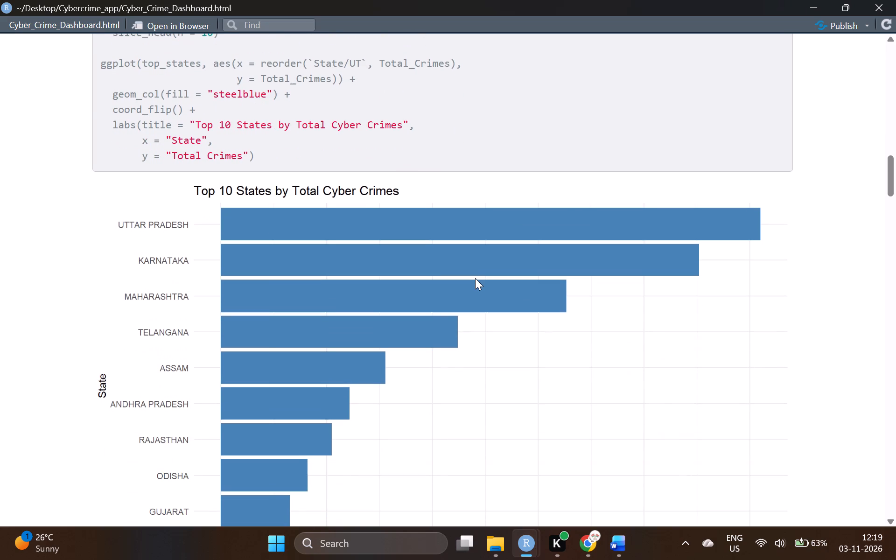
scroll(475, 278, "down", 3)
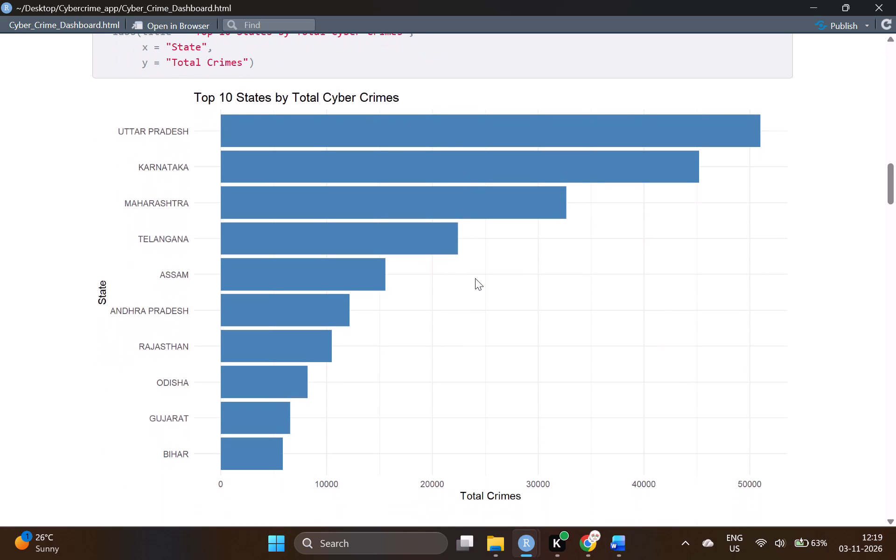
scroll(475, 278, "down", 1)
key("shift+super+s")
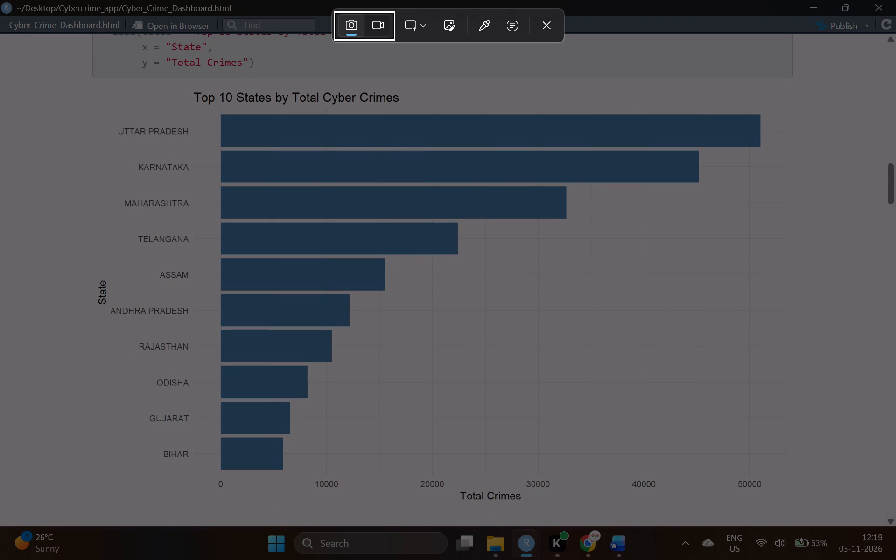
left_click_drag(84, 80, 624, 310)
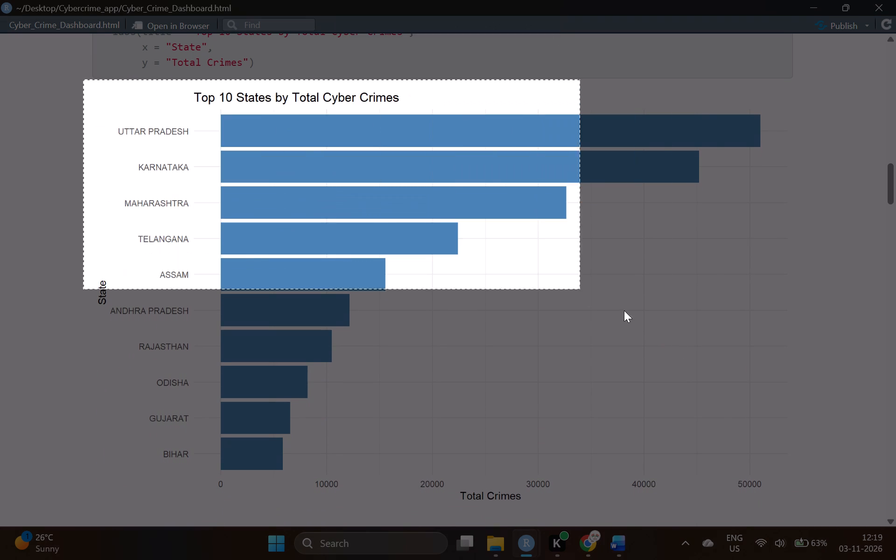
left_click_drag(624, 310, 817, 517)
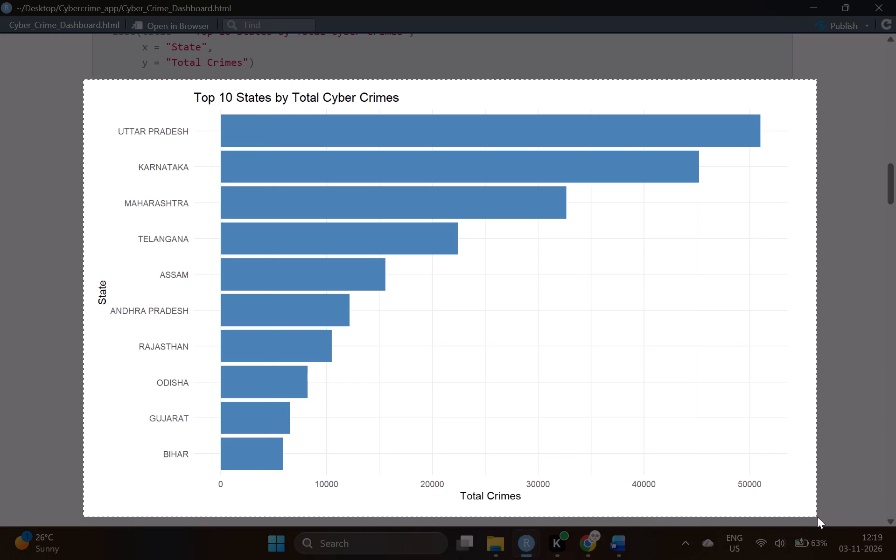
left_click_drag(817, 517, 811, 509)
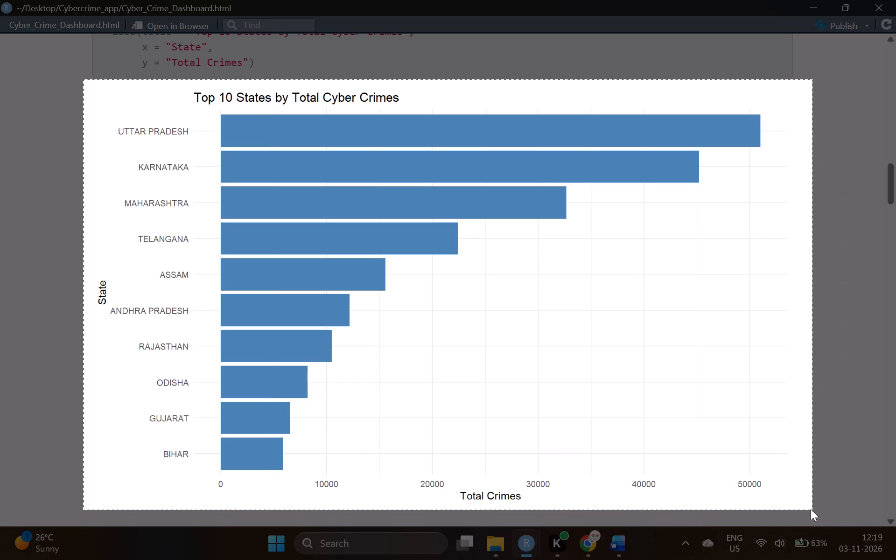
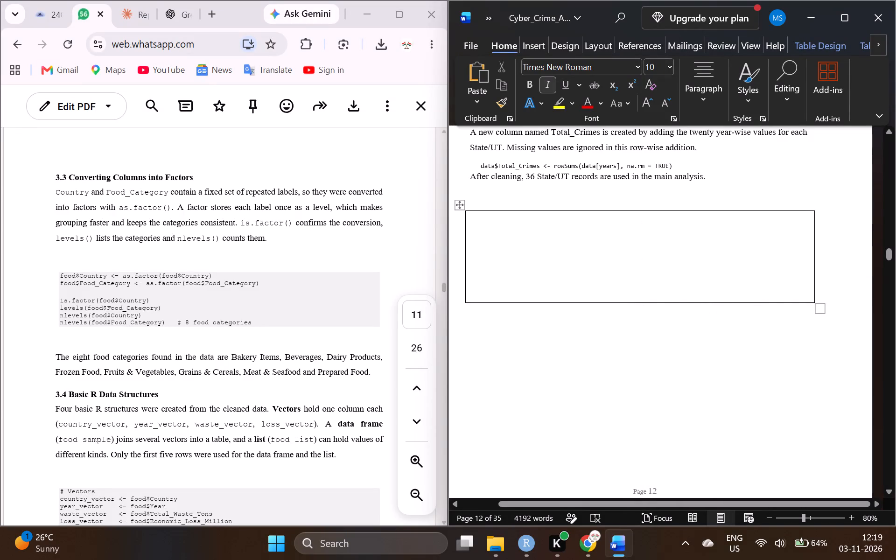
Paste the captured "Top 10 States by Total Cyber Crimes" chart into the empty box under section 3.4 and remove the surplus blank lines beneath it.
key("ctrl+v")
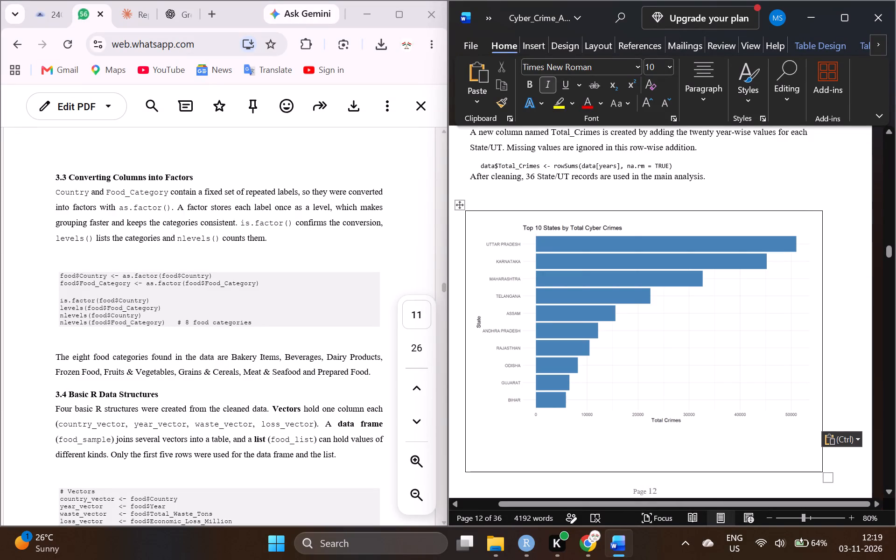
left_click(737, 465)
key("BackSpace")
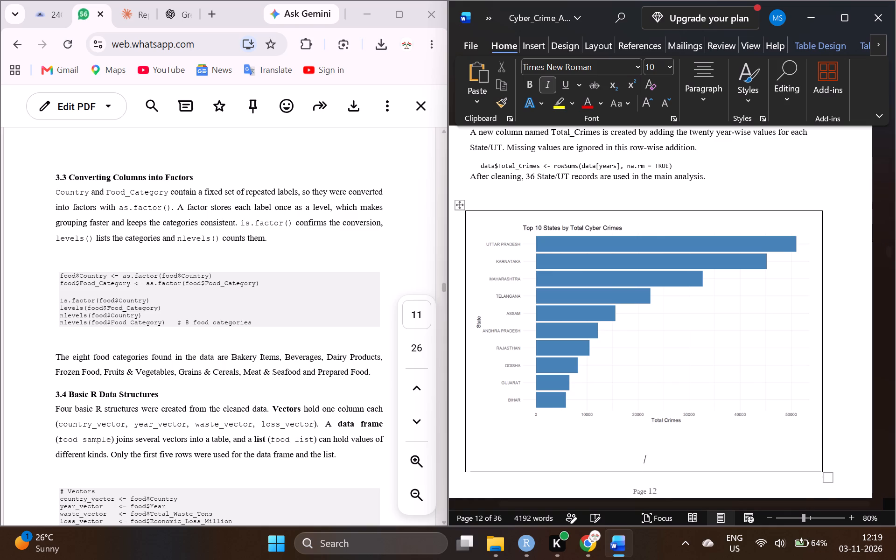
key("BackSpace")
key("BackSpace")
key("BackSpace")
key("BackSpace")
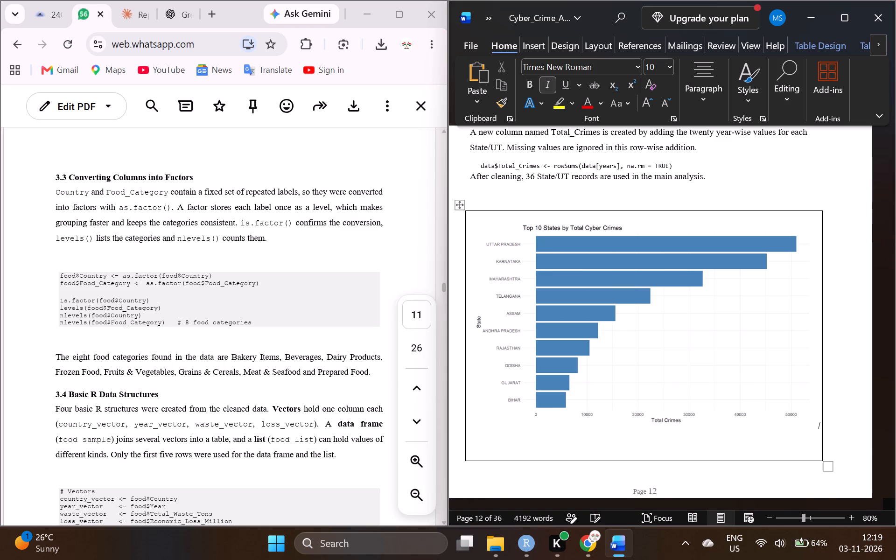
left_click(649, 452)
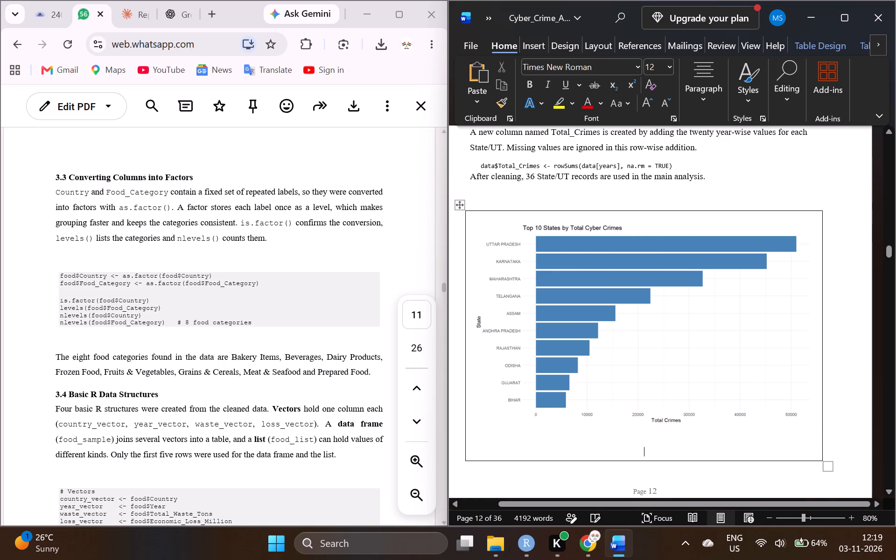
key("BackSpace")
key("BackSpace")
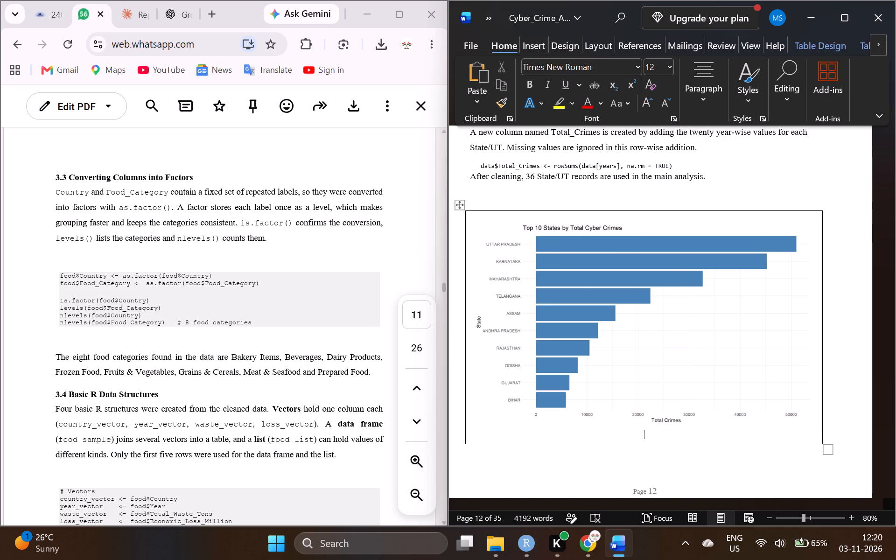
Review report sections 3.3 to 3.5 around the pasted chart and the "final cleaned dataset preview" placeholder, alongside the sample PDF's section 4 opening.
scroll(674, 332, "up", 1)
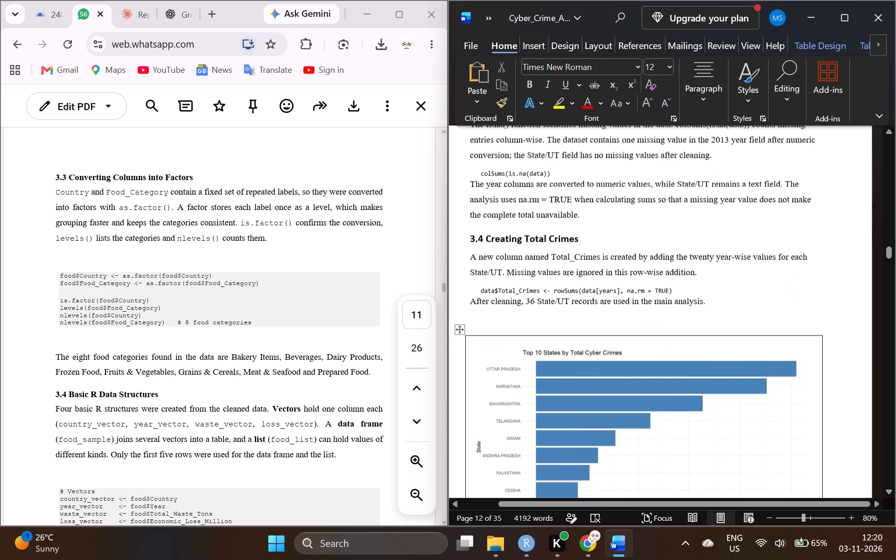
scroll(674, 332, "up", 1)
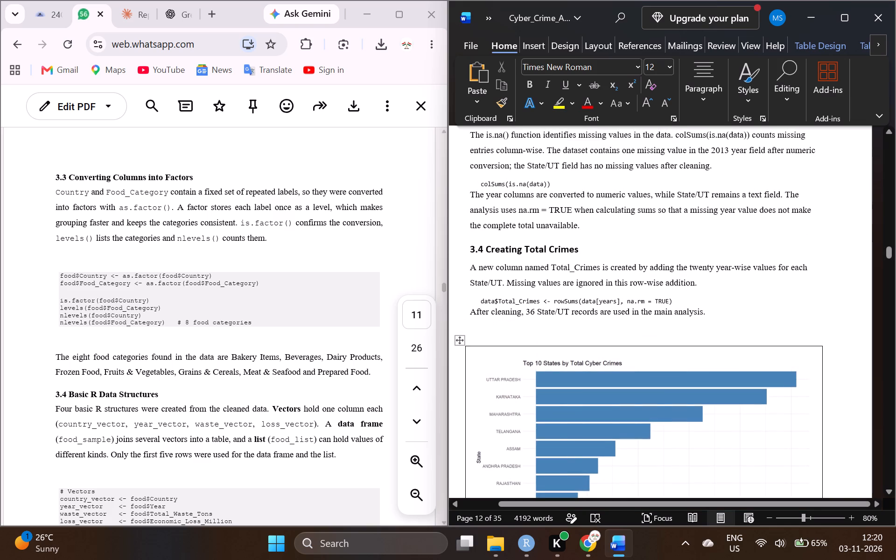
scroll(674, 332, "down", 1)
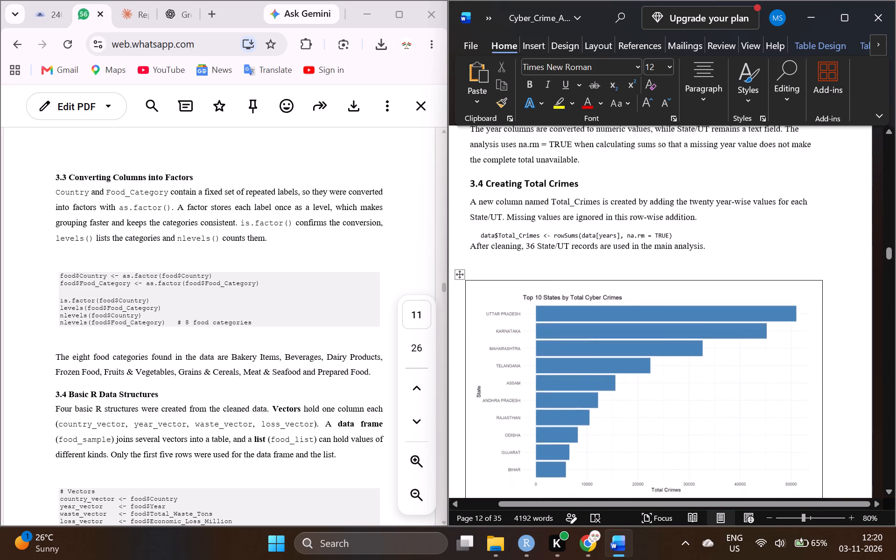
scroll(674, 332, "down", 4)
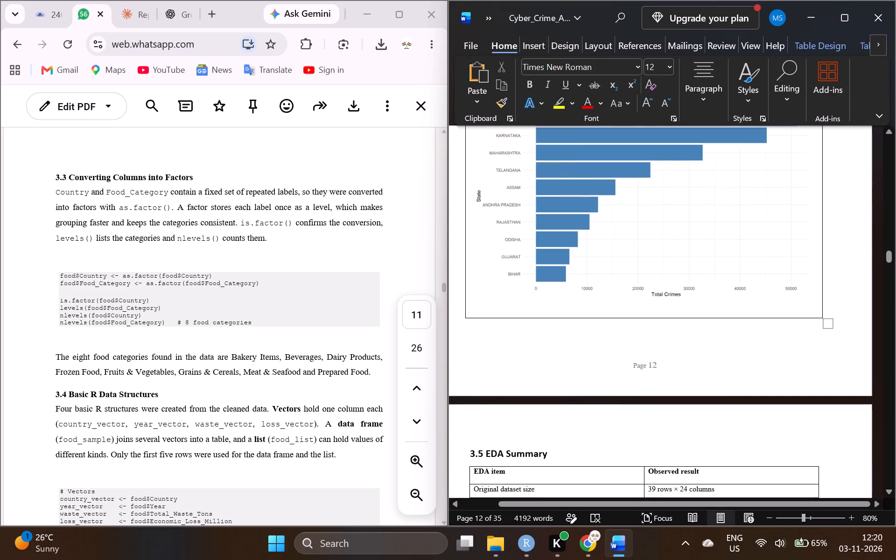
scroll(674, 332, "down", 1)
left_click(518, 294)
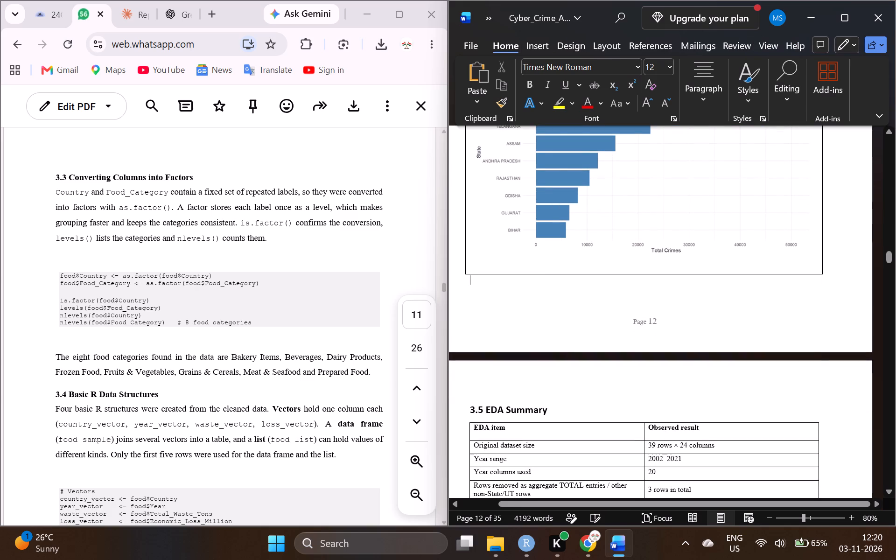
scroll(207, 363, "down", 4)
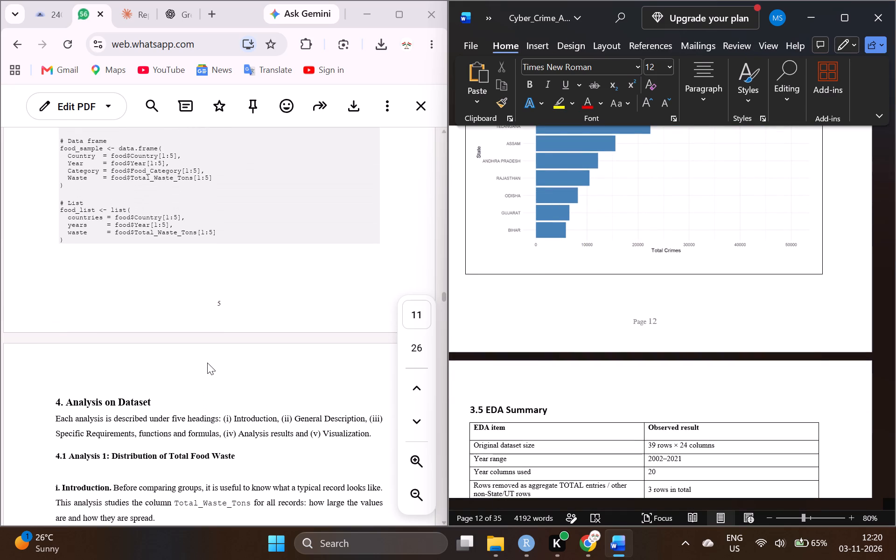
scroll(539, 447, "down", 3)
scroll(539, 447, "right", 1)
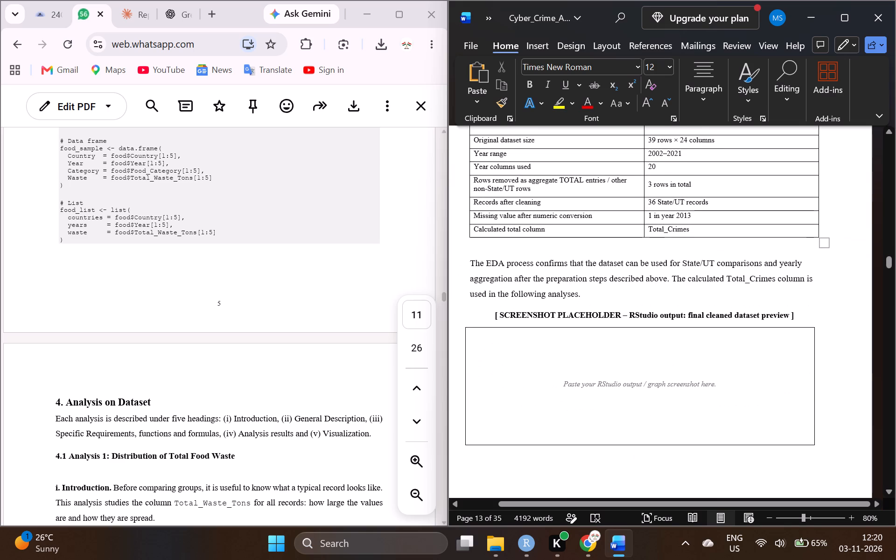
scroll(539, 447, "right", 2)
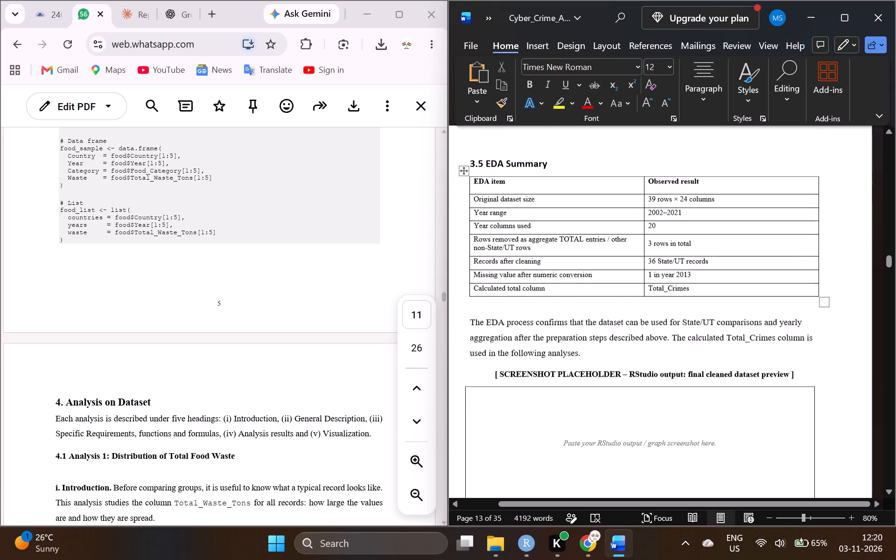
scroll(539, 447, "right", 1)
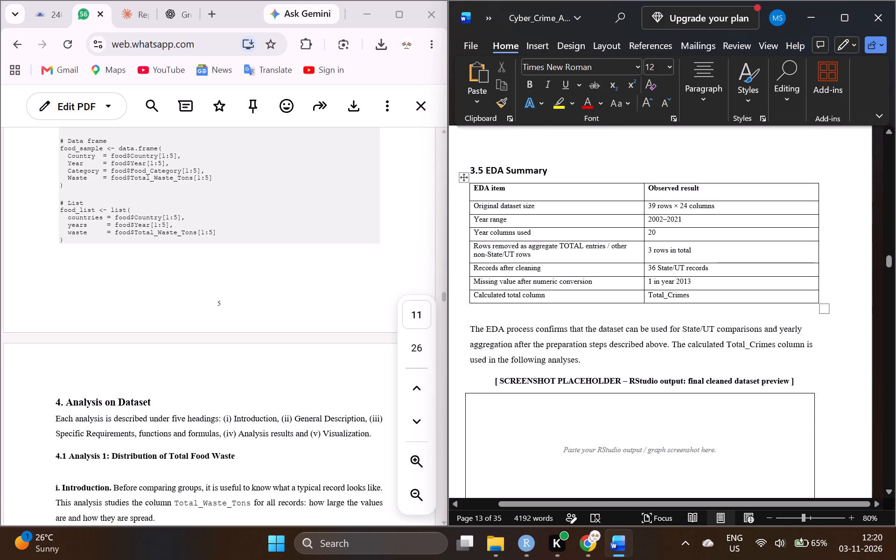
scroll(539, 447, "up", 6)
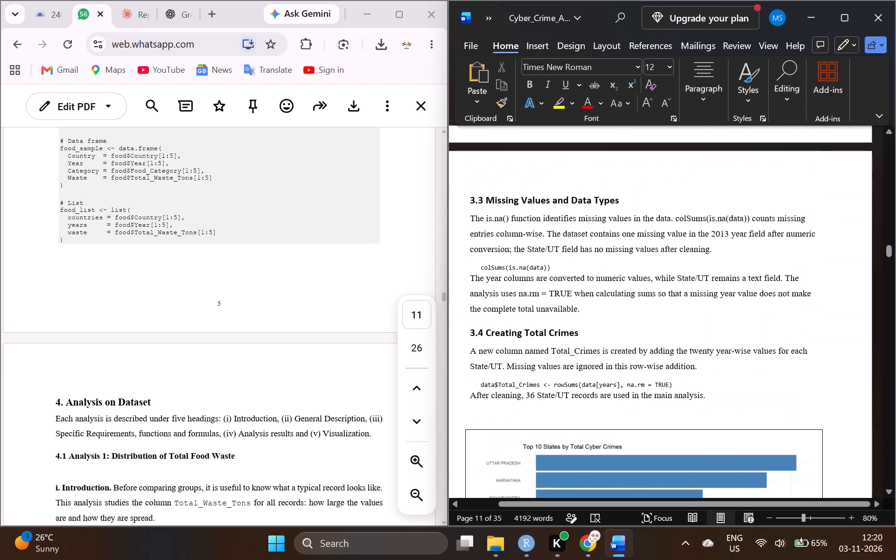
Read on from "3.5 EDA Summary" through "4. Analysis on Dataset" to the Figure 3 screenshot placeholder in section 4.1.
scroll(539, 447, "down", 6)
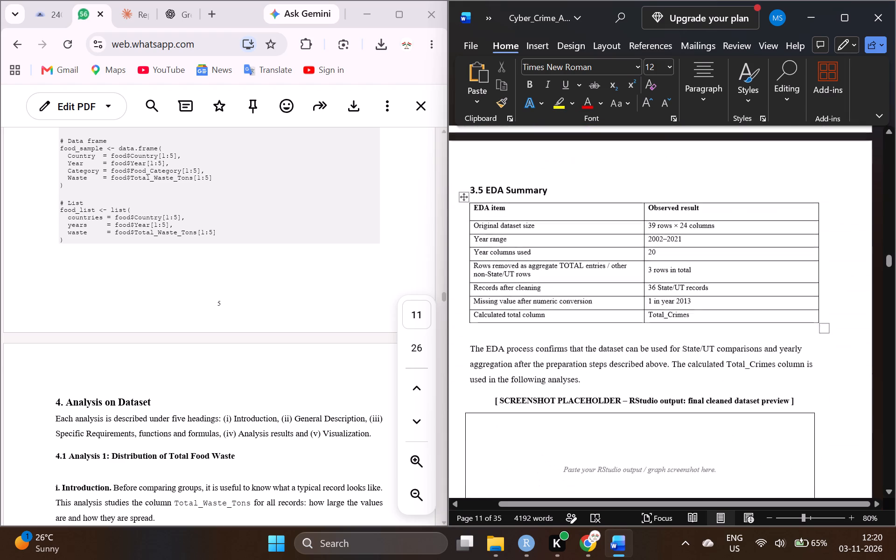
scroll(539, 447, "down", 4)
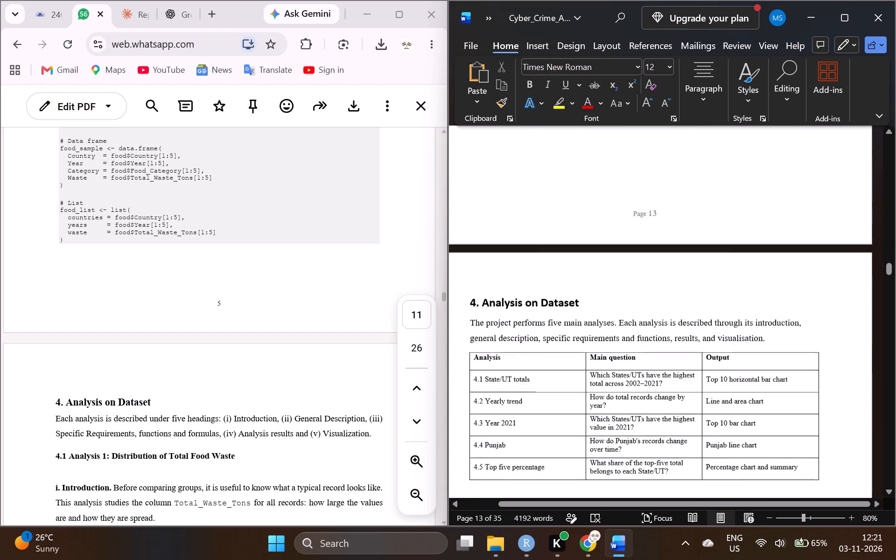
scroll(539, 447, "down", 3)
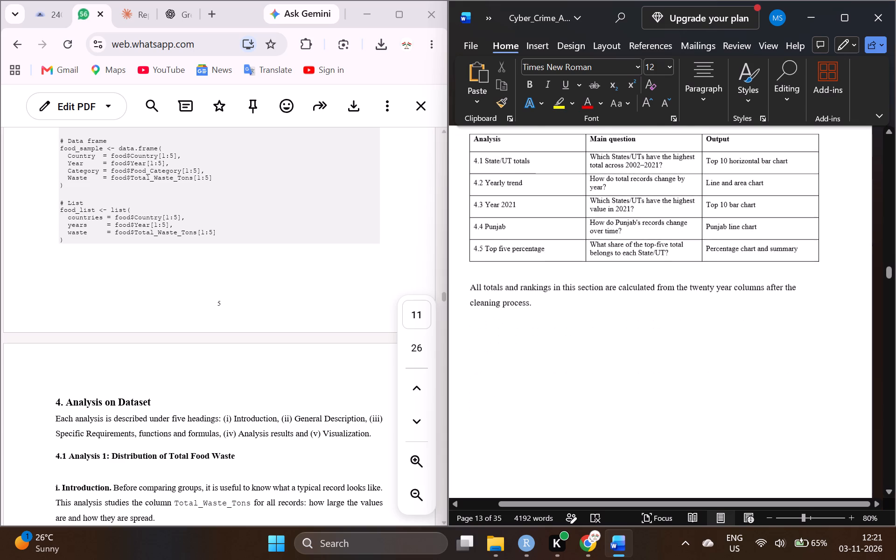
scroll(539, 447, "down", 4)
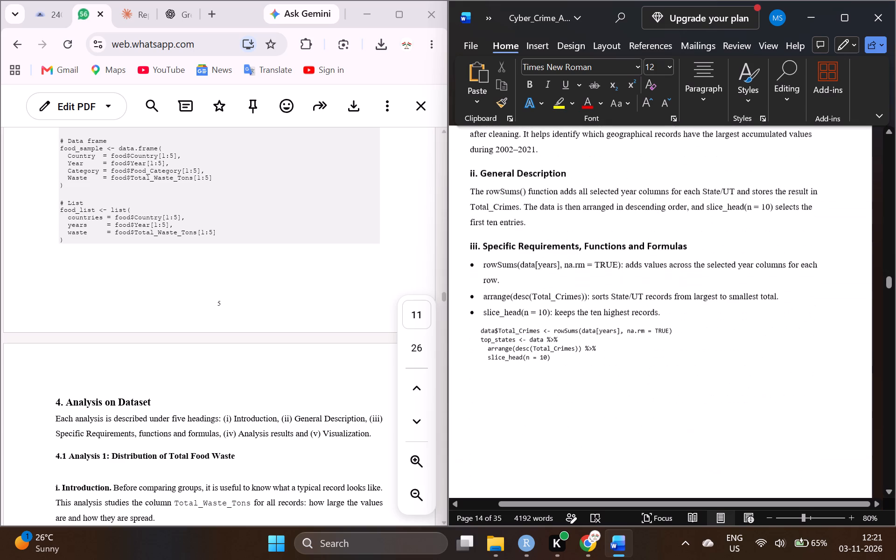
scroll(539, 447, "right", 2)
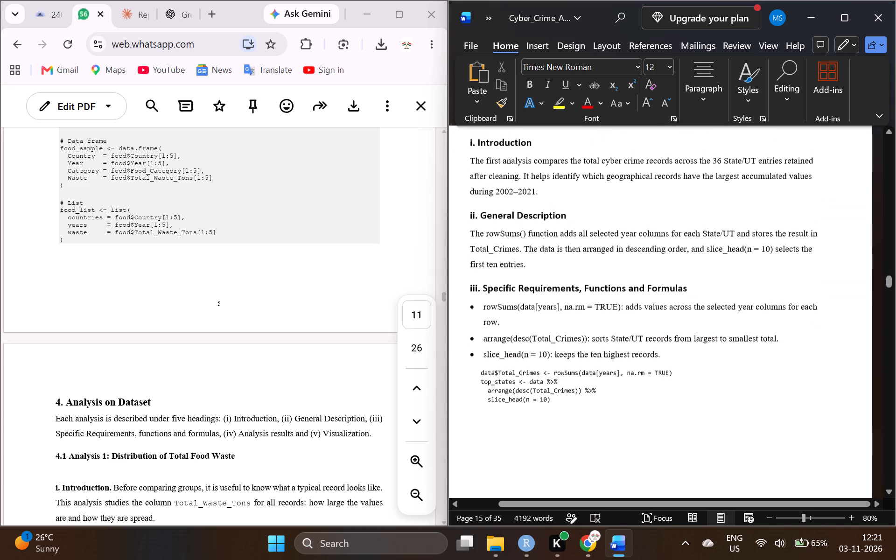
scroll(539, 447, "right", 2)
scroll(539, 447, "down", 3)
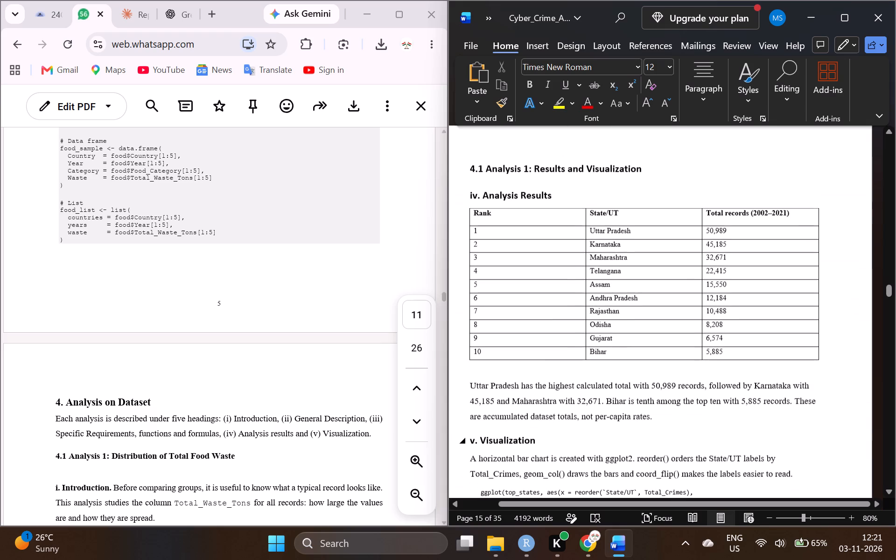
scroll(539, 447, "down", 1)
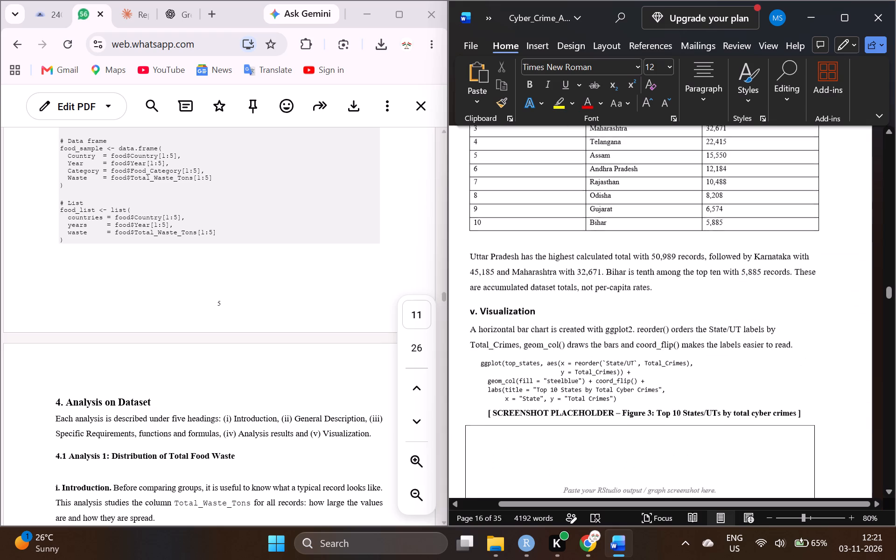
Go back to section 3.4 to recheck and select its "Top 10 States by Total Cyber Crimes" chart.
scroll(539, 447, "up", 8)
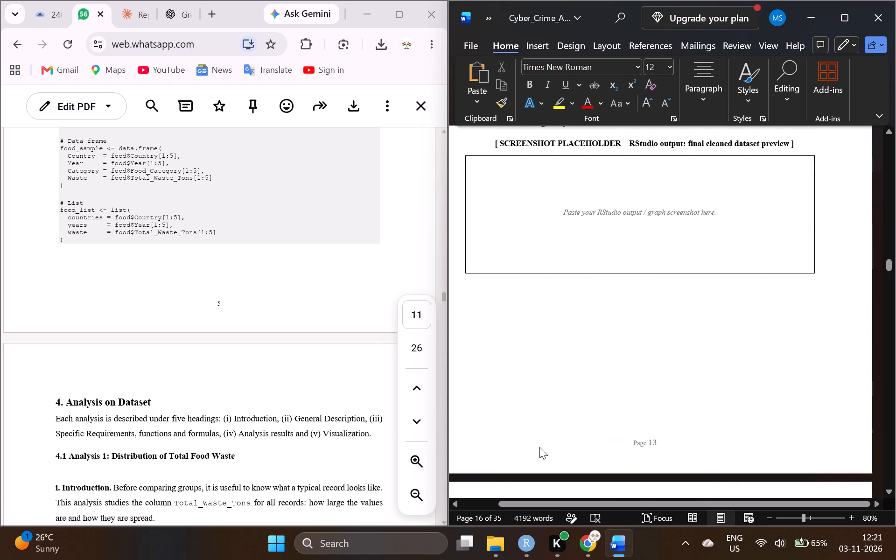
scroll(539, 447, "up", 5)
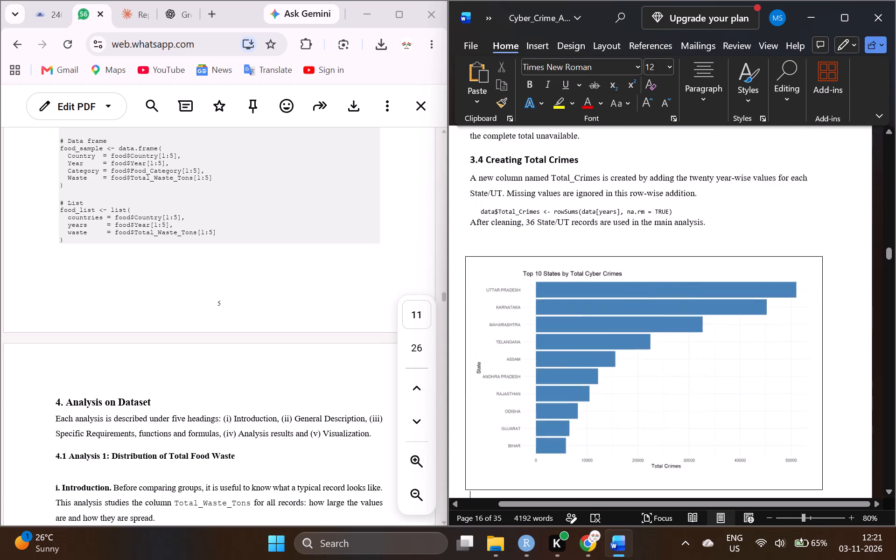
scroll(539, 447, "up", 3)
left_click(656, 354)
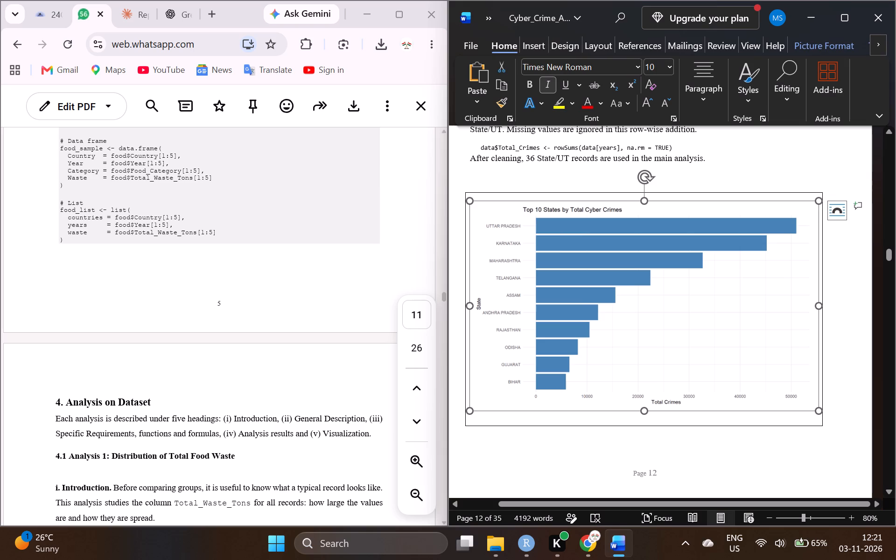
Delete the hint "Paste your RStudio output / graph screenshot here." from the Figure 3 box in section 4.1 and place the cursor on its first line.
scroll(656, 354, "down", 6)
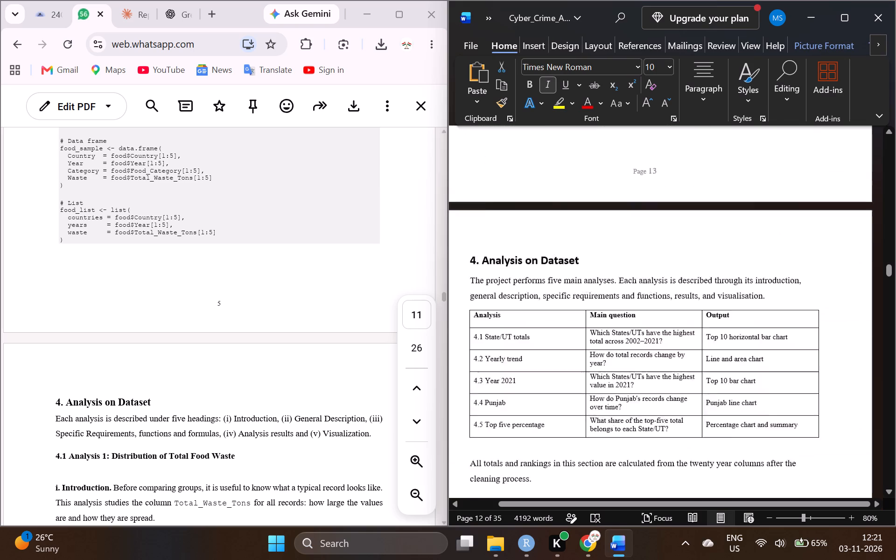
scroll(656, 354, "down", 3)
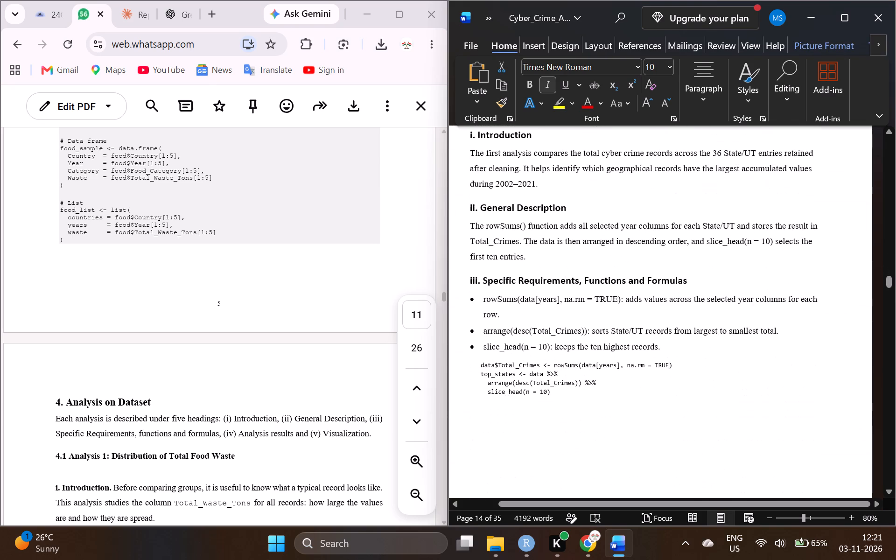
scroll(656, 354, "down", 1)
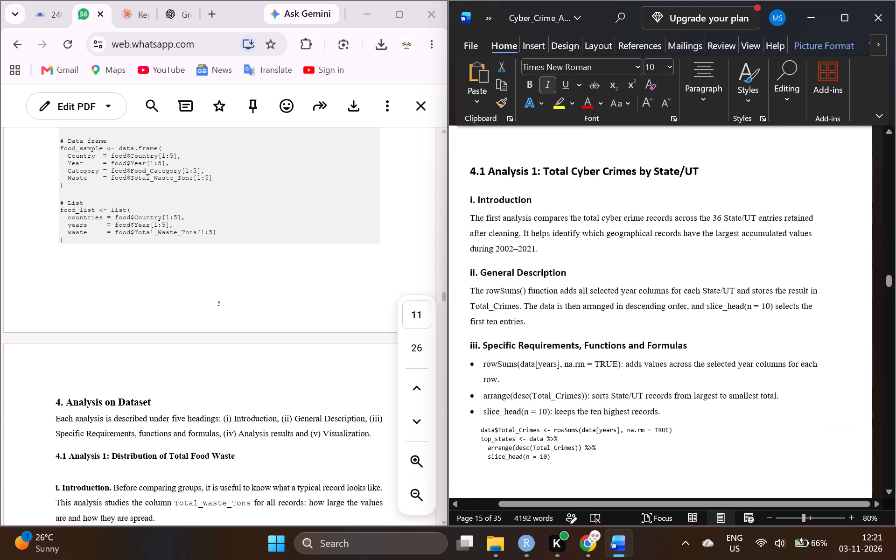
scroll(656, 354, "down", 4)
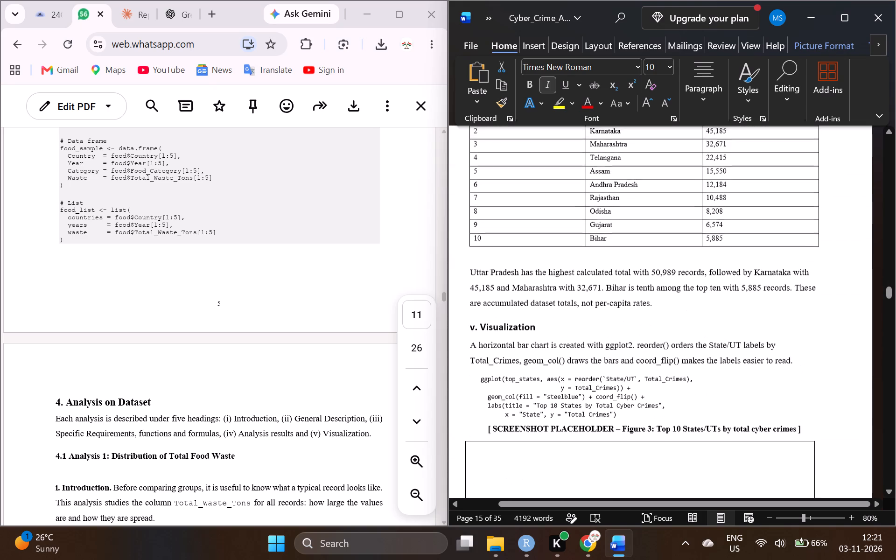
scroll(656, 354, "down", 1)
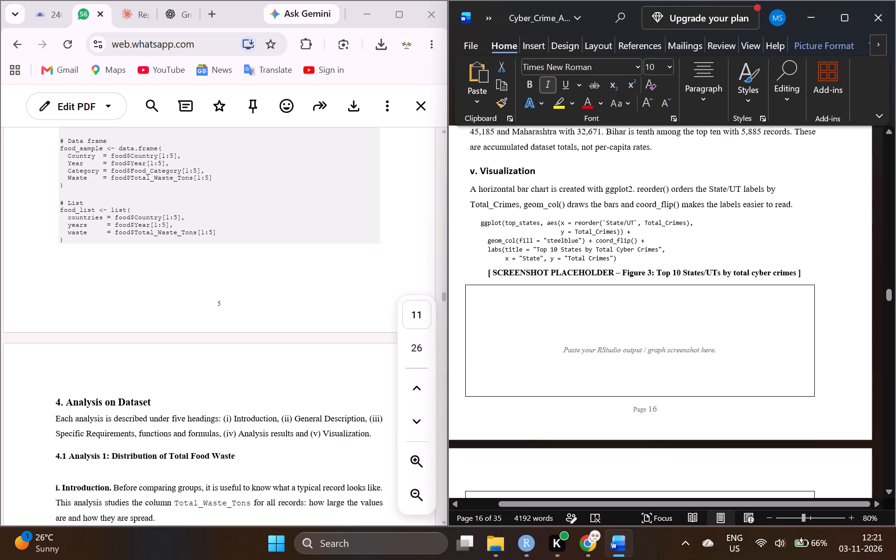
left_click_drag(724, 358, 549, 353)
key("BackSpace")
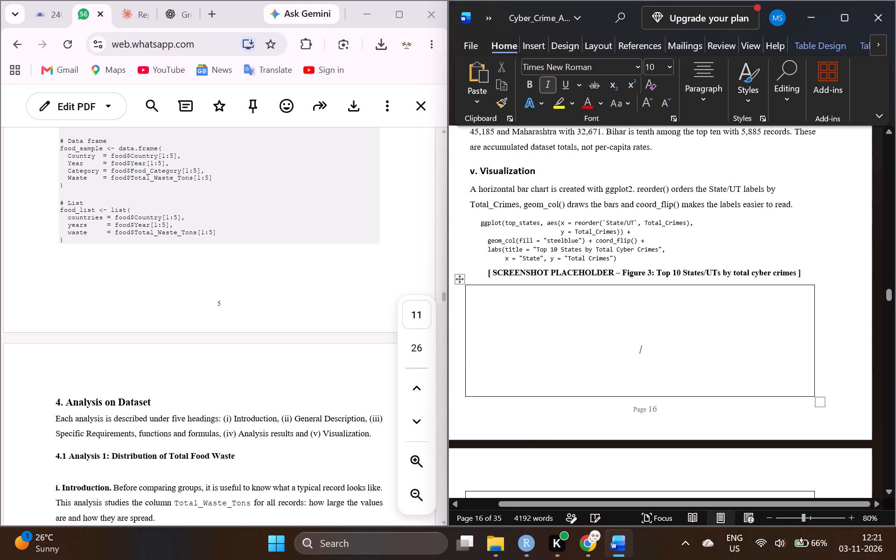
left_click(507, 293)
Delete the opening text "[ SCREENSHOT PLACEHOLDER –" from the Figure 3 caption in section 4.1.
scroll(623, 322, "down", 3)
scroll(623, 322, "up", 1)
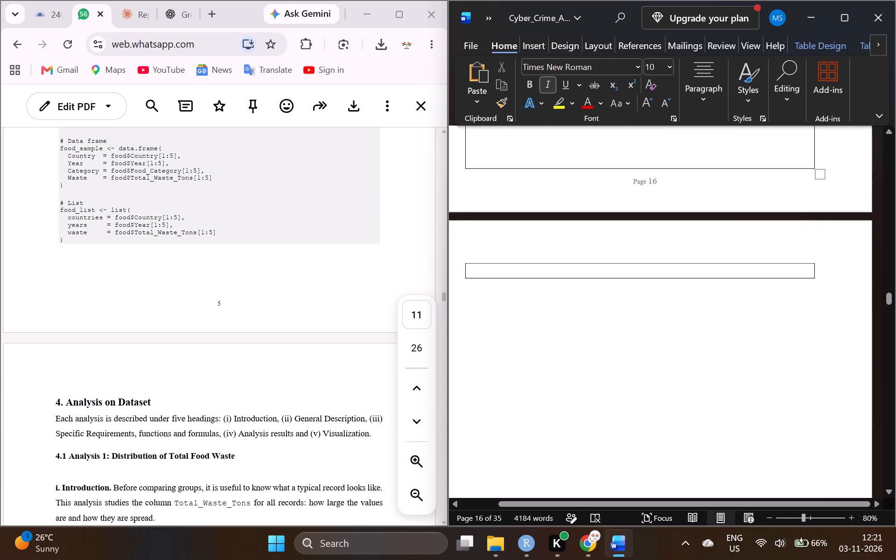
scroll(623, 322, "up", 2)
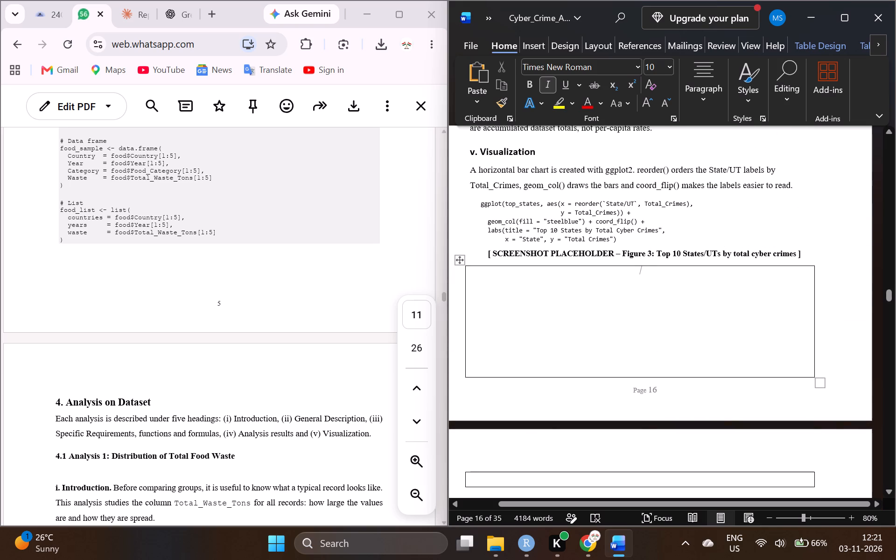
left_click(672, 240)
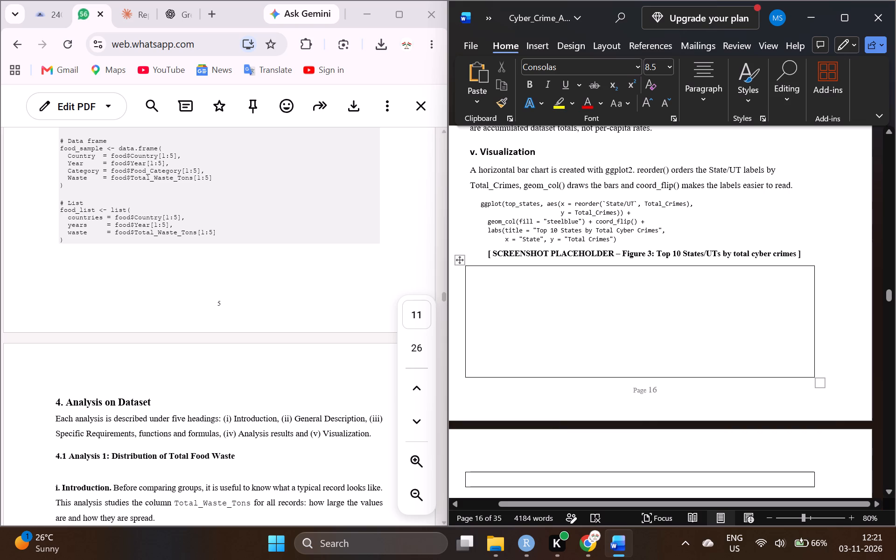
left_click(623, 255)
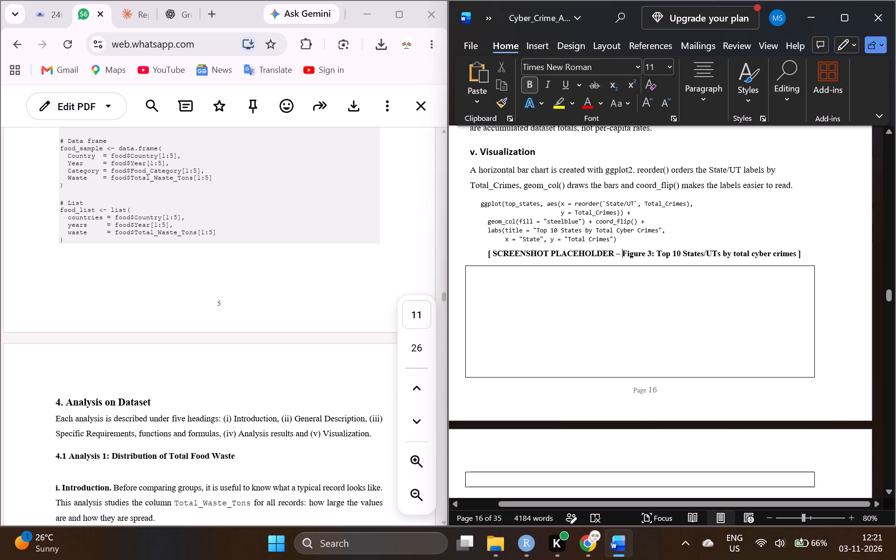
key("BackSpace")
key("BackSpace")
key("BackSpace")
key("BackSpace")
key("BackSpace")
key("BackSpace")
key("BackSpace")
key("BackSpace")
key("BackSpace")
key("BackSpace")
key("BackSpace")
key("BackSpace")
key("BackSpace")
key("BackSpace")
key("BackSpace")
key("BackSpace")
key("BackSpace")
key("BackSpace")
key("BackSpace")
key("BackSpace")
key("BackSpace")
key("BackSpace")
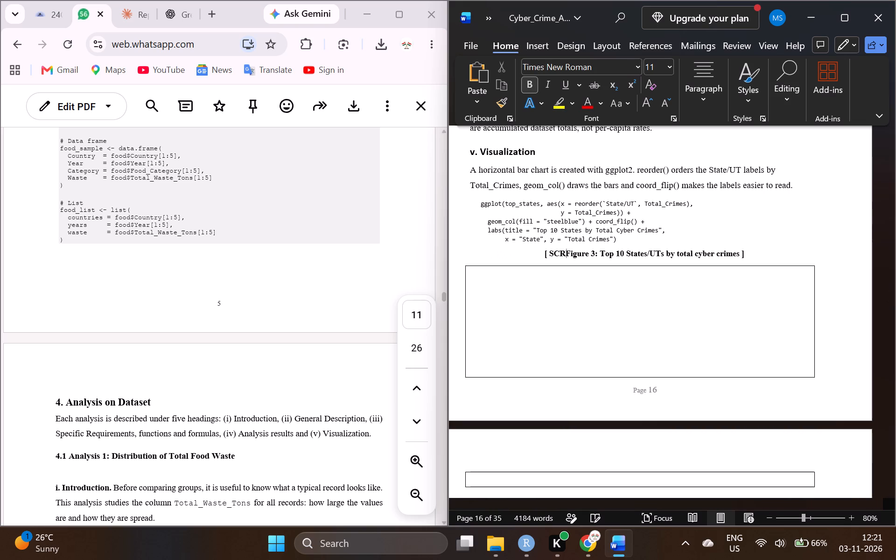
key("BackSpace")
key("BackSpace")
key("BackSpace")
key("BackSpace")
key("BackSpace")
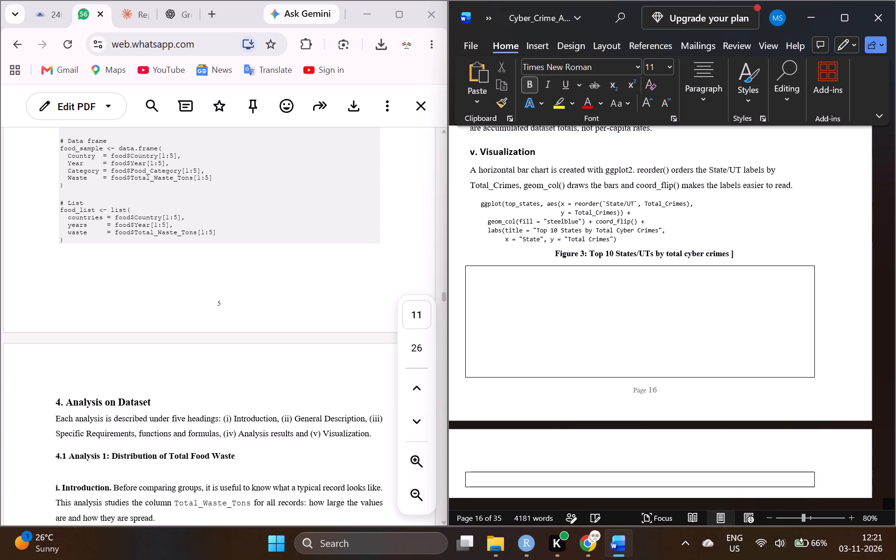
Insert six blank lines above the Figure 3 caption to move it and its box onto the next page.
key("Return")
key("Return")
key("Return")
key("Return")
key("Return")
key("Return")
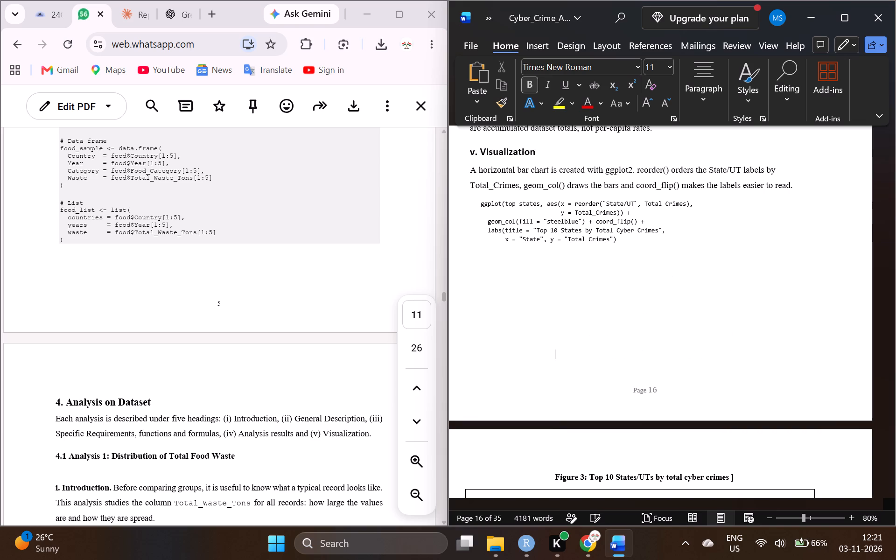
Paste the copied "Top 10 States by Total Cyber Crimes" chart into the Figure 3 box and remove one blank line above it.
scroll(623, 255, "down", 3)
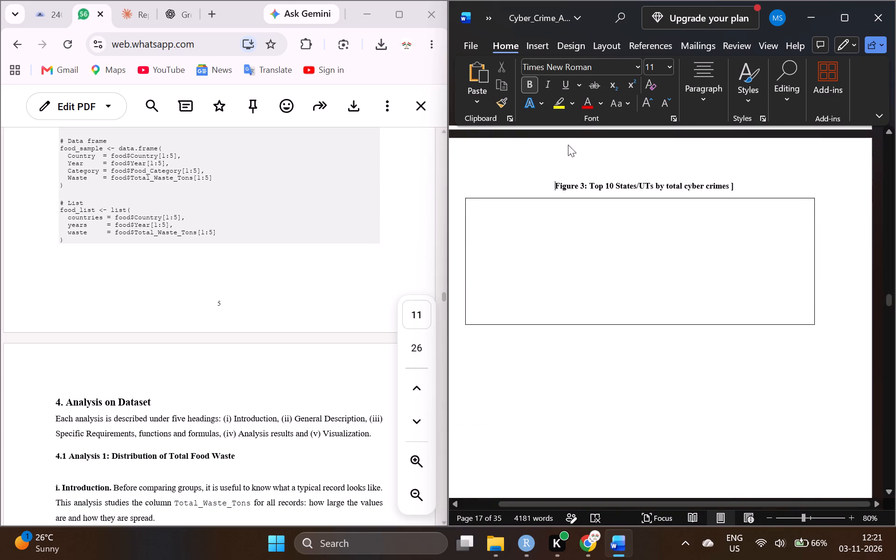
left_click(554, 209)
left_click(567, 233)
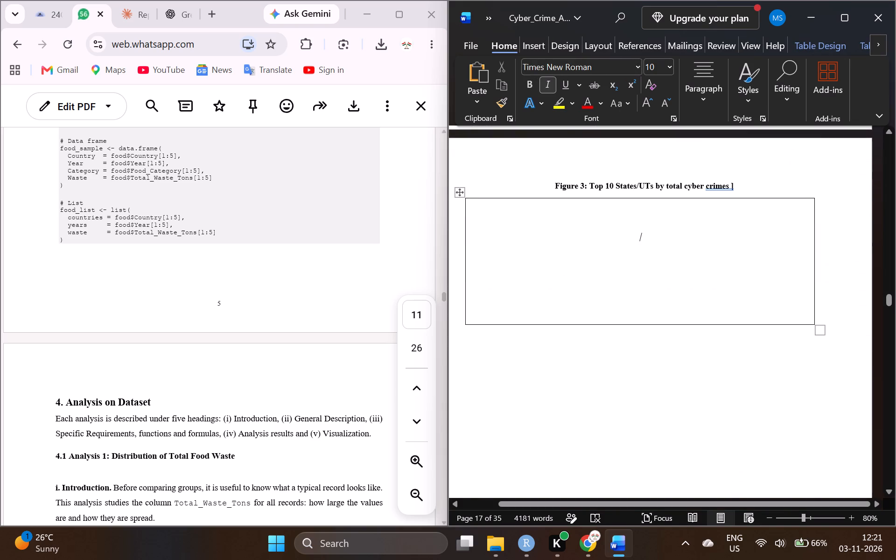
key("ctrl+v")
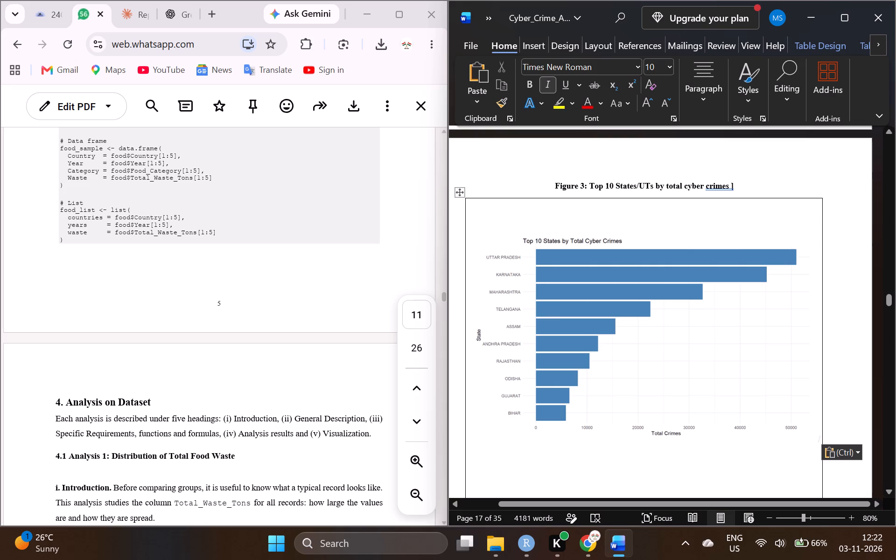
left_click(495, 226)
key("BackSpace")
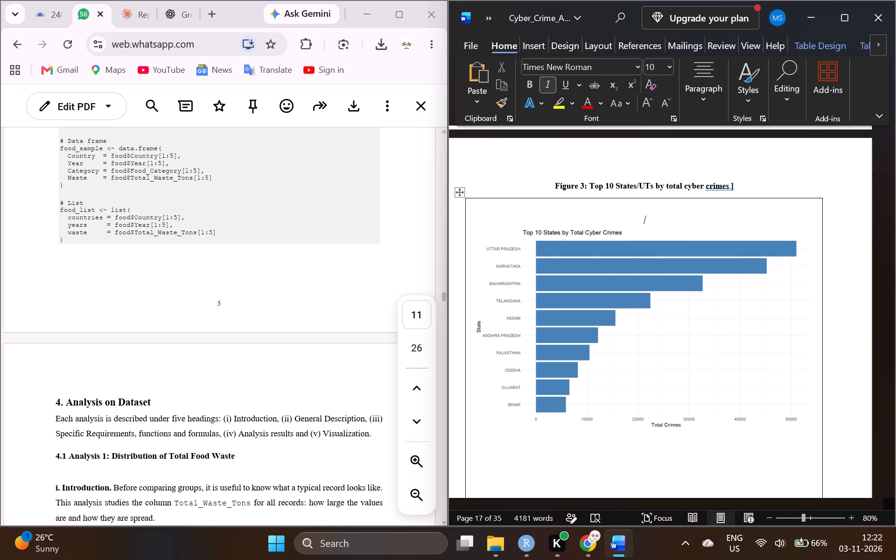
Widen the Figure 3 box outward beyond the chart's edge and remove the remaining blank line above the chart.
scroll(569, 445, "down", 1)
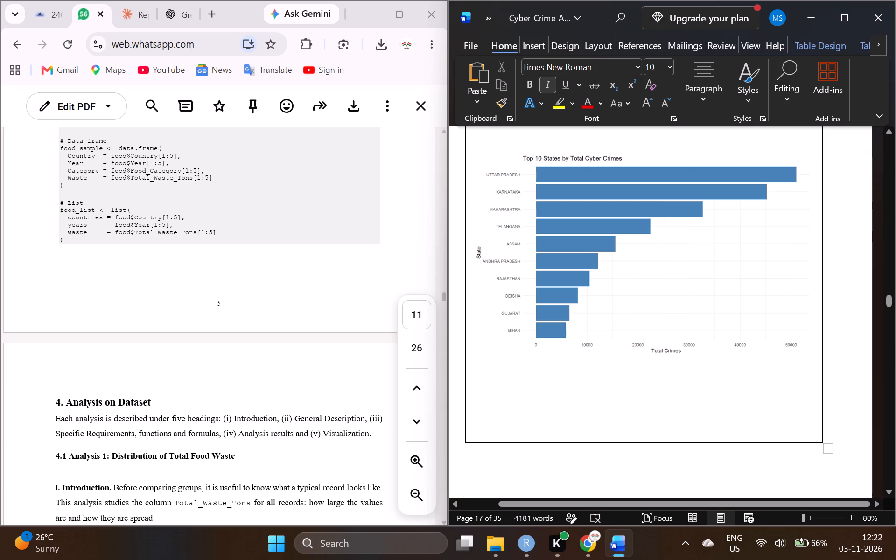
left_click_drag(821, 273, 855, 274)
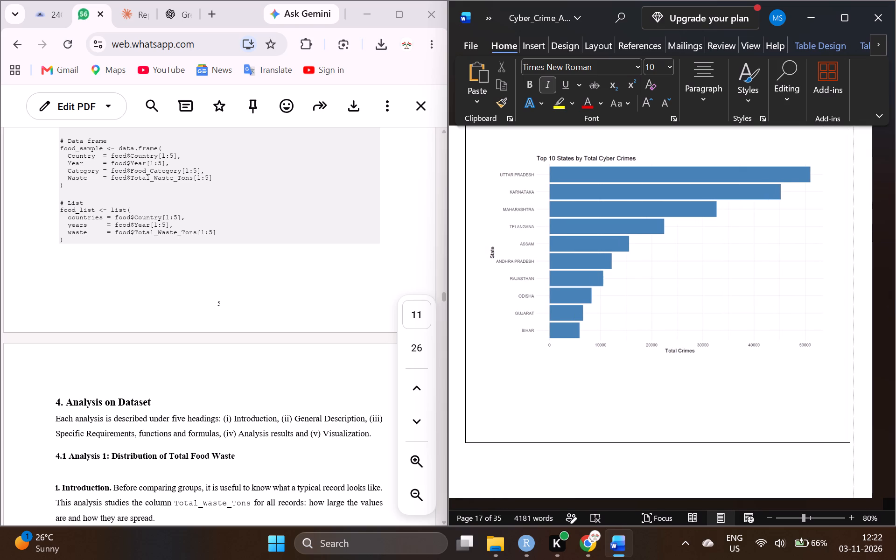
left_click_drag(855, 274, 855, 273)
scroll(694, 416, "up", 1)
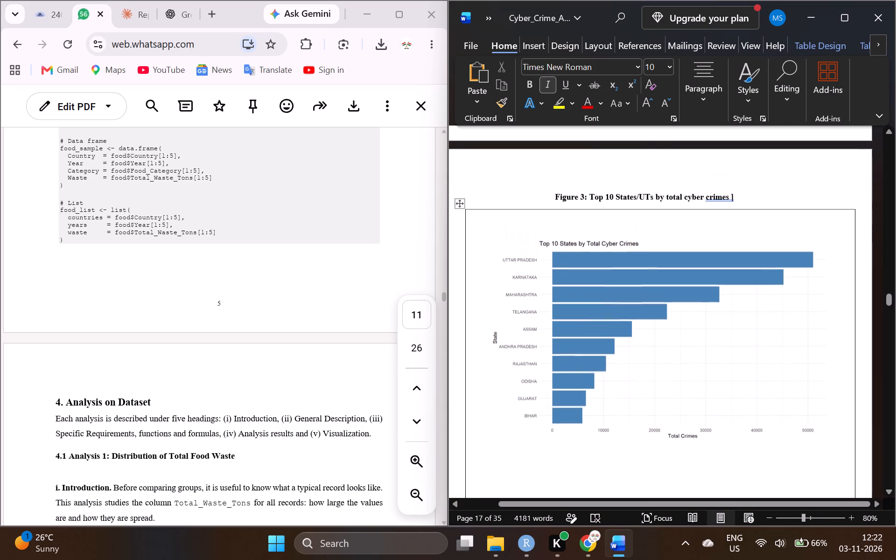
left_click(479, 329)
key("BackSpace")
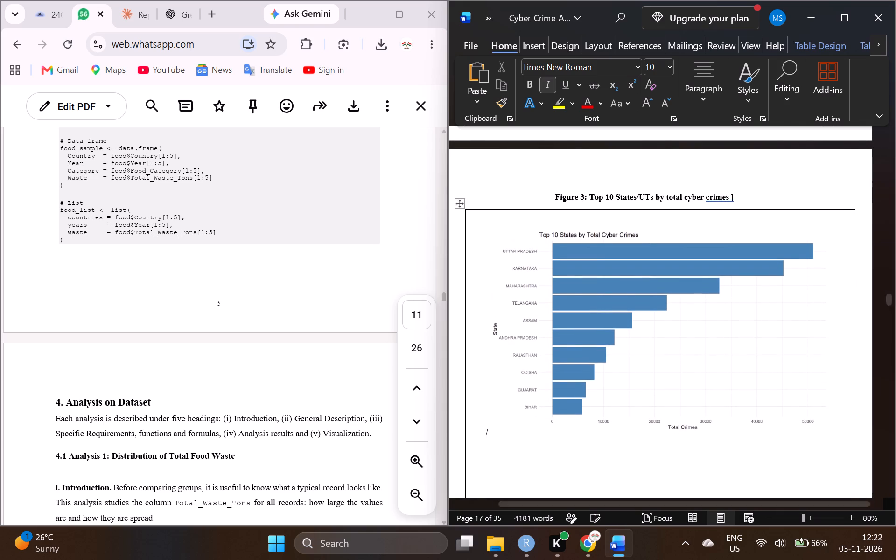
Delete the empty lines below the chart so the Figure 3 box ends just beneath it.
scroll(558, 418, "down", 2)
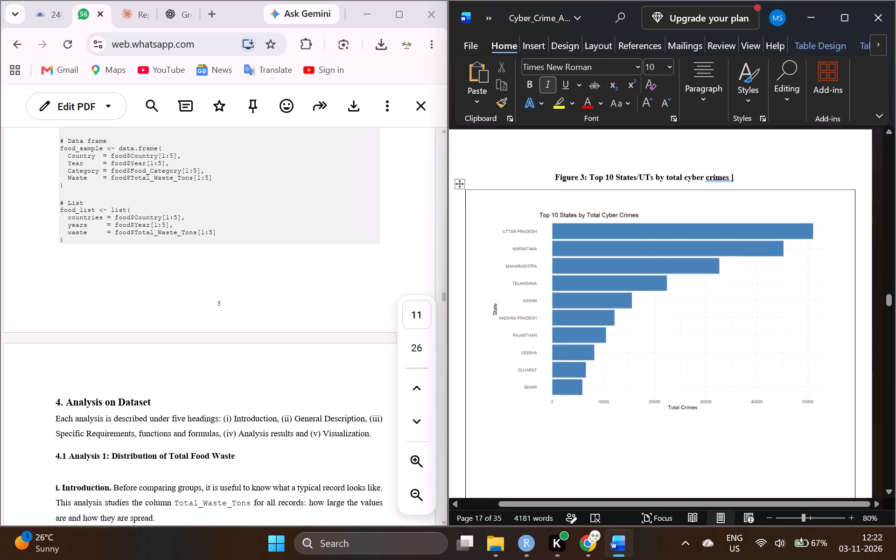
scroll(558, 418, "down", 2)
left_click(558, 418)
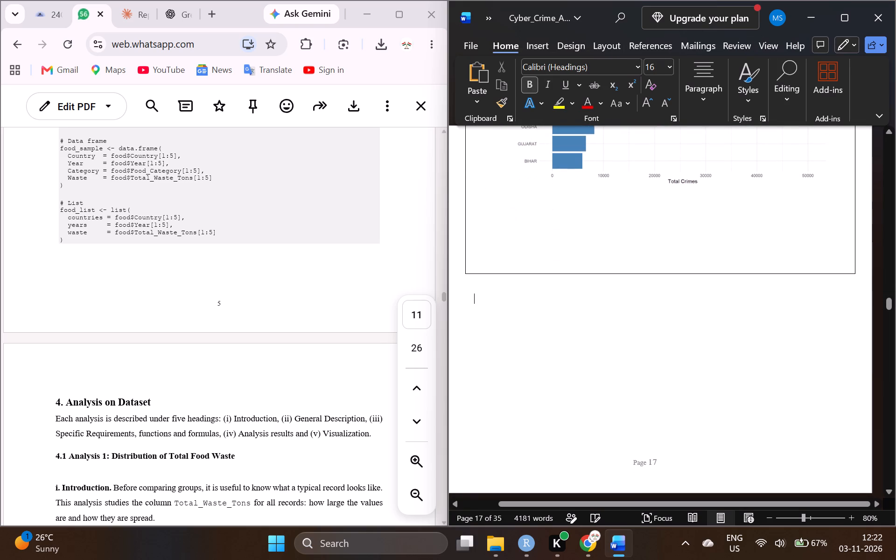
scroll(558, 418, "up", 2)
left_click(589, 399)
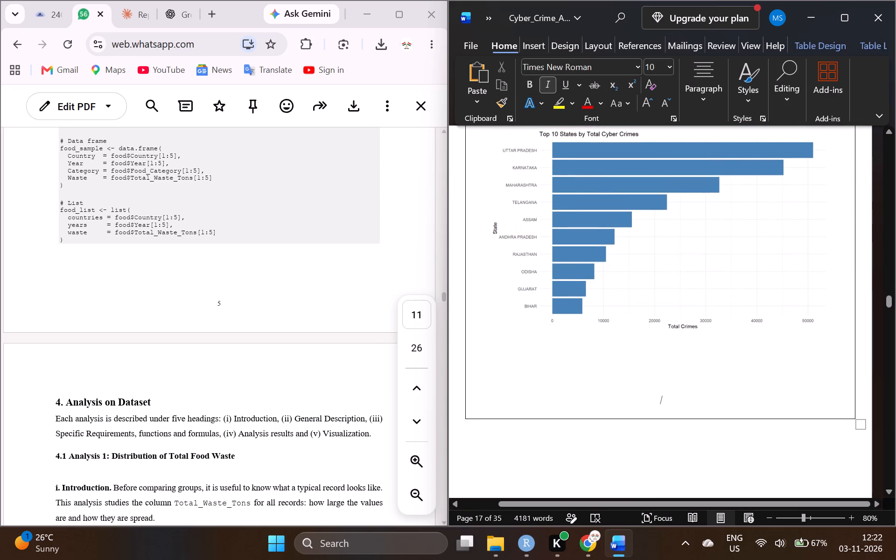
key("BackSpace")
key("BackSpace")
key("BackSpace")
key("BackSpace")
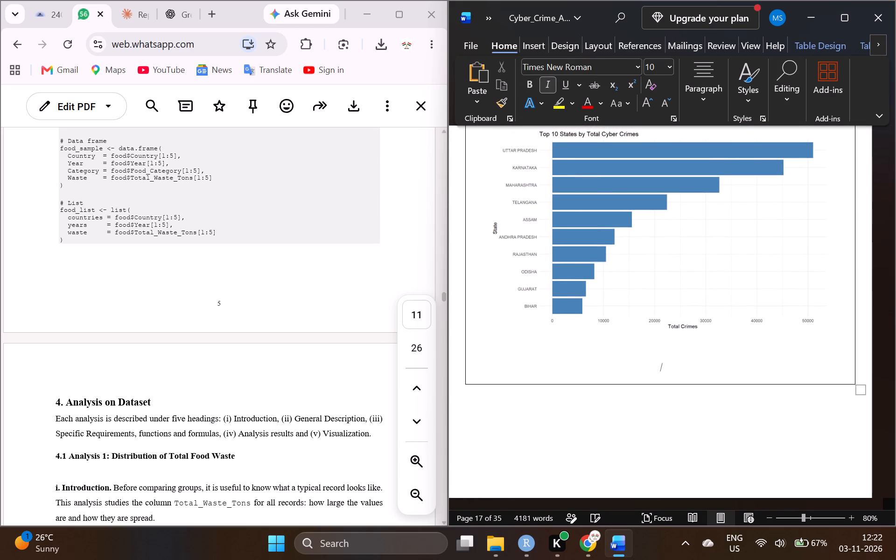
key("BackSpace")
key("BackSpace")
key("BackSpace")
key("BackSpace")
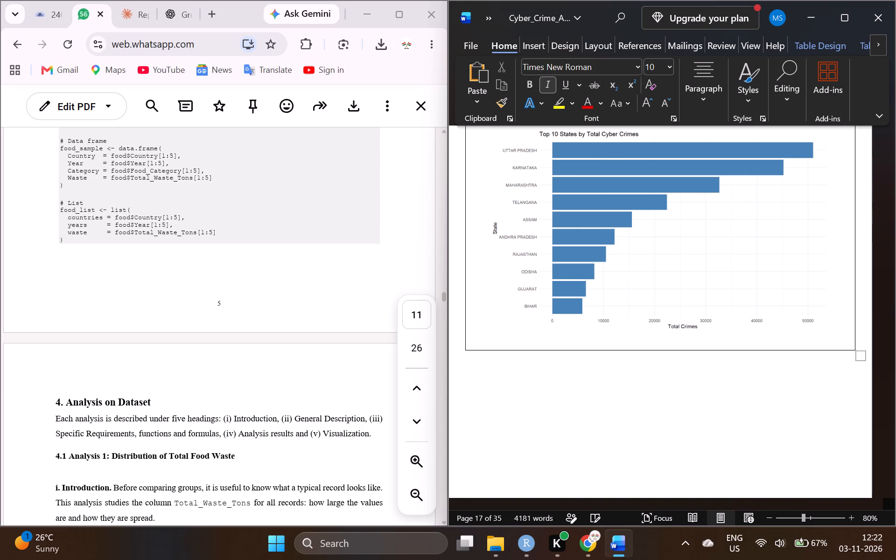
Insert eleven blank lines after the state totals paragraph in section 4.1 to push "v. Visualization" onto the next page.
scroll(589, 399, "up", 5)
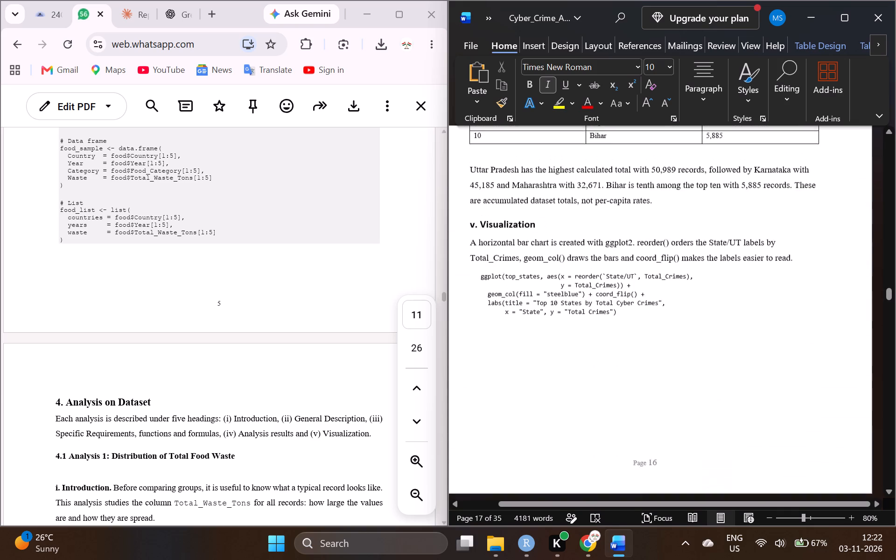
scroll(589, 399, "up", 3)
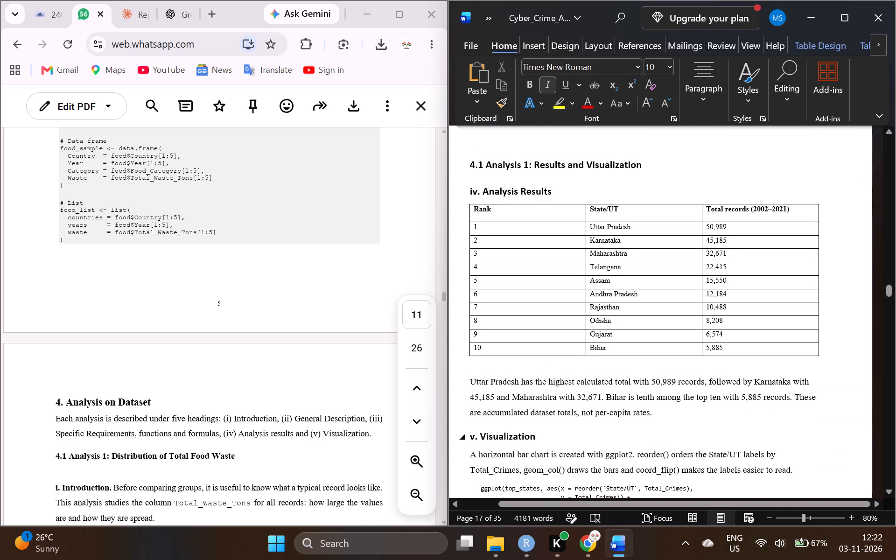
left_click(668, 422)
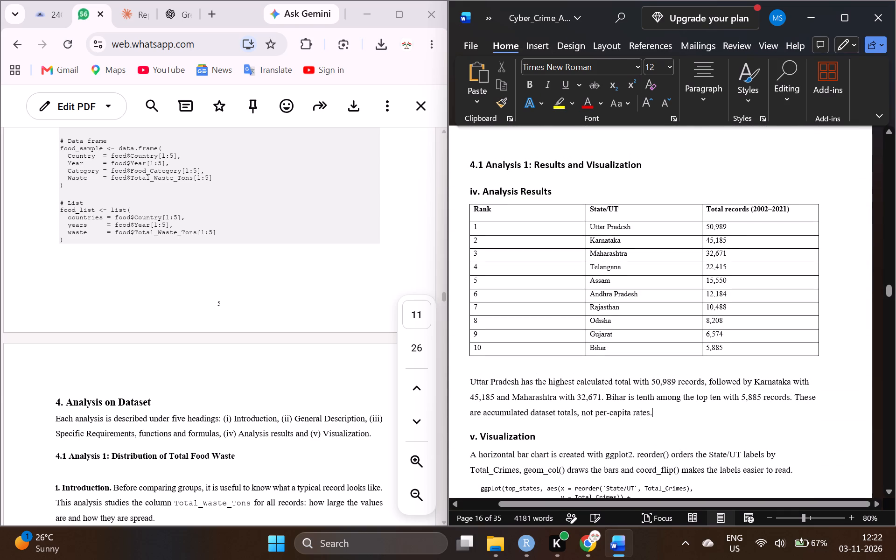
key("Return")
scroll(668, 422, "right", 1)
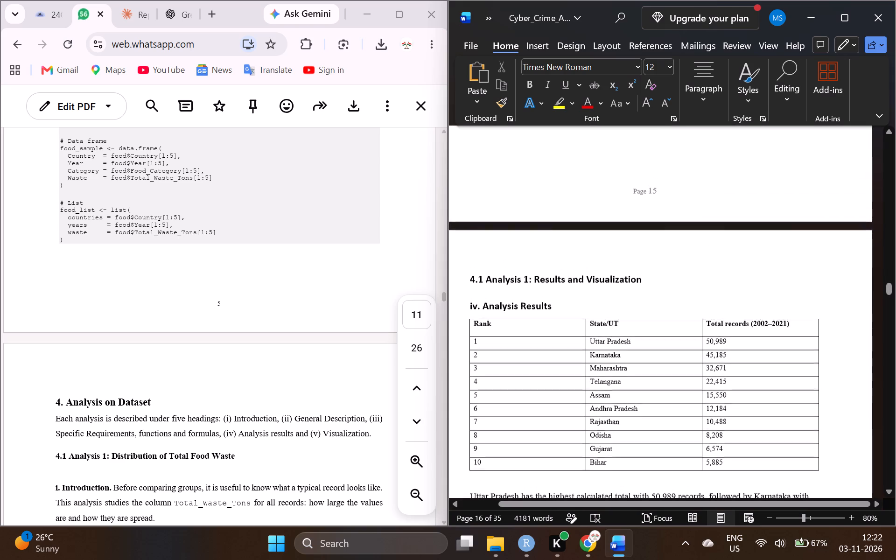
scroll(668, 422, "right", 1)
scroll(668, 422, "down", 3)
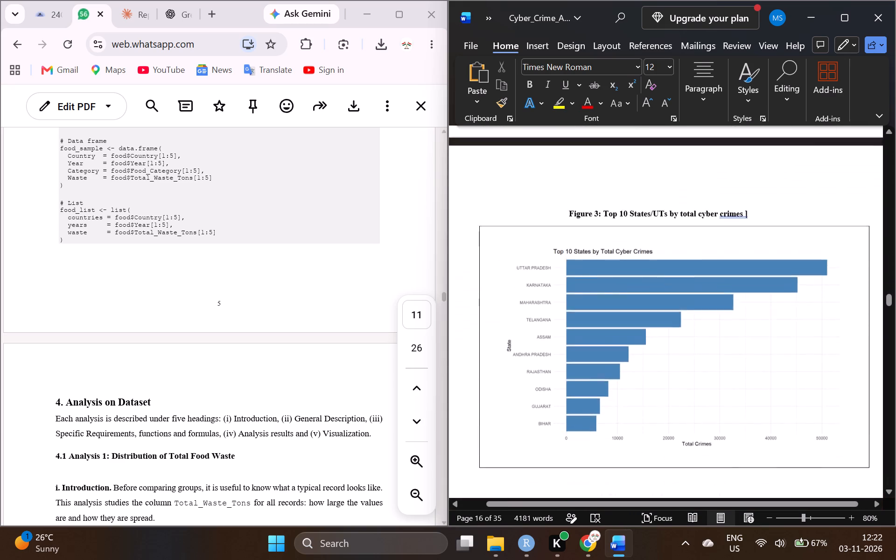
scroll(668, 422, "down", 1)
scroll(668, 422, "up", 4)
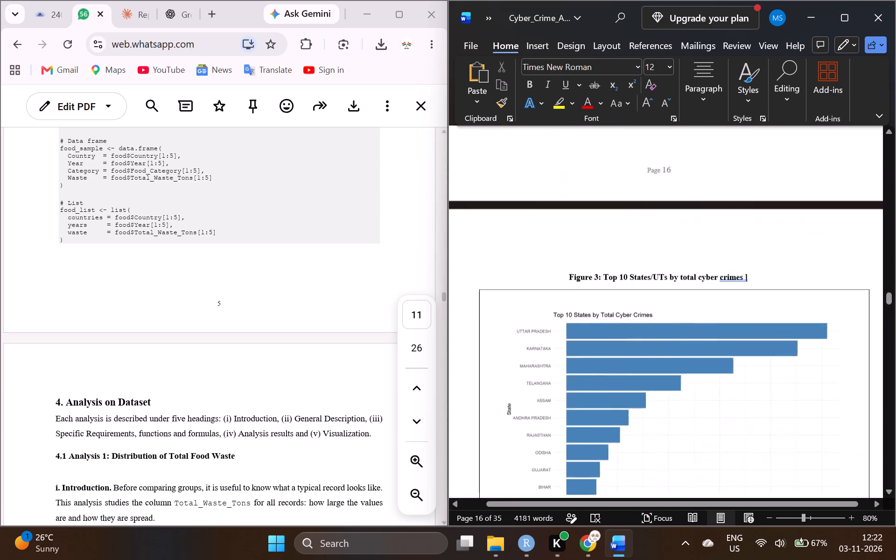
scroll(668, 422, "up", 2)
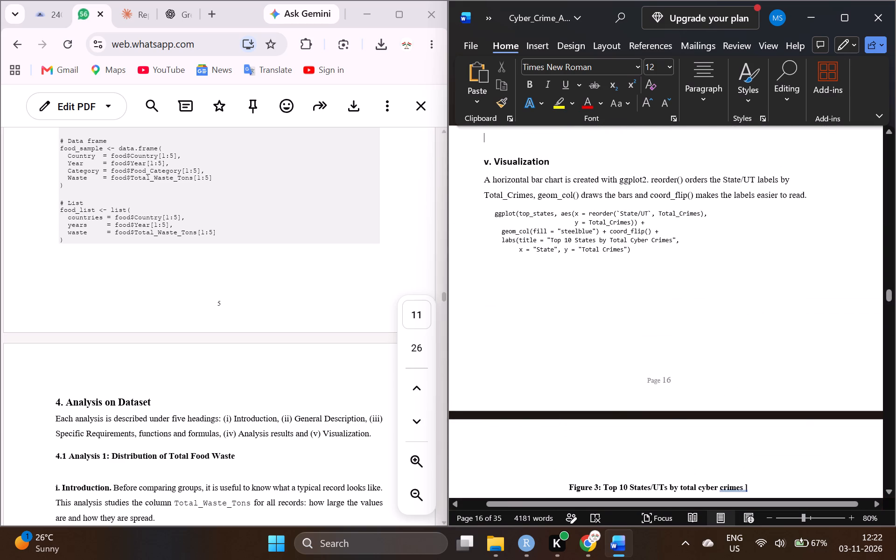
scroll(685, 333, "down", 5)
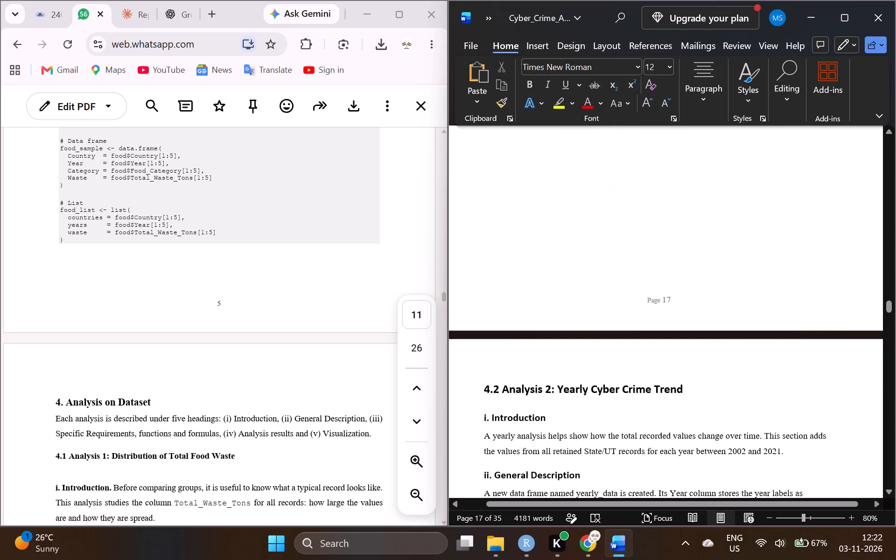
scroll(685, 333, "up", 6)
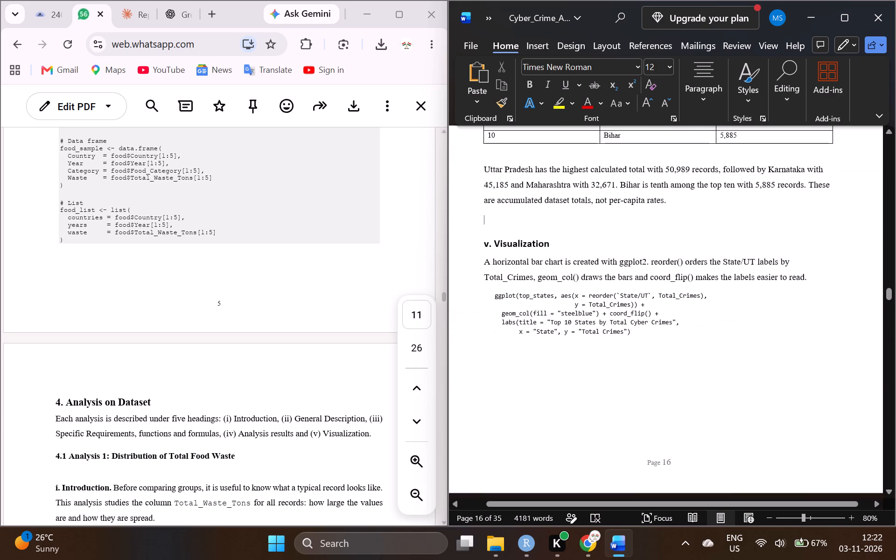
key("Return")
key("Return")
key("Return")
key("Return")
key("Return")
key("Return")
key("Return")
key("Return")
key("Return")
key("Return")
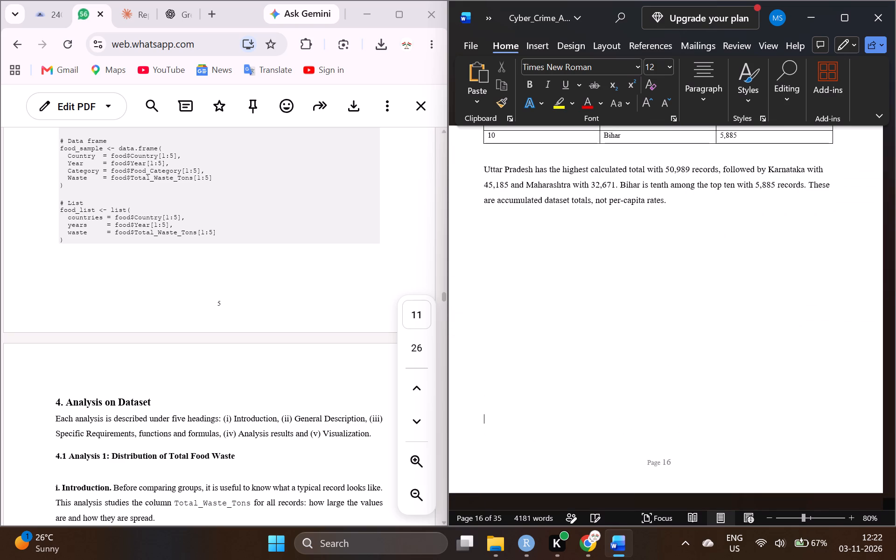
Delete four of the blank lines between the ggplot code and the Figure 3 caption.
scroll(658, 307, "down", 3)
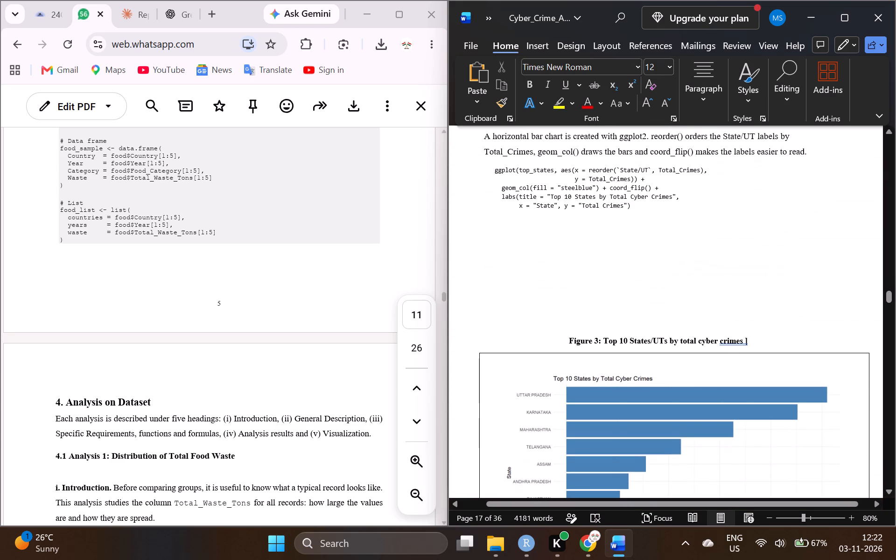
left_click(525, 299)
key("BackSpace")
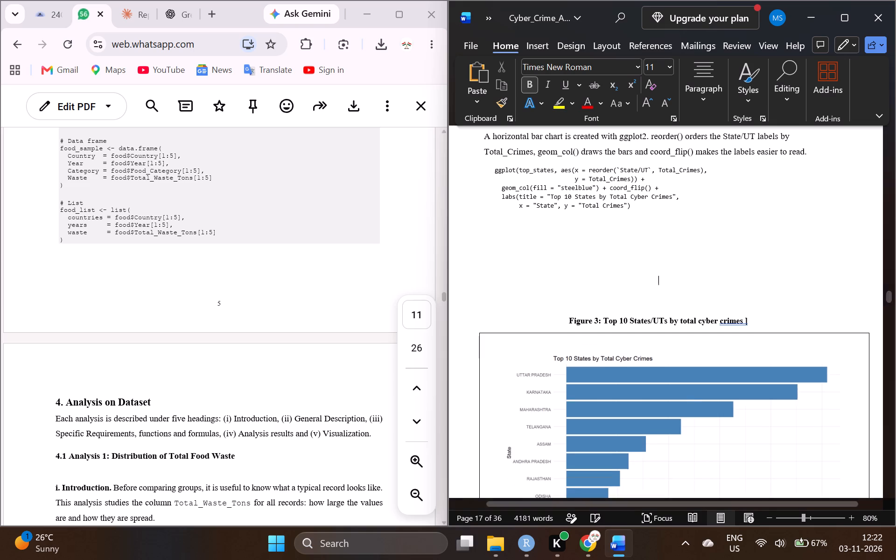
key("BackSpace")
key("BackSpace")
key("BackSpace")
scroll(525, 299, "down", 2)
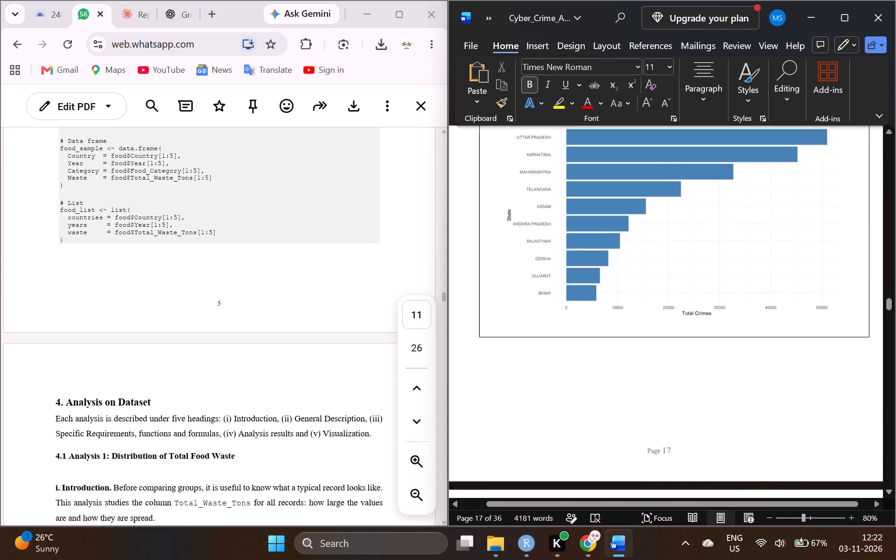
Insert one blank line below the "4.1 Analysis 1: Results and Visualization" heading.
scroll(525, 299, "up", 5)
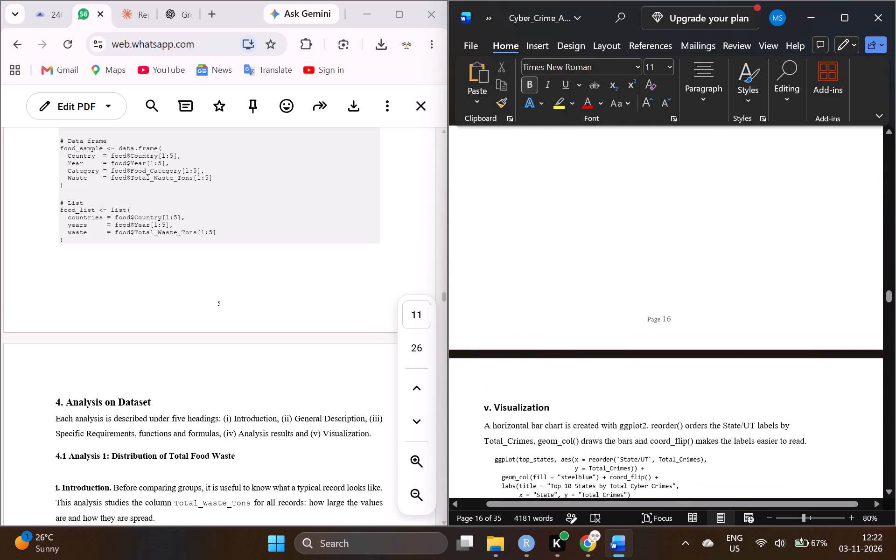
scroll(525, 299, "up", 2)
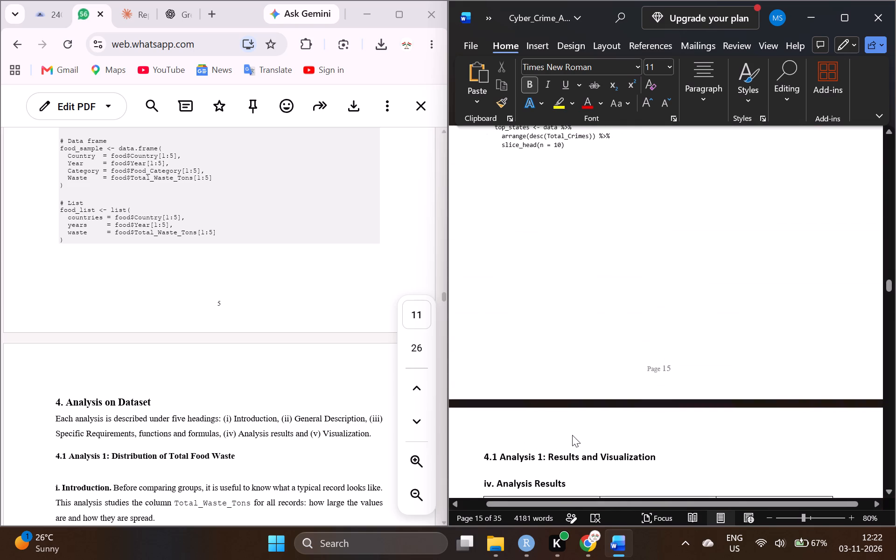
scroll(574, 435, "down", 1)
left_click(567, 351)
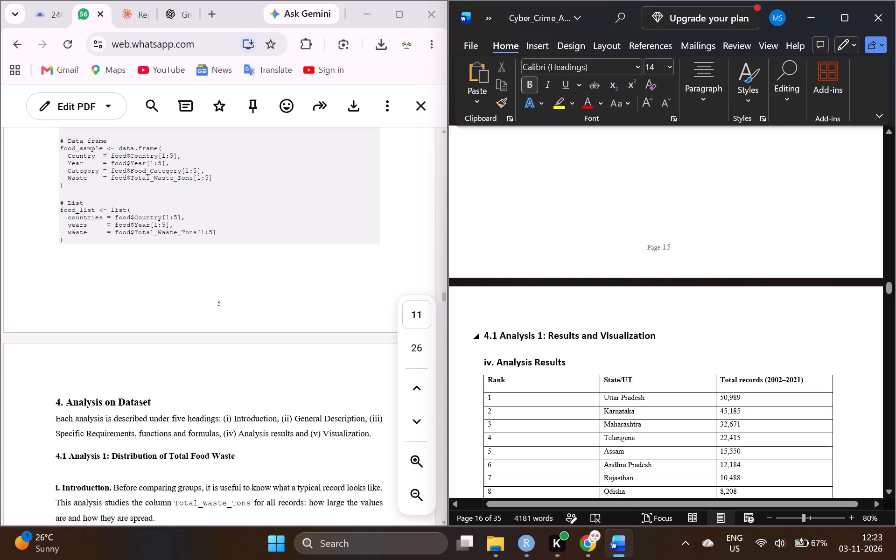
left_click(665, 333)
key("Return")
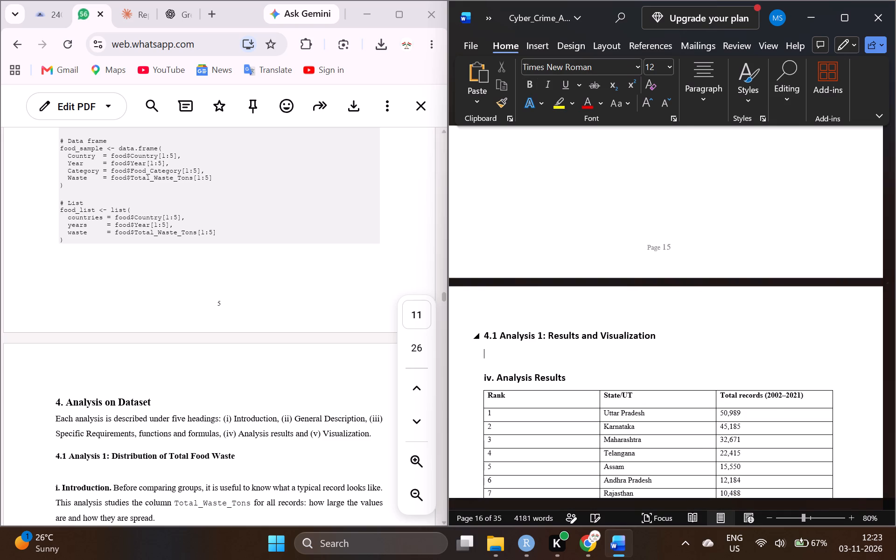
key("Return")
scroll(665, 333, "down", 3)
scroll(665, 333, "up", 1)
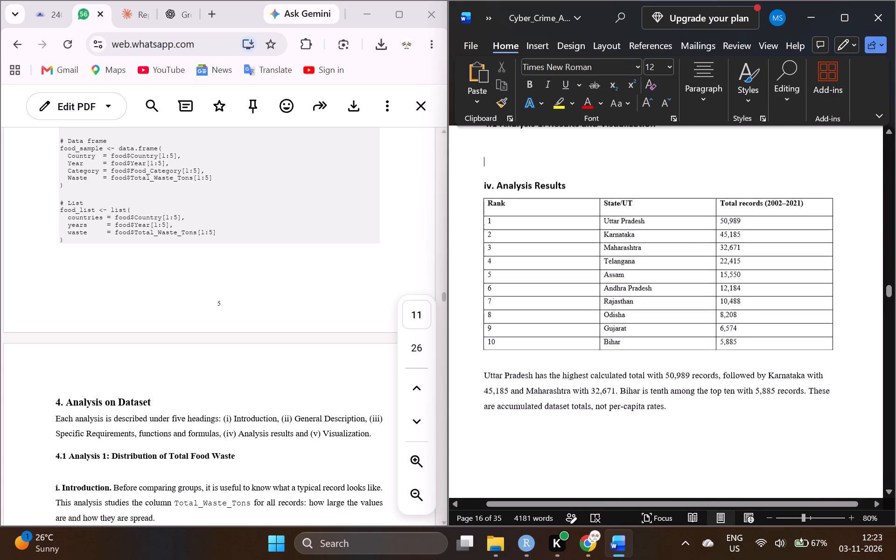
scroll(665, 333, "up", 1)
key("BackSpace")
Review the page layout from the section 4.1 results table through section 4.2, Yearly Cyber Crime Trend.
scroll(665, 333, "down", 2)
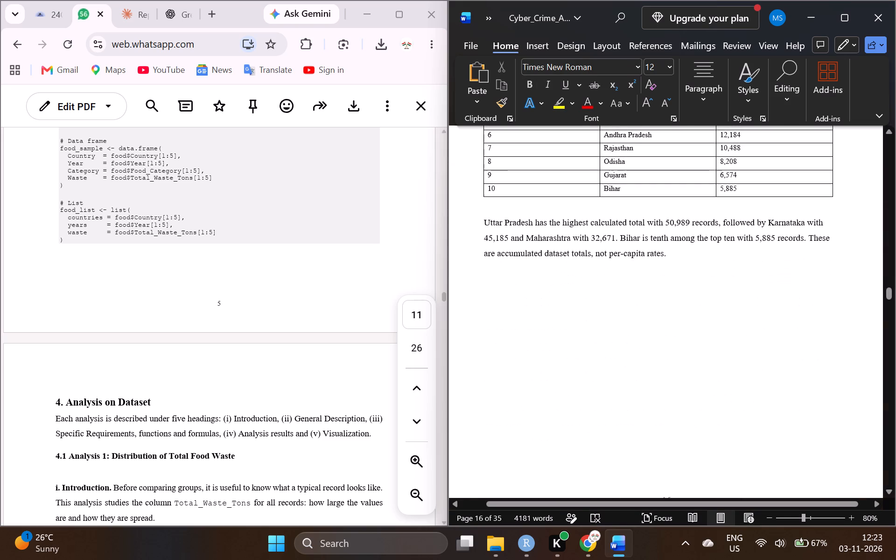
scroll(665, 333, "down", 3)
scroll(665, 333, "right", 1)
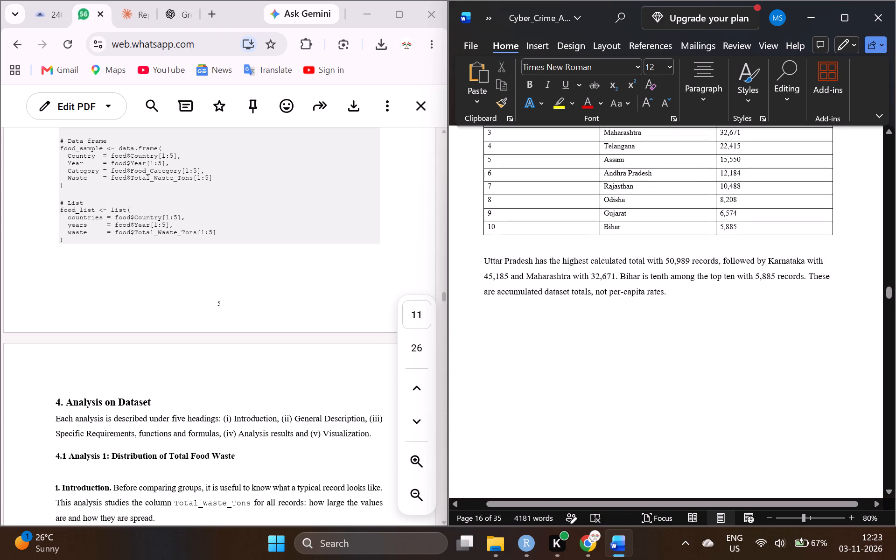
scroll(665, 333, "right", 1)
scroll(665, 333, "down", 1)
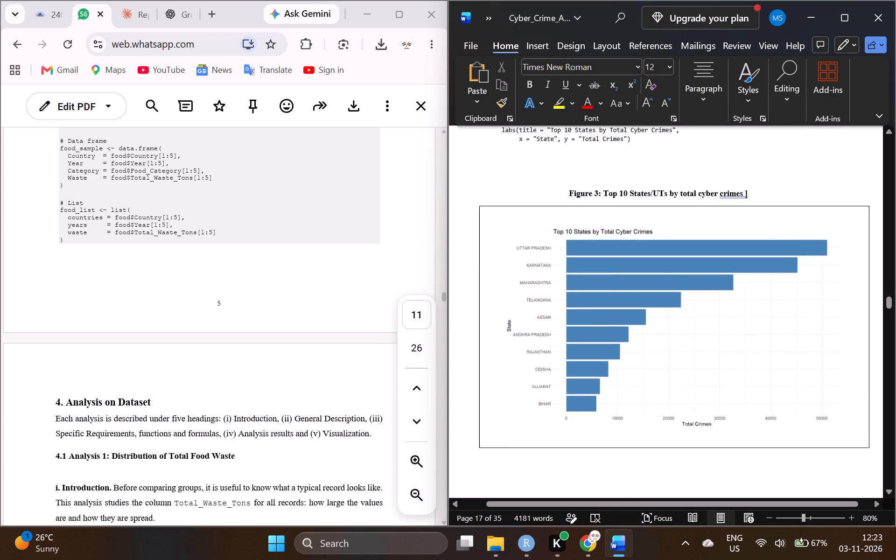
scroll(665, 333, "down", 5)
scroll(665, 333, "up", 1)
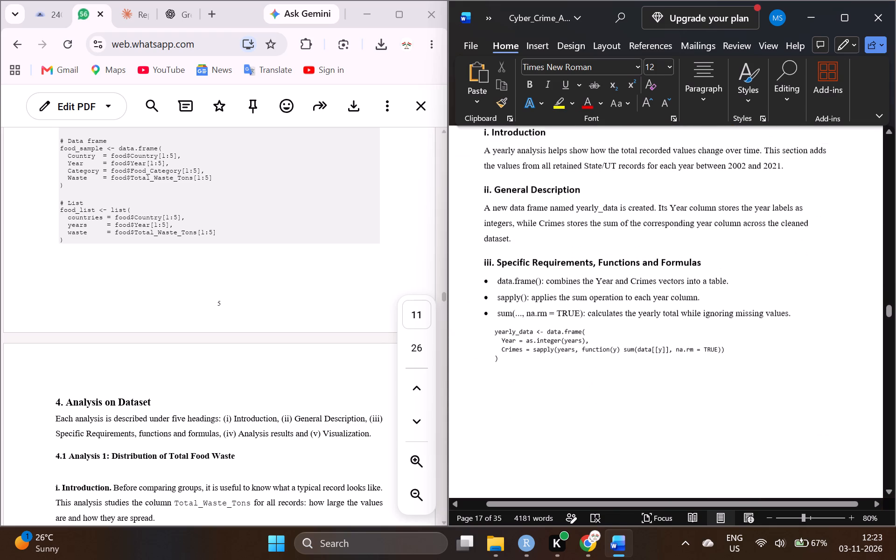
scroll(665, 333, "up", 2)
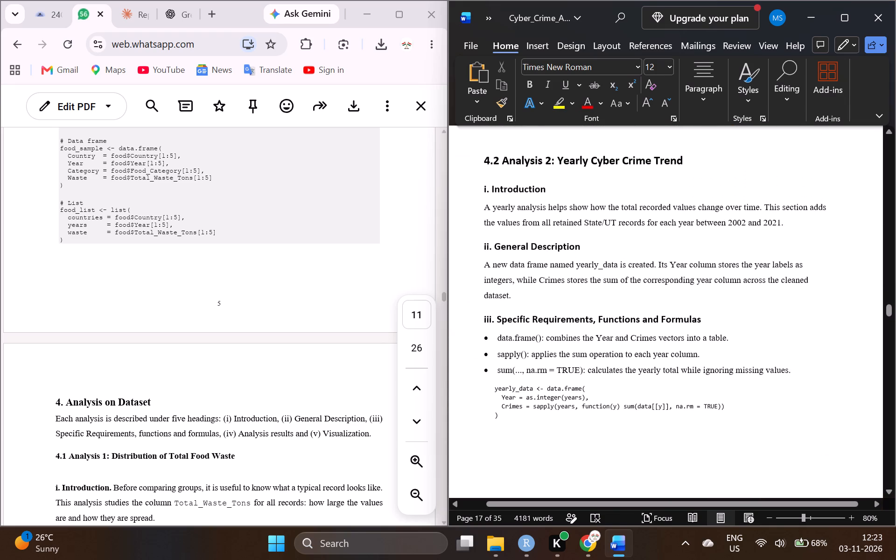
scroll(665, 333, "up", 1)
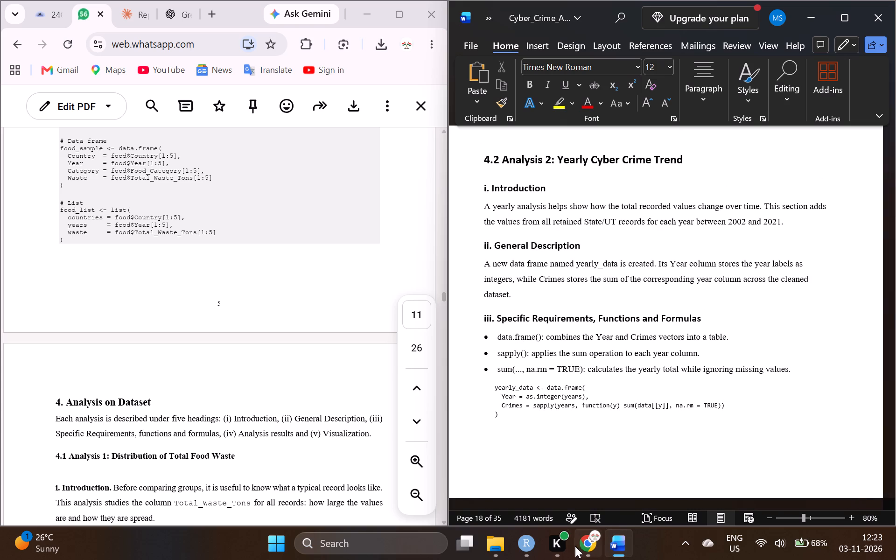
Switch to the RStudio dashboard preview and capture a screenshot of the Yearly Cyber Crime Trend chart in section 4.
left_click(538, 543)
left_click(560, 480)
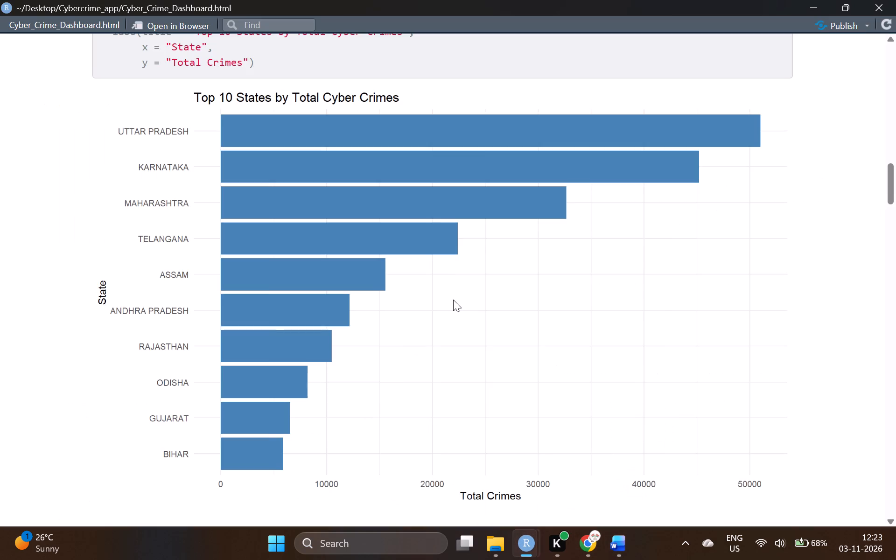
scroll(453, 300, "down", 5)
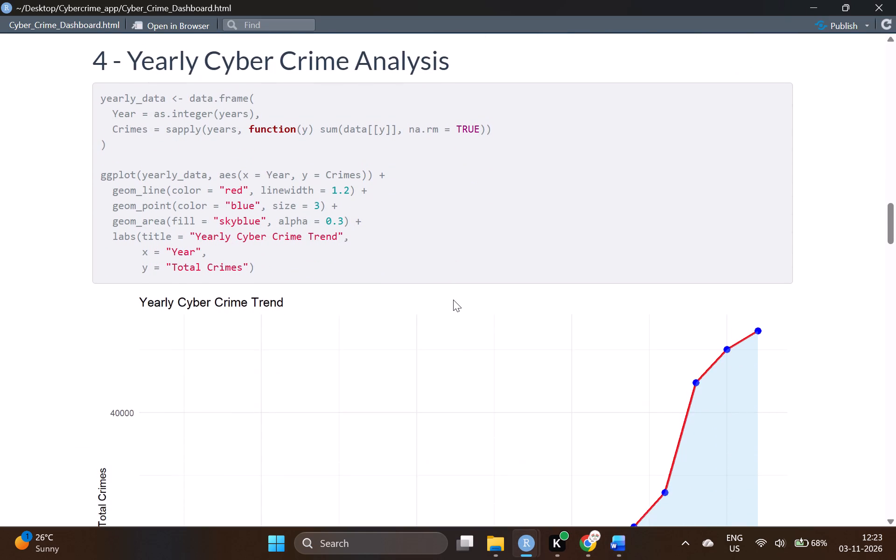
scroll(453, 300, "down", 1)
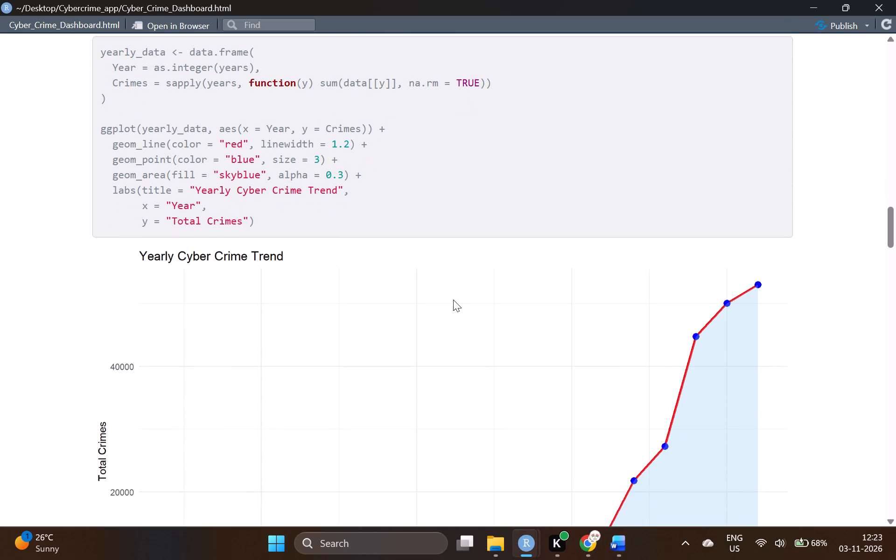
scroll(453, 300, "down", 1)
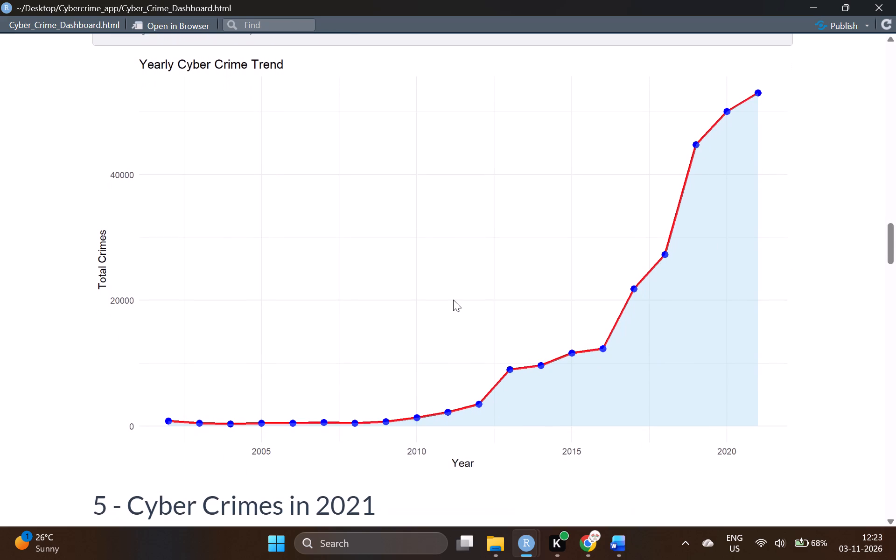
scroll(453, 300, "down", 1)
key("shift+super+s")
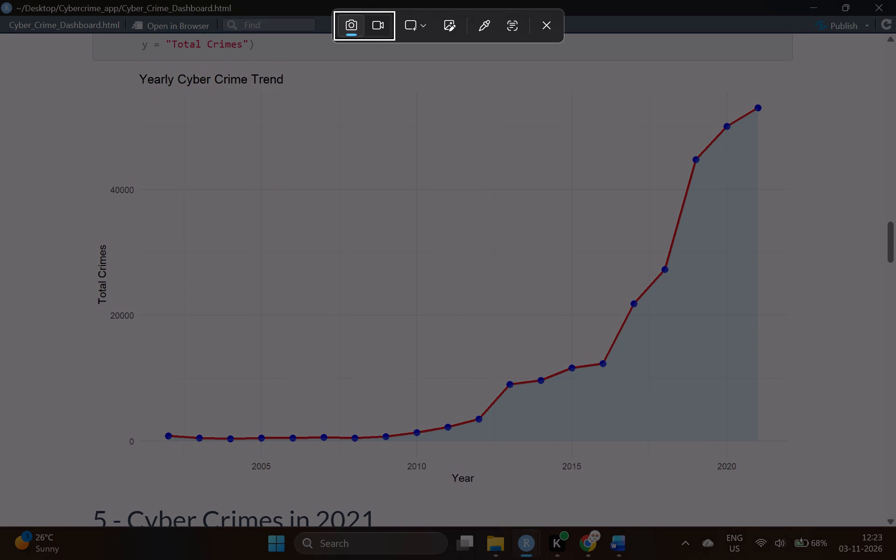
left_click_drag(70, 64, 808, 502)
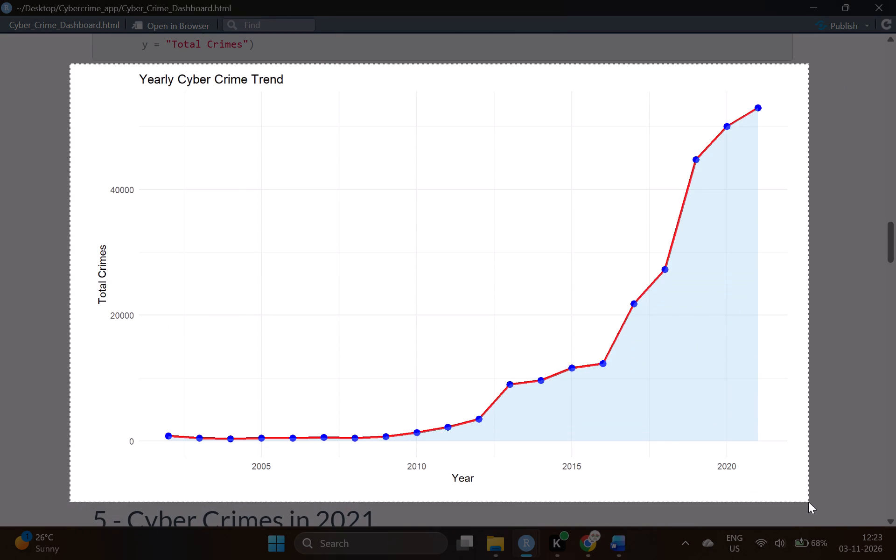
left_click_drag(808, 502, 809, 500)
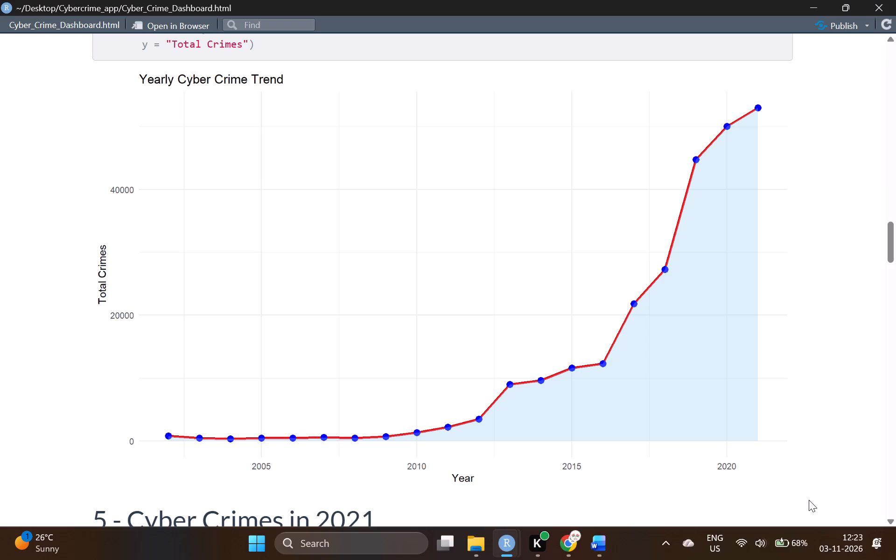
Back in the Word report, delete the "[ SCREENSHOT PLACEHOLDER –" prefix from the Figure 4 caption in section 4.2.
left_click(613, 547)
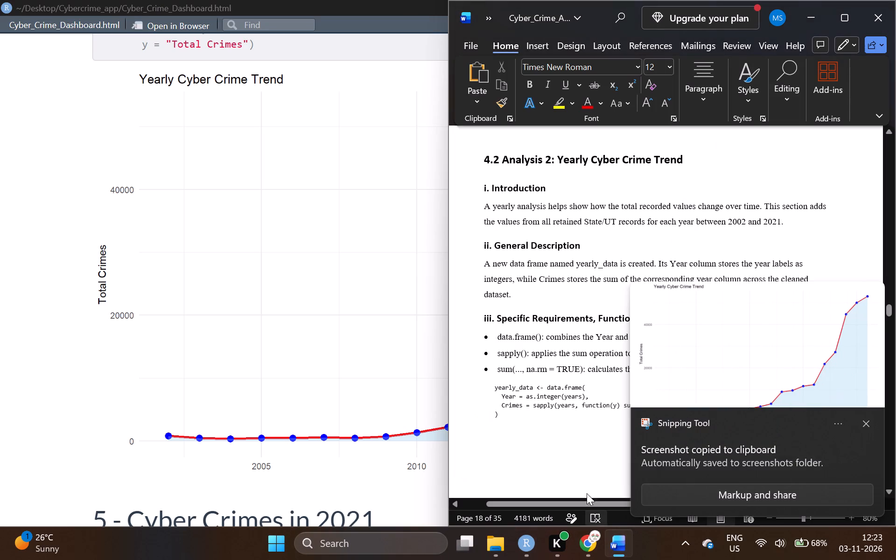
scroll(543, 323, "down", 1)
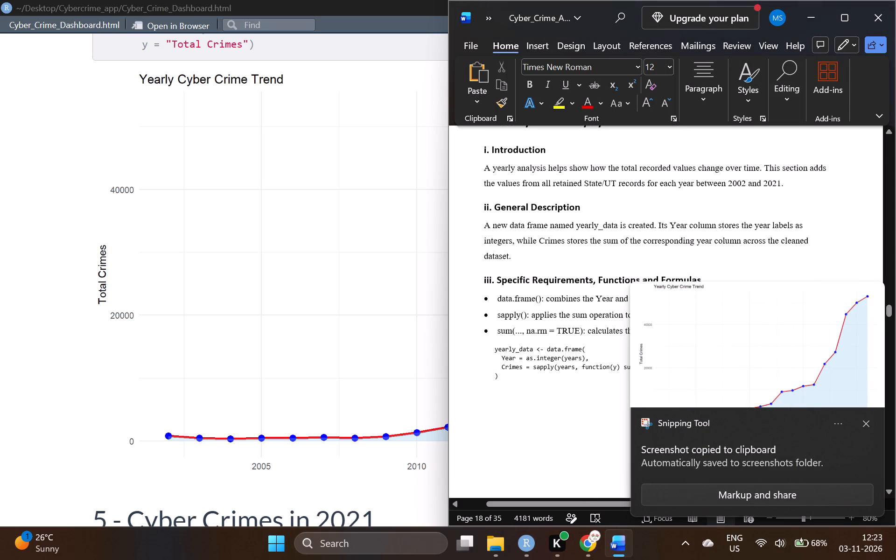
scroll(543, 323, "down", 1)
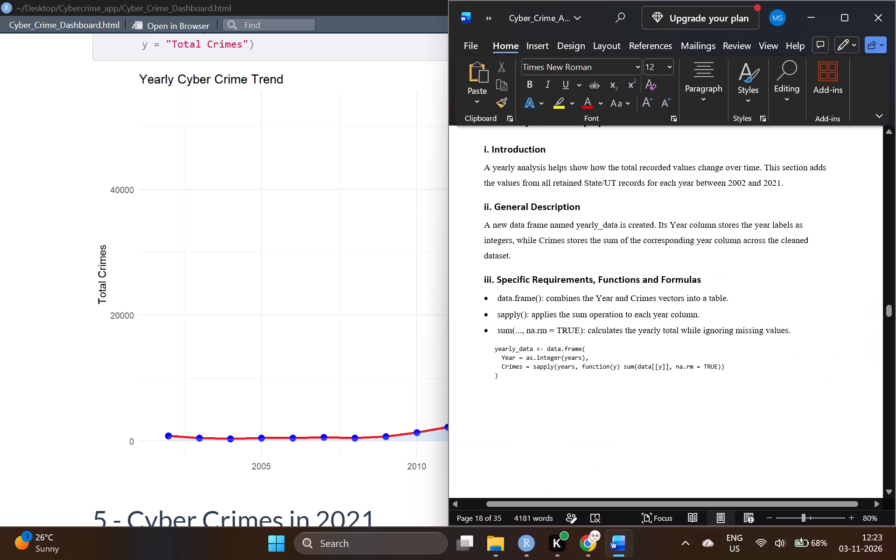
scroll(656, 403, "right", 1)
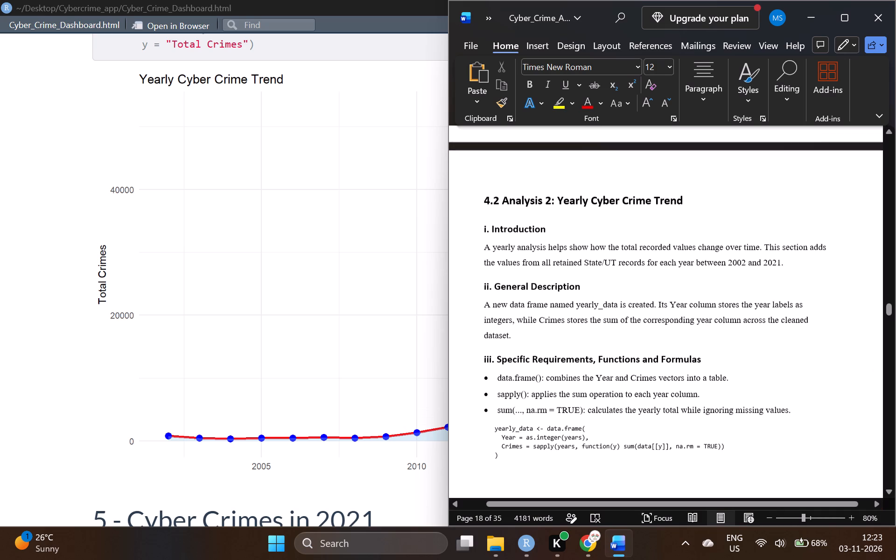
scroll(656, 403, "right", 1)
scroll(656, 403, "down", 2)
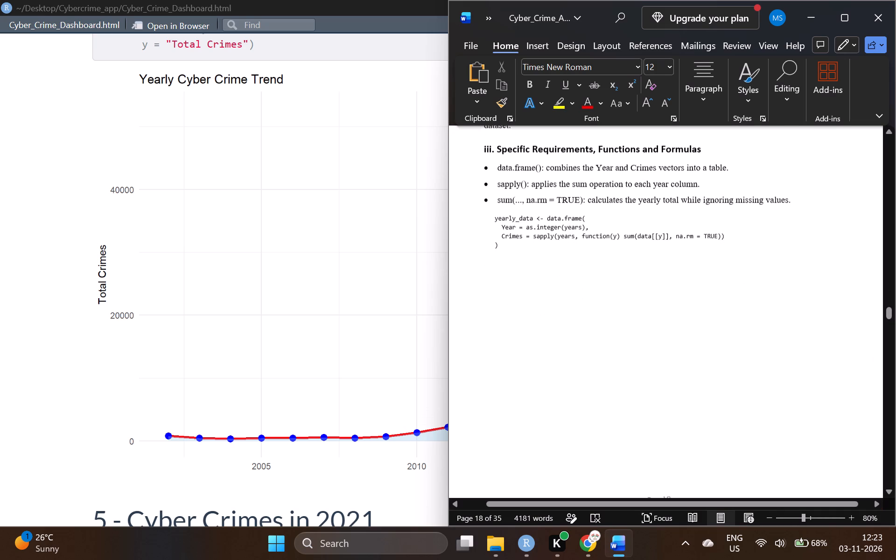
scroll(656, 403, "down", 4)
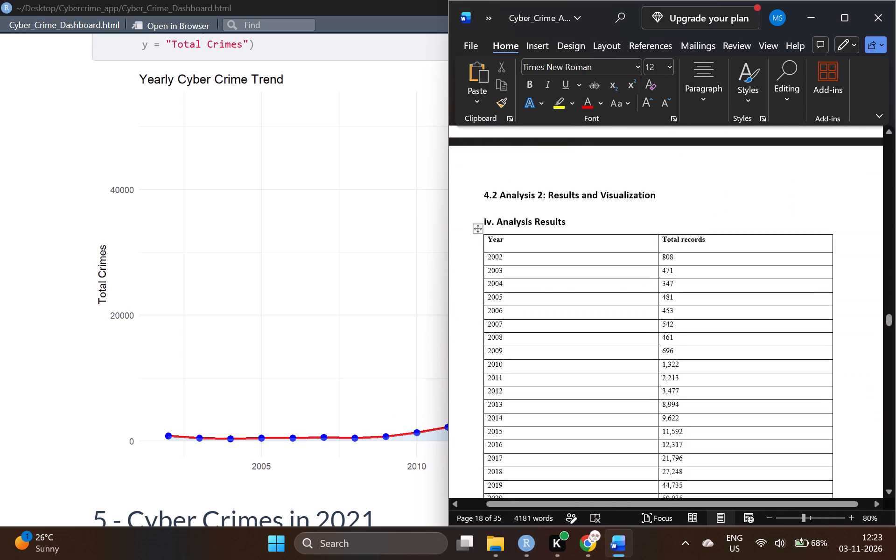
scroll(656, 403, "down", 3)
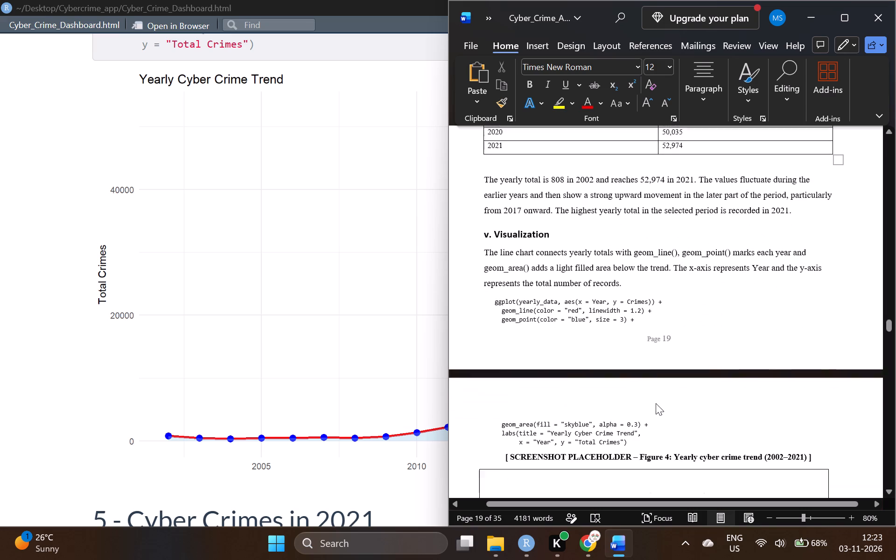
scroll(656, 403, "down", 2)
scroll(656, 403, "up", 1)
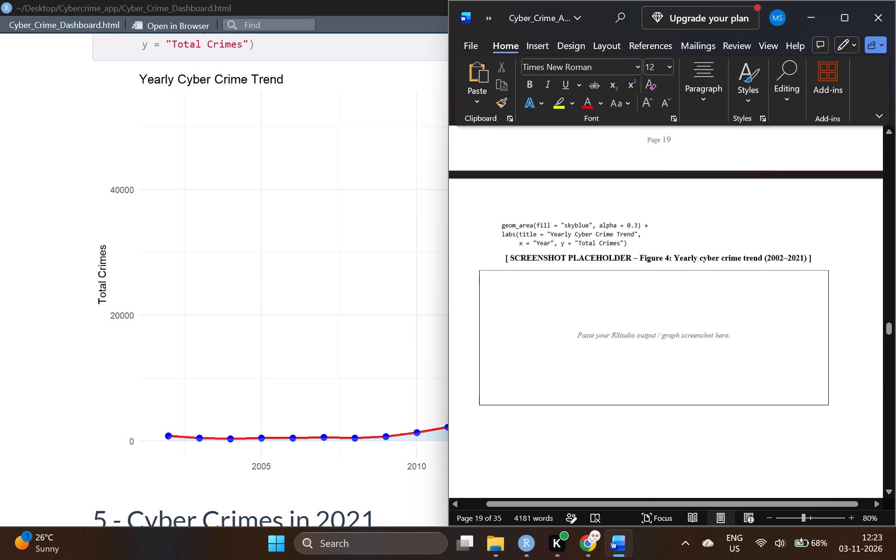
scroll(656, 403, "up", 1)
left_click(637, 260)
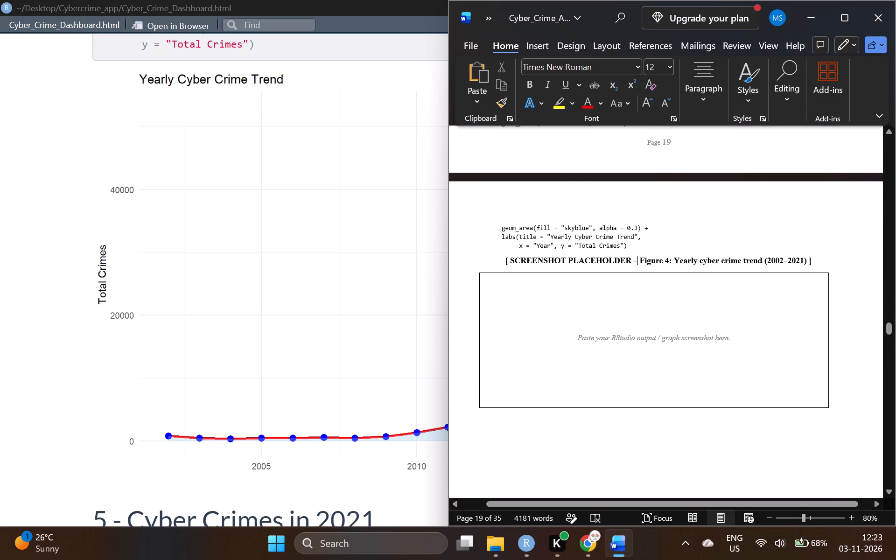
key("BackSpace")
key("BackSpace")
key("BackSpace")
key("BackSpace")
key("BackSpace")
key("BackSpace")
key("BackSpace")
key("BackSpace")
key("BackSpace")
key("BackSpace")
key("BackSpace")
key("BackSpace")
key("BackSpace")
key("BackSpace")
key("BackSpace")
key("BackSpace")
key("BackSpace")
key("BackSpace")
key("BackSpace")
key("BackSpace")
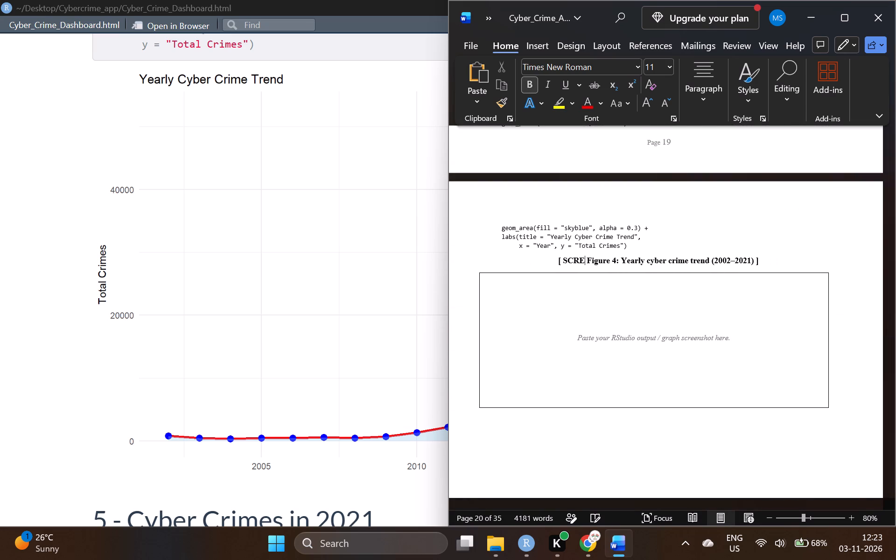
key("BackSpace")
key("BackSpace")
key("BackSpace")
key("BackSpace")
key("BackSpace")
key("BackSpace")
key("BackSpace")
key("BackSpace")
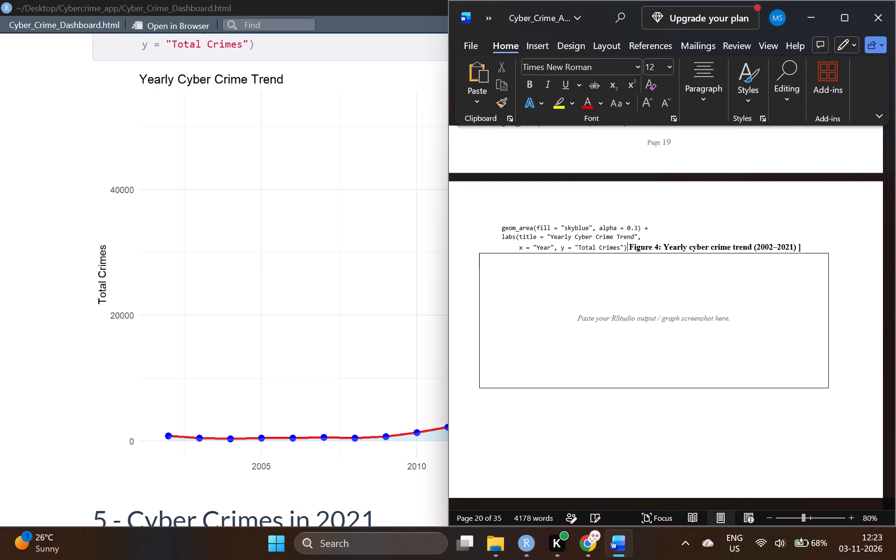
Put the Figure 4 caption on its own line after one blank line and indent it by three tabs towards the centre.
key("Return")
key("Return")
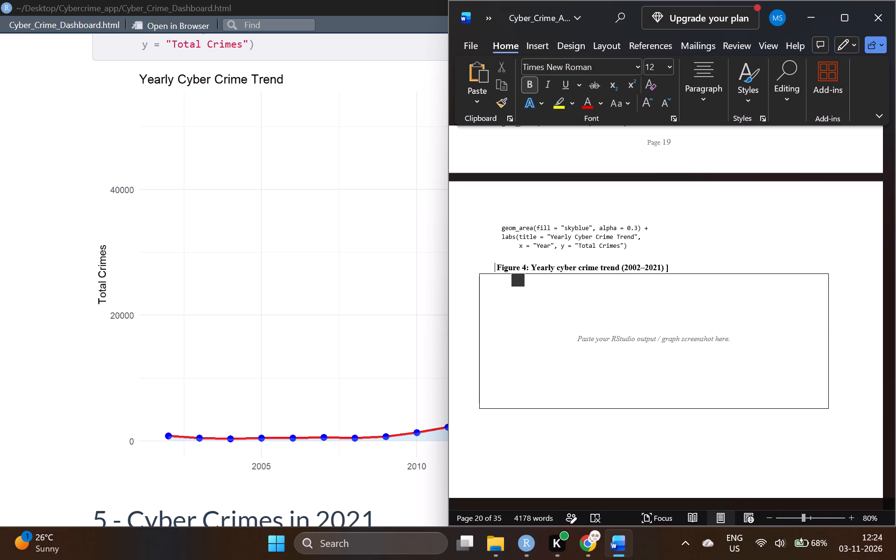
key("Tab")
key("Tab")
key("Tab")
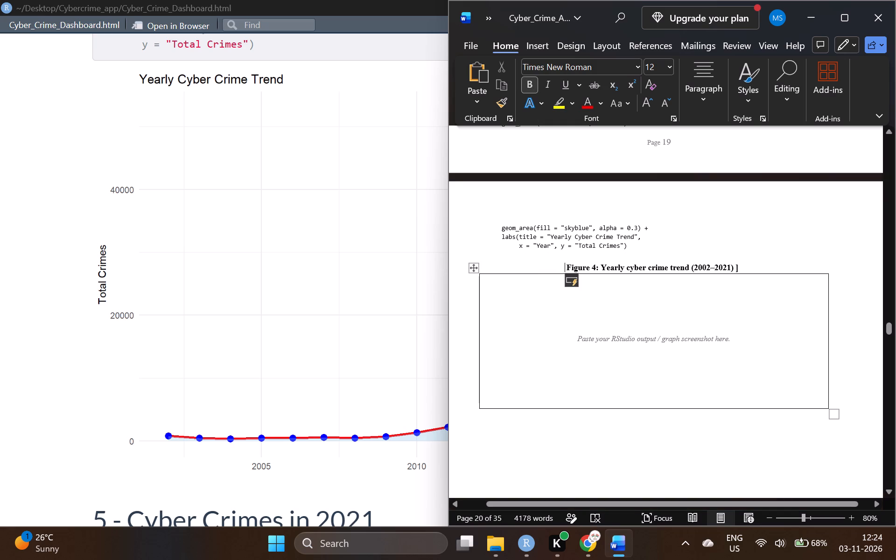
Replace the "Paste your RStudio output / graph screenshot here." text in the Figure 4 box with the captured trend chart.
left_click(730, 336)
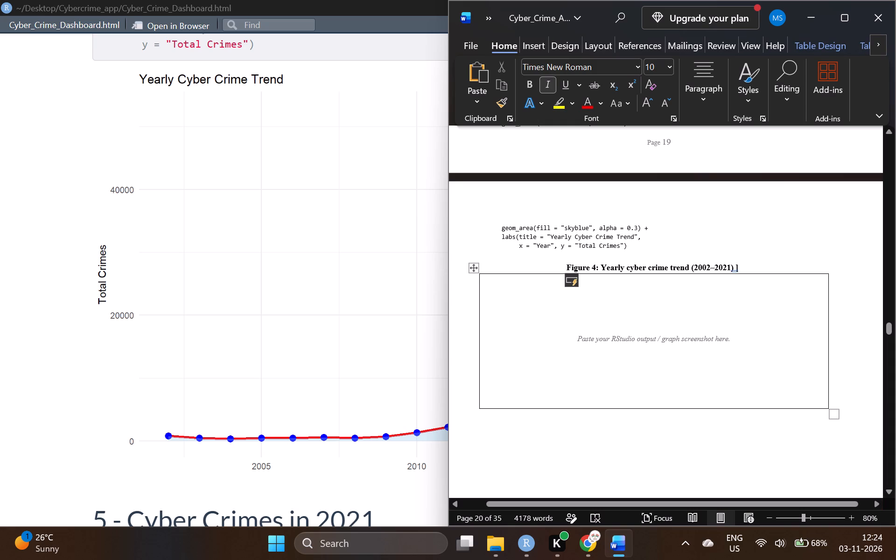
left_click_drag(731, 341, 576, 337)
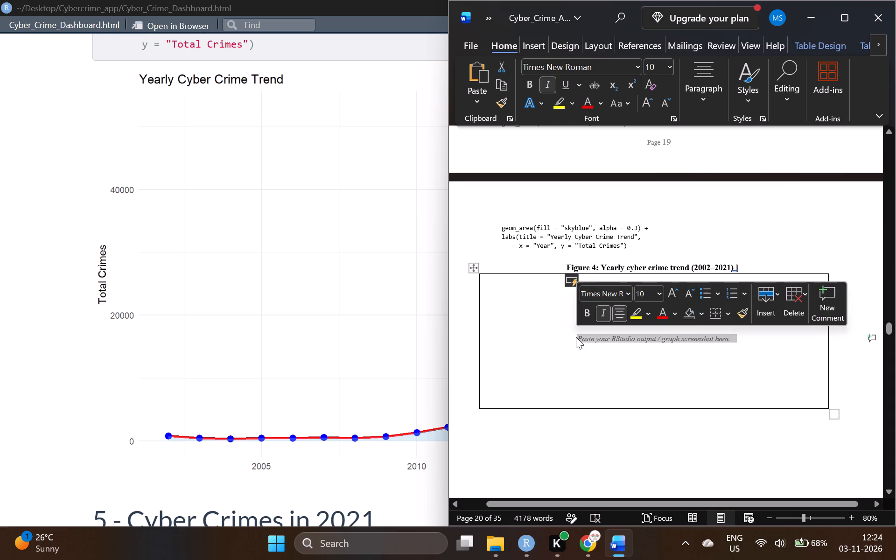
key("BackSpace")
key("ctrl+v")
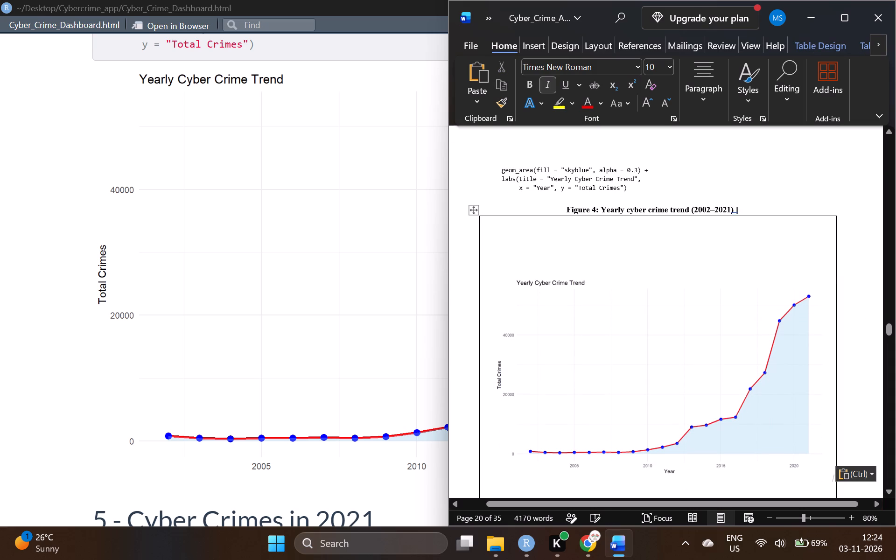
Delete the blank lines above the Yearly Cyber Crime Trend chart in the Figure 4 box.
left_click(550, 255)
key("BackSpace")
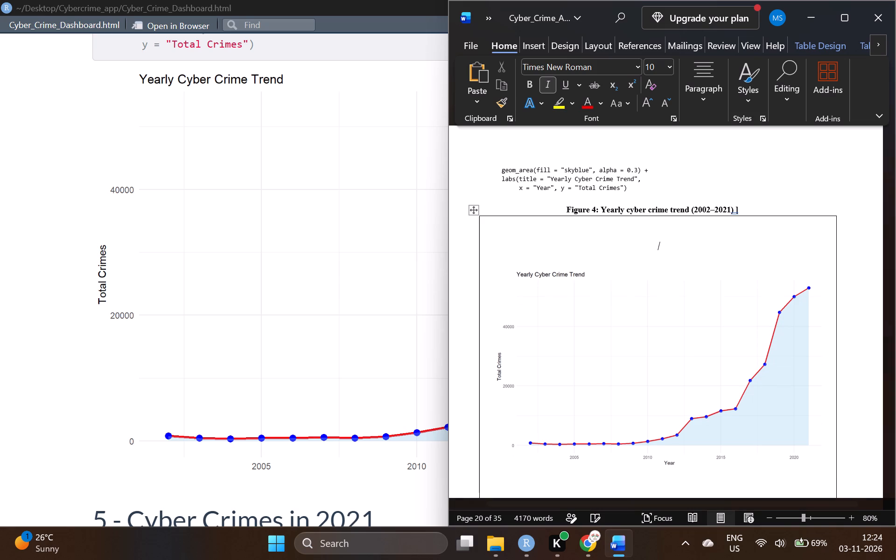
key("BackSpace")
key("BackSpace")
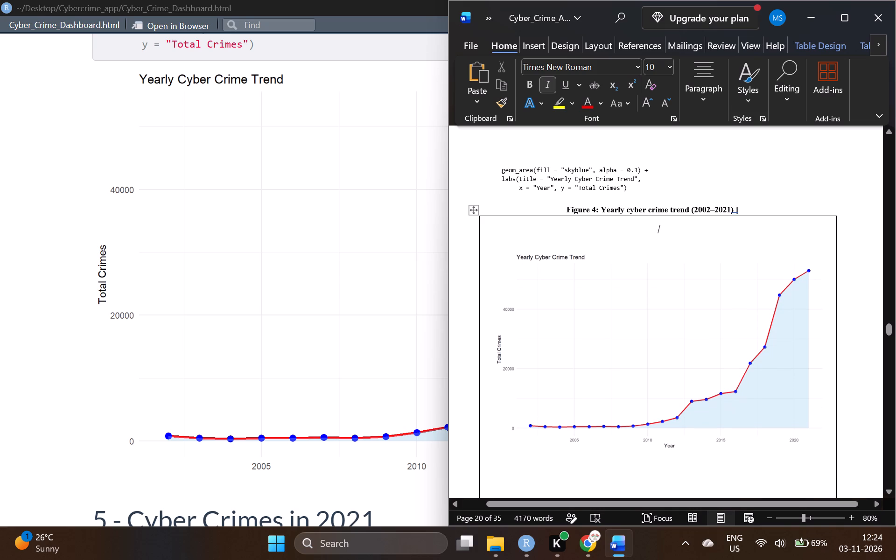
left_click(522, 240)
key("BackSpace")
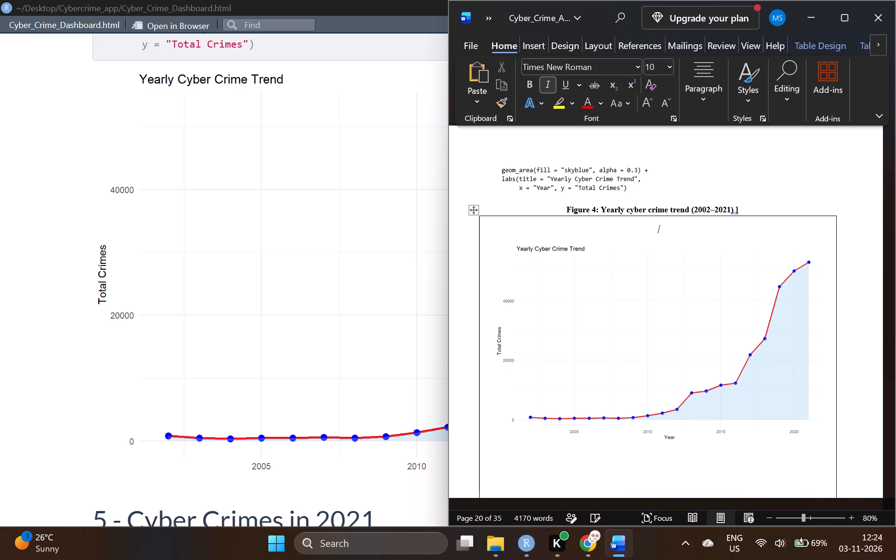
key("BackSpace")
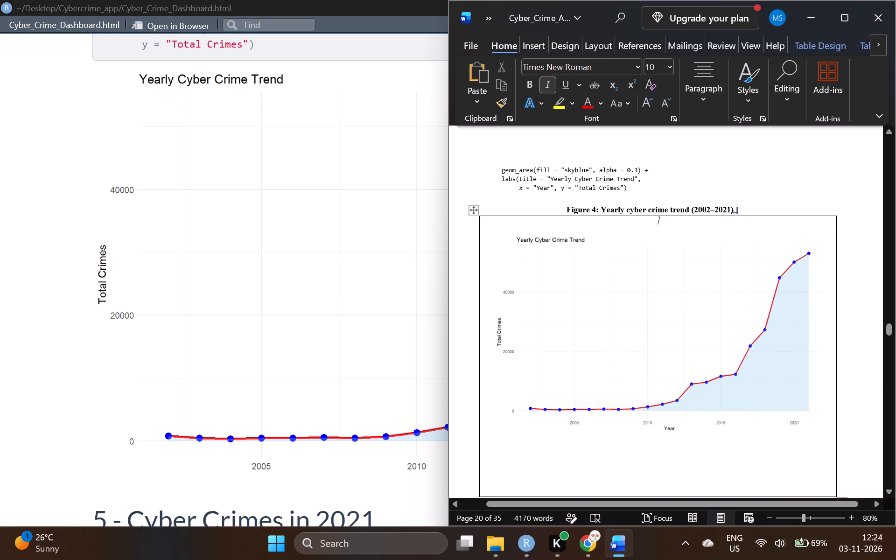
Delete the surplus blank lines below the trend chart in the Figure 4 box, up to the picture itself.
scroll(602, 452, "down", 1)
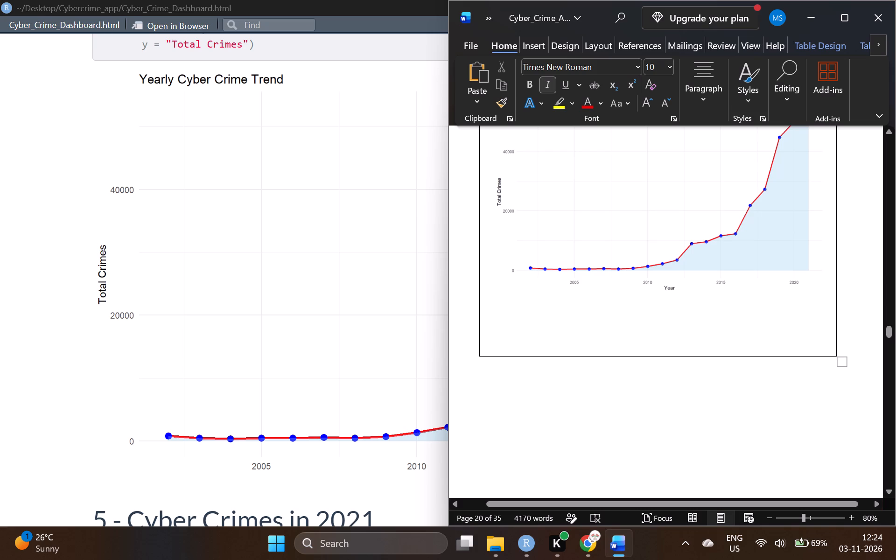
left_click(656, 335)
key("BackSpace")
key("BackSpace")
key("BackSpace")
key("BackSpace")
key("BackSpace")
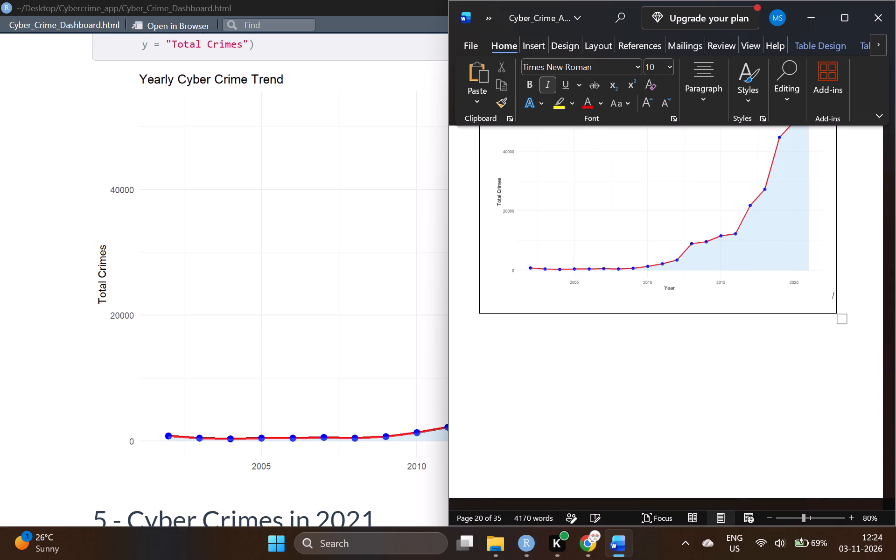
key("BackSpace")
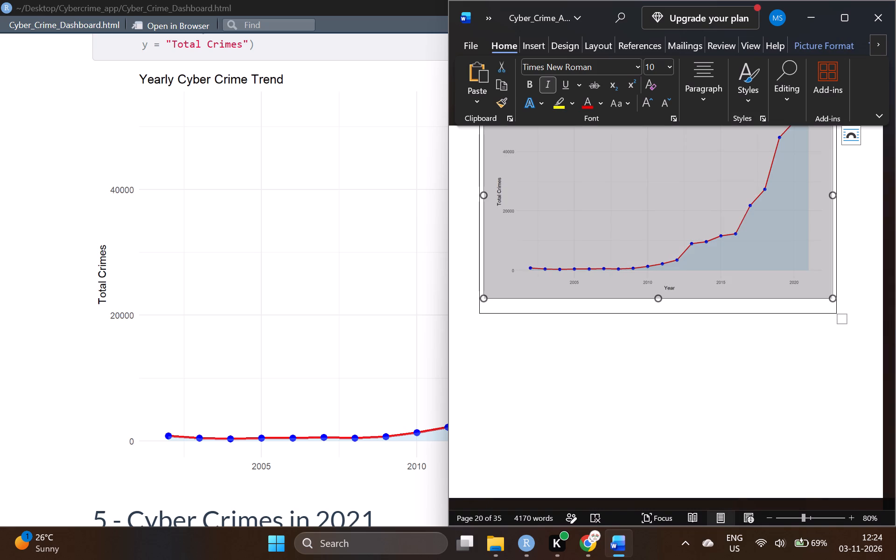
Enlarge the trend chart picture, making it taller and stretching its right edge beyond the Figure 4 box.
left_click_drag(658, 301, 662, 313)
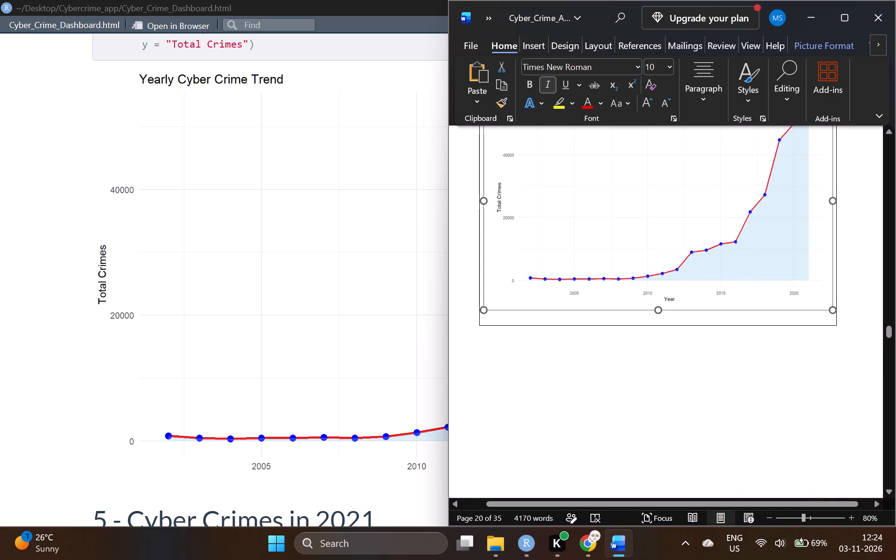
left_click_drag(662, 313, 673, 333)
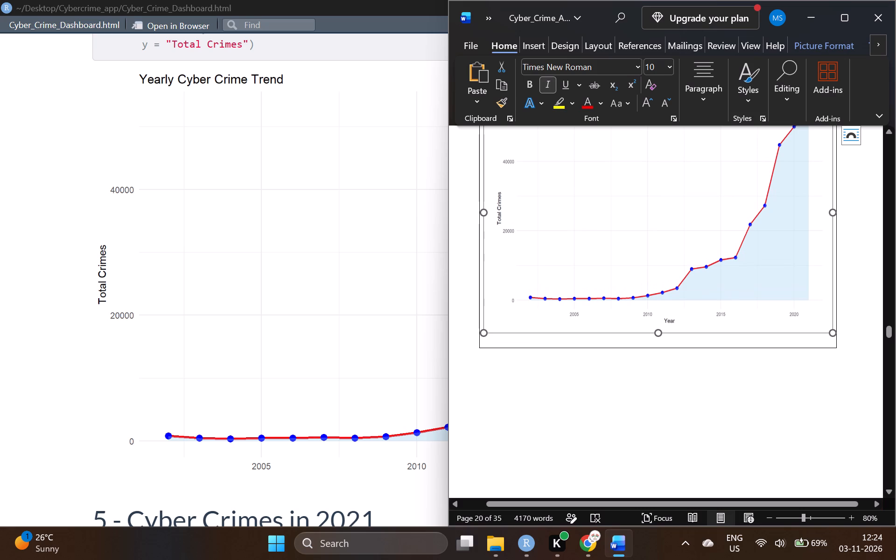
left_click_drag(836, 215, 859, 215)
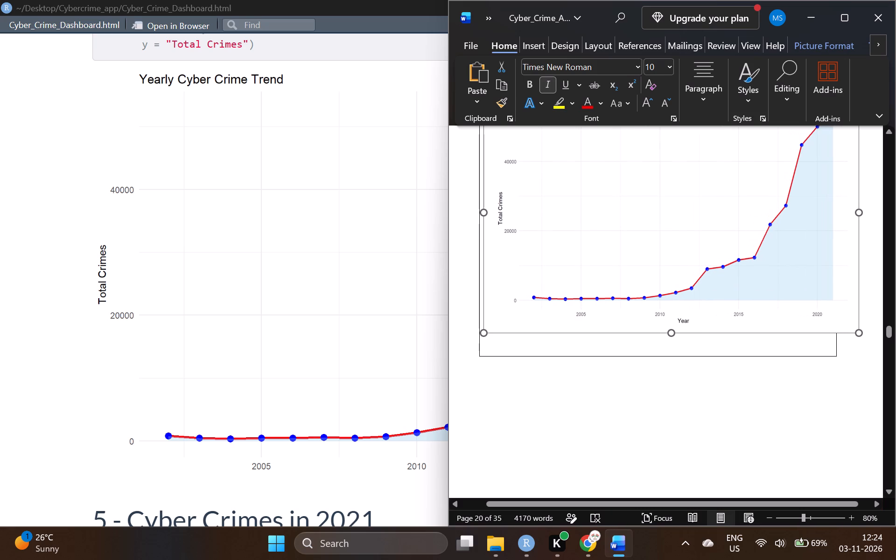
left_click_drag(859, 215, 857, 217)
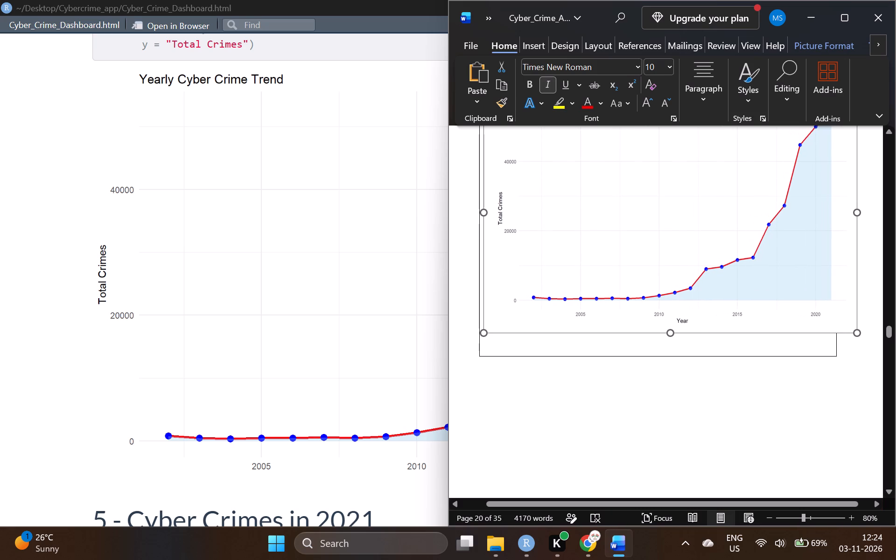
left_click_drag(857, 217, 858, 217)
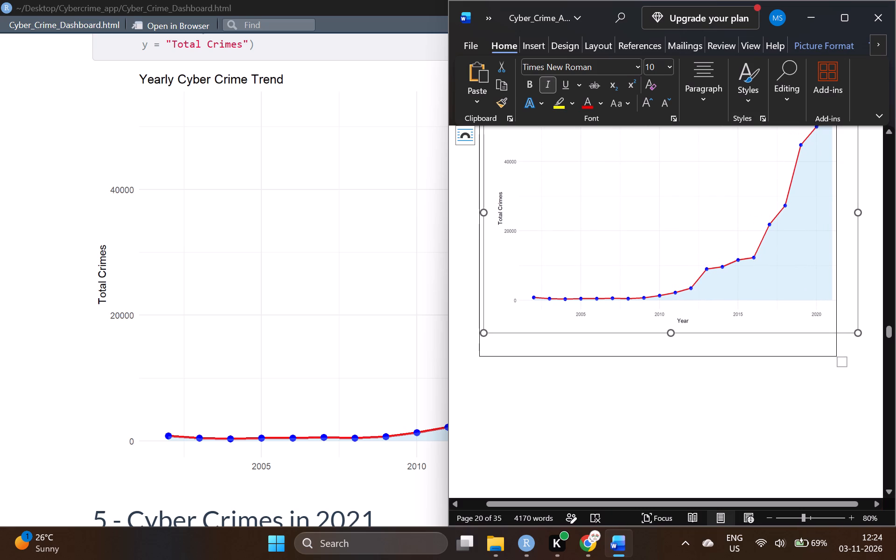
Adjust the Figure 4 box's right border outward so the box fits closely around the enlarged trend chart.
left_click_drag(835, 352, 861, 349)
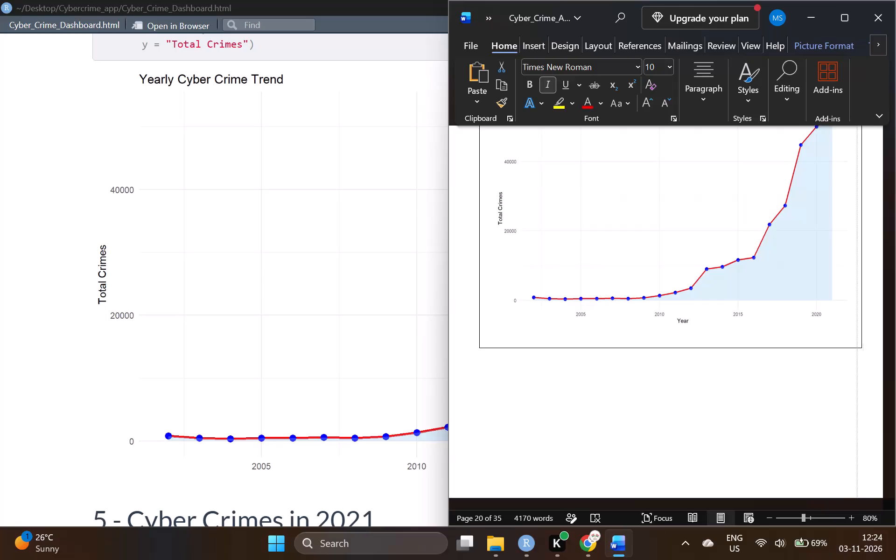
left_click_drag(861, 349, 895, 348)
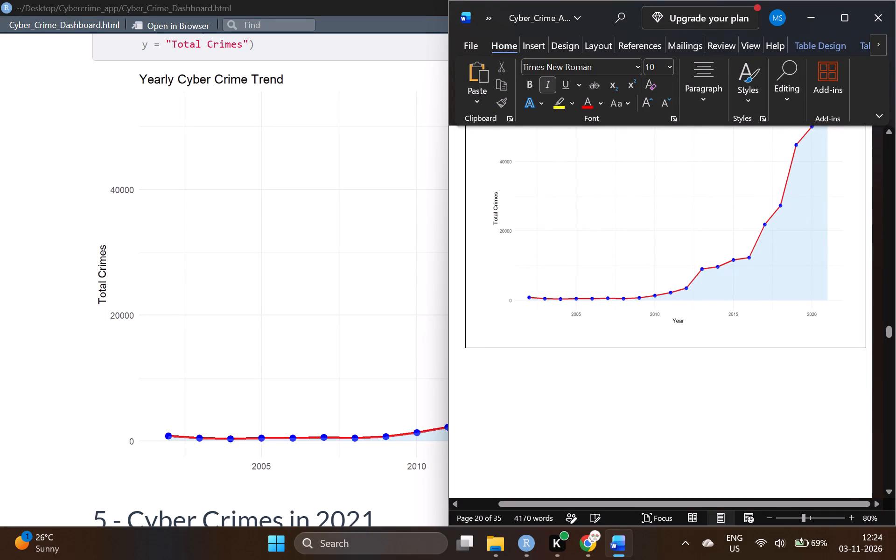
scroll(761, 402, "down", 3, "ctrl")
scroll(700, 302, "up", 2)
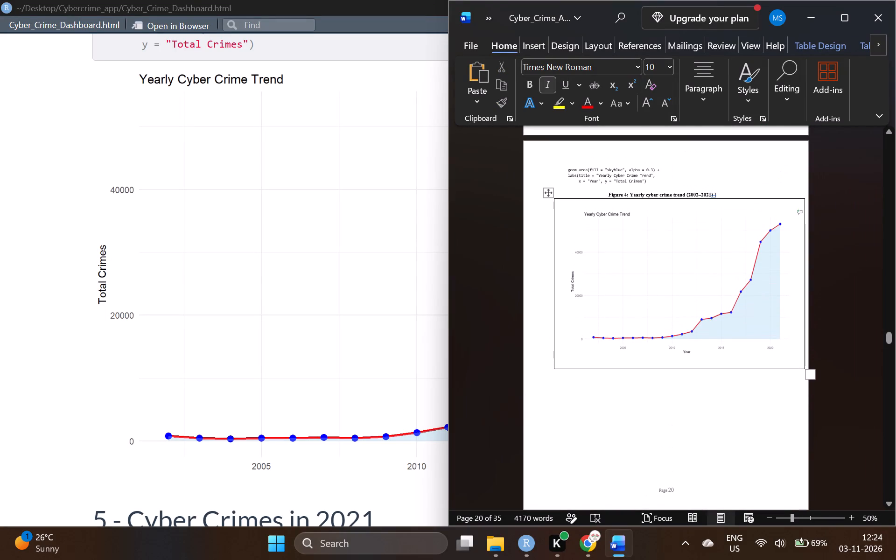
scroll(666, 369, "up", 2)
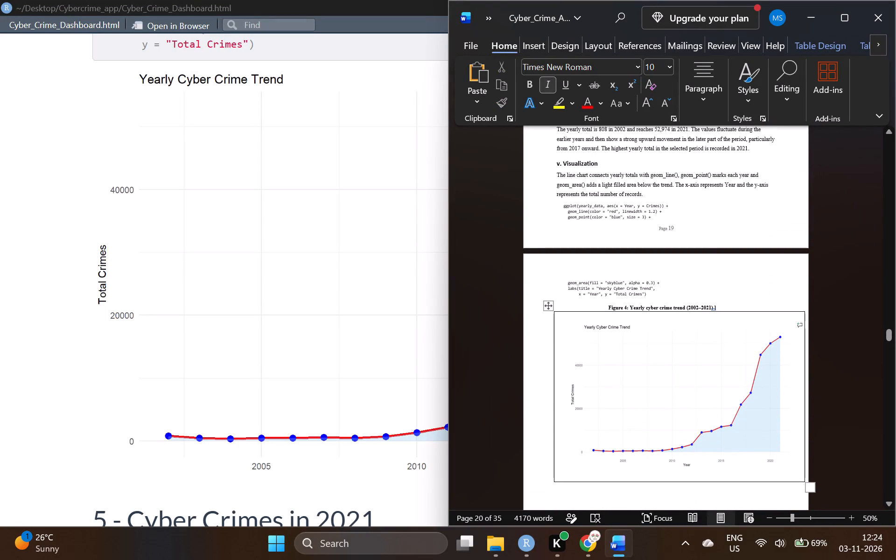
left_click_drag(805, 403, 785, 410)
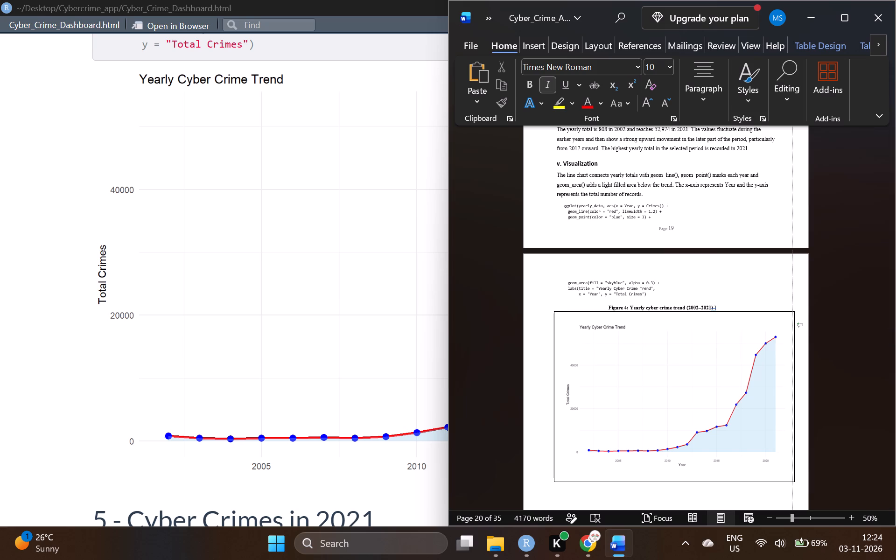
left_click_drag(785, 410, 784, 412)
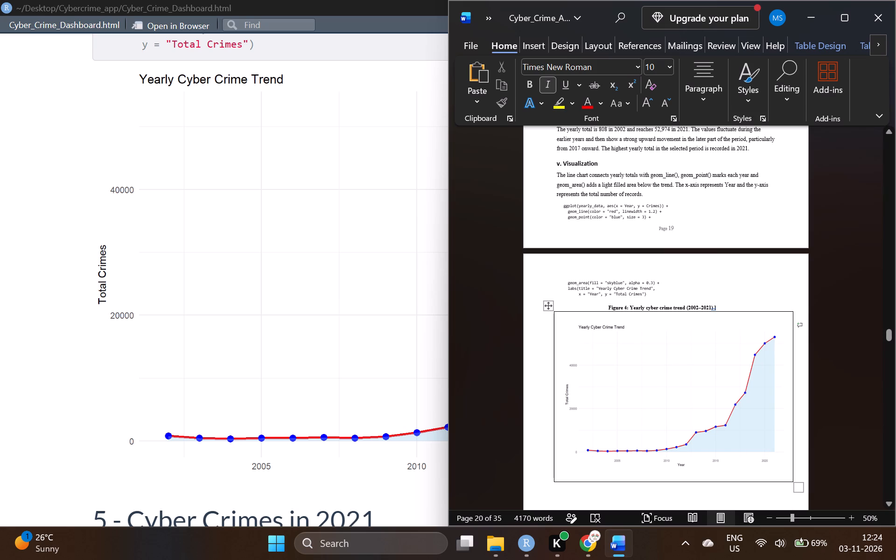
Insert two blank lines between the ggplot code and the Figure 4 caption.
scroll(755, 494, "down", 1)
left_click(670, 247)
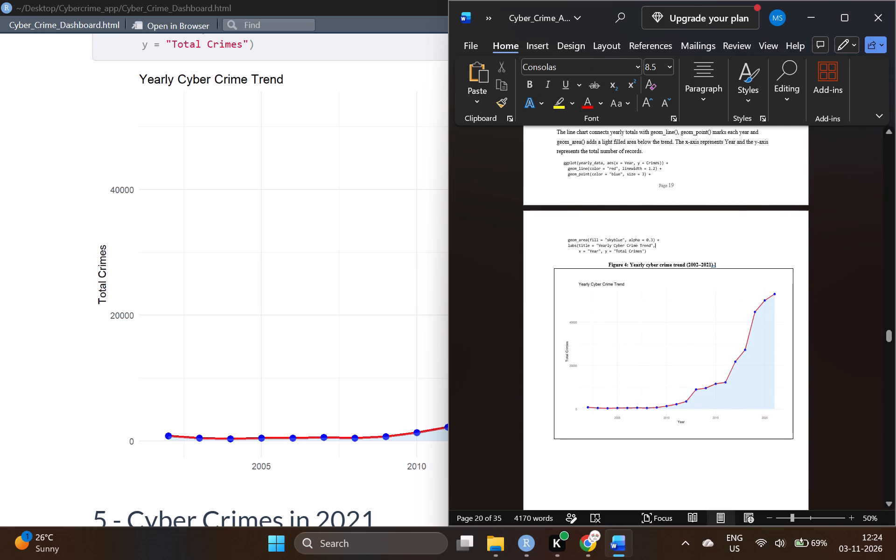
left_click(675, 254)
key("Return")
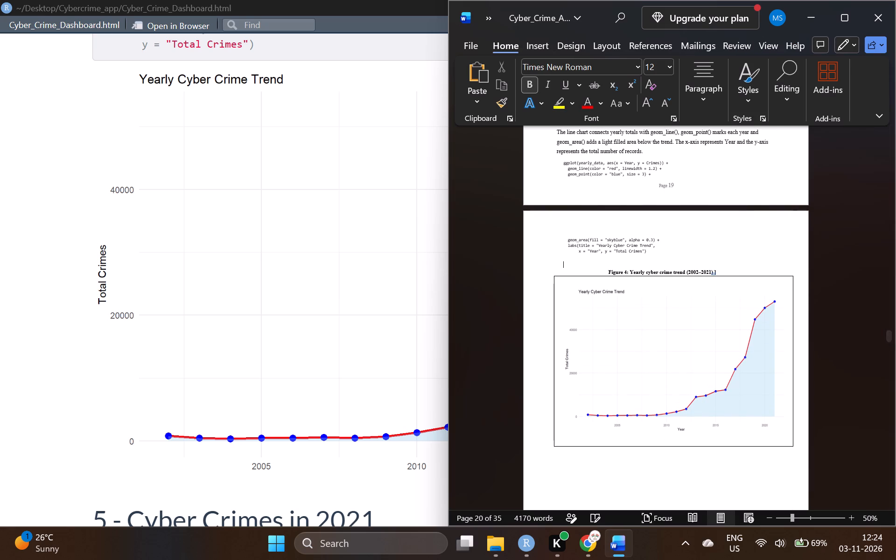
key("Return")
Review the page layout from the section 4.2 results table through Figure 4 to the start of section 4.3.
scroll(675, 254, "down", 3)
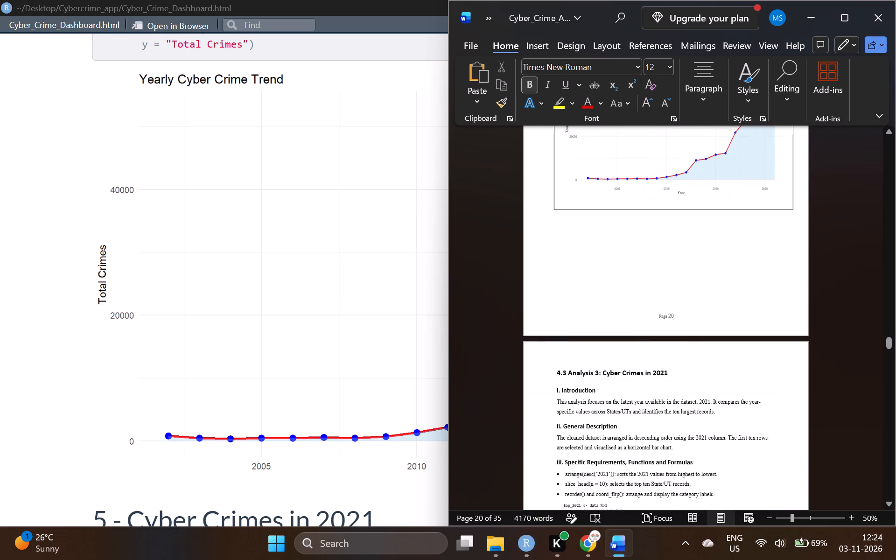
scroll(691, 350, "down", 2)
scroll(265, 342, "down", 1)
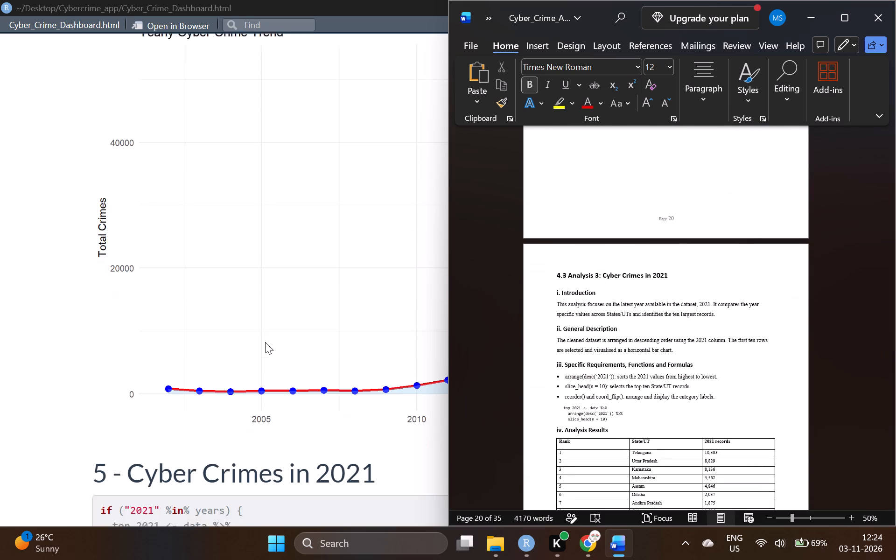
scroll(265, 342, "down", 1)
scroll(583, 364, "up", 5)
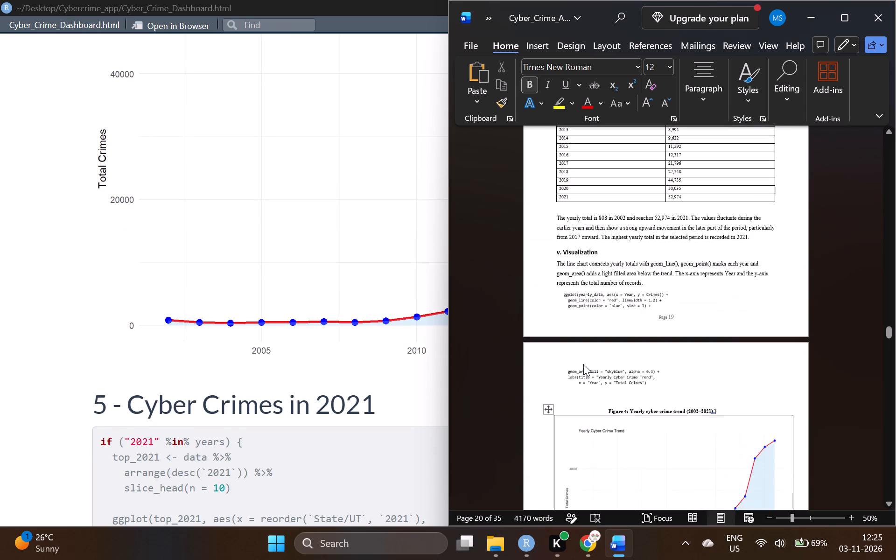
scroll(583, 364, "up", 4)
scroll(583, 364, "down", 1)
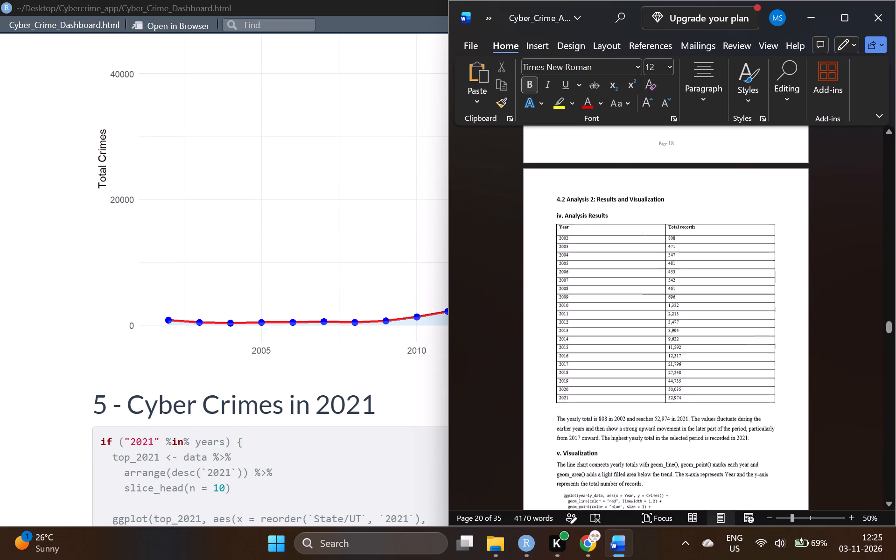
scroll(583, 364, "down", 4)
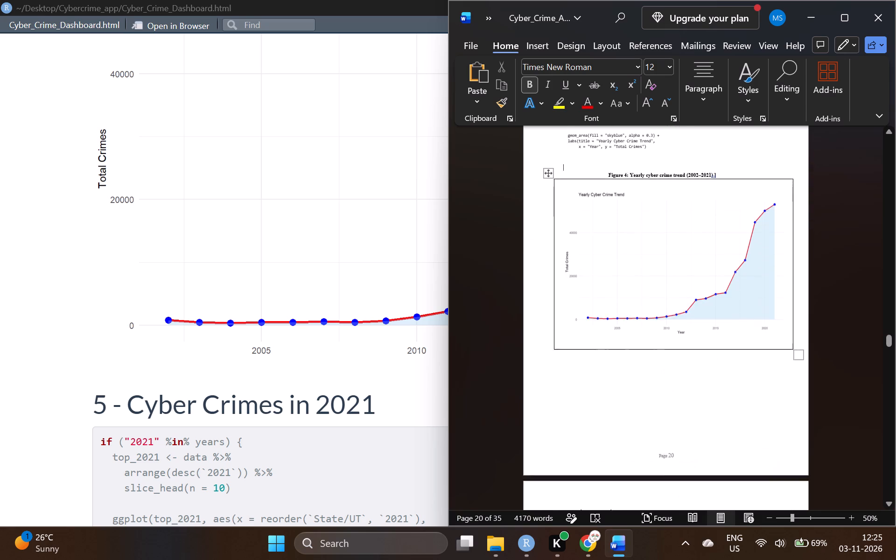
scroll(583, 364, "down", 2)
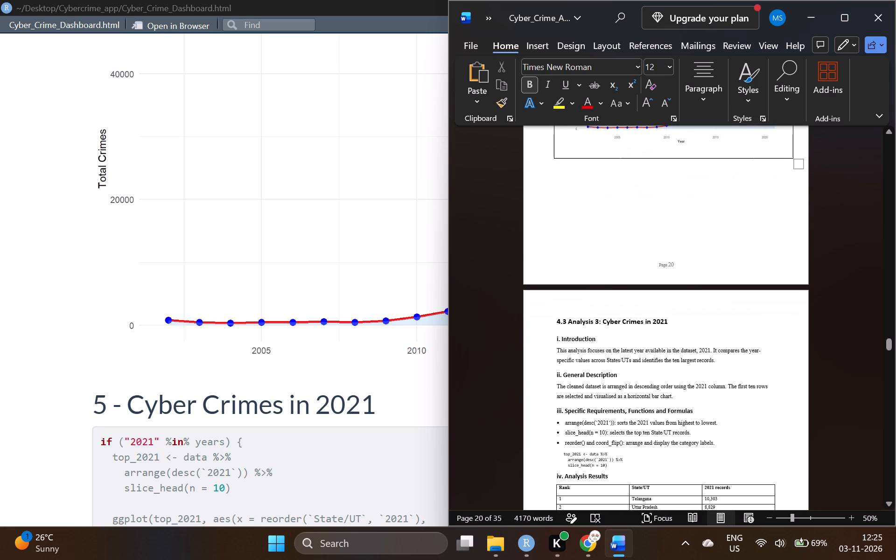
Capture a screenshot of the full Top 10 States in 2021 chart from the RStudio dashboard preview, and return to the Word report.
scroll(232, 337, "down", 5)
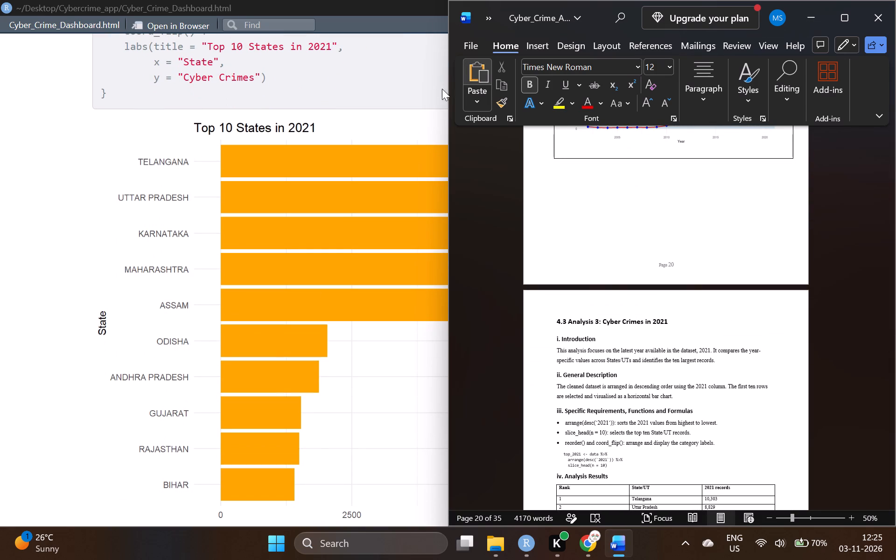
left_click(814, 18)
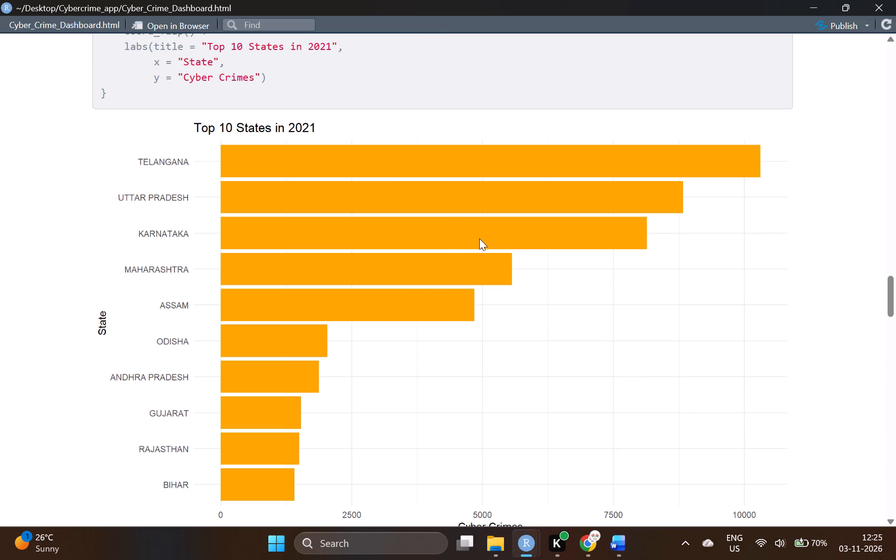
scroll(468, 281, "down", 2)
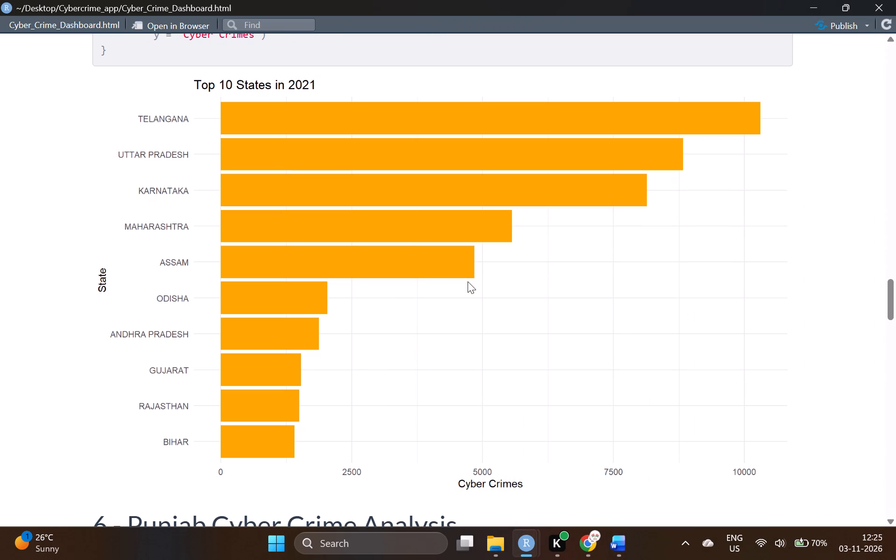
key("shift+super+s")
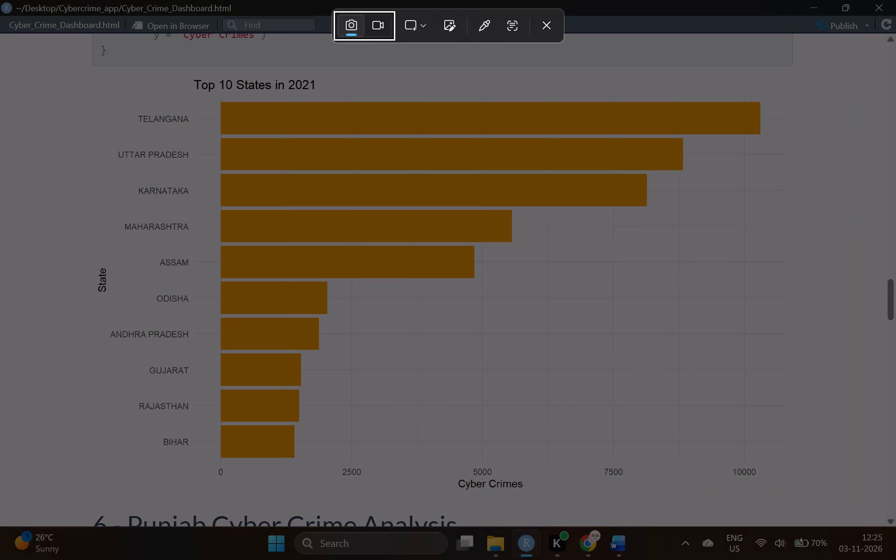
left_click_drag(35, 75, 735, 279)
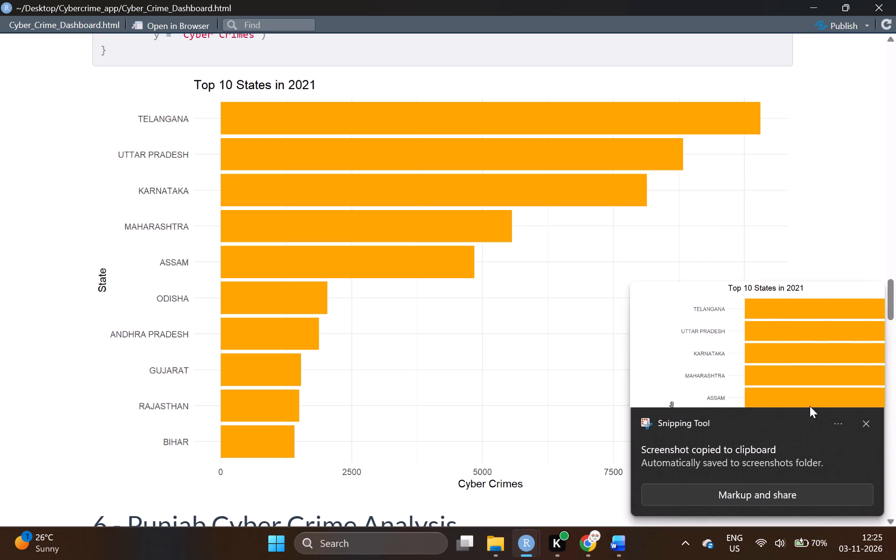
left_click(861, 423)
key("shift+super+s")
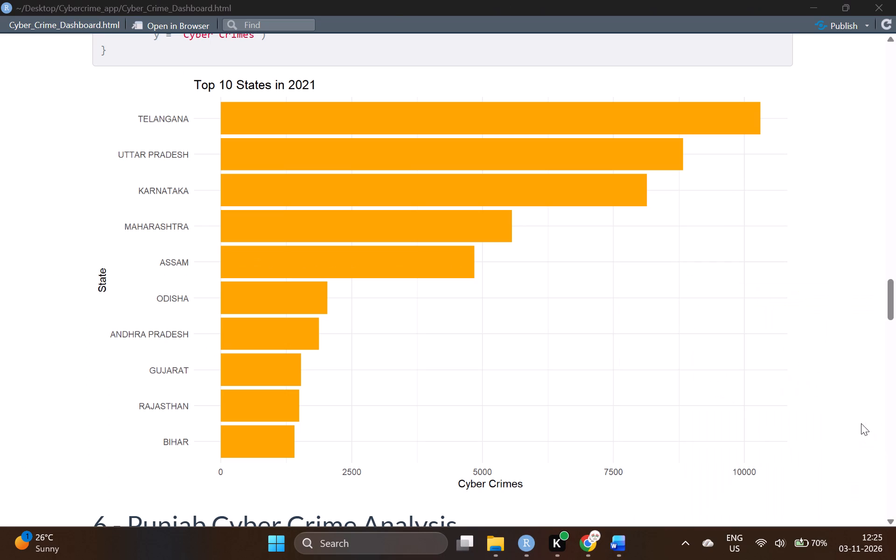
left_click_drag(61, 75, 818, 496)
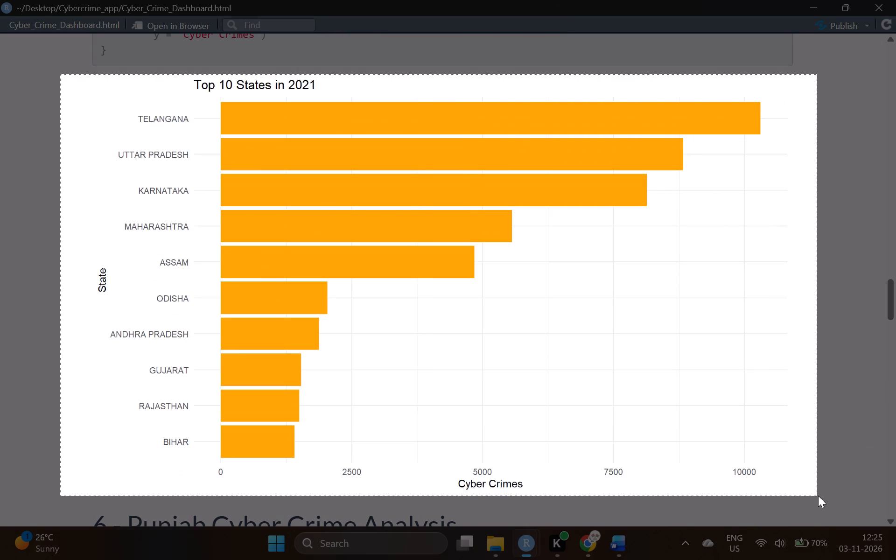
left_click_drag(818, 496, 821, 495)
left_click(623, 559)
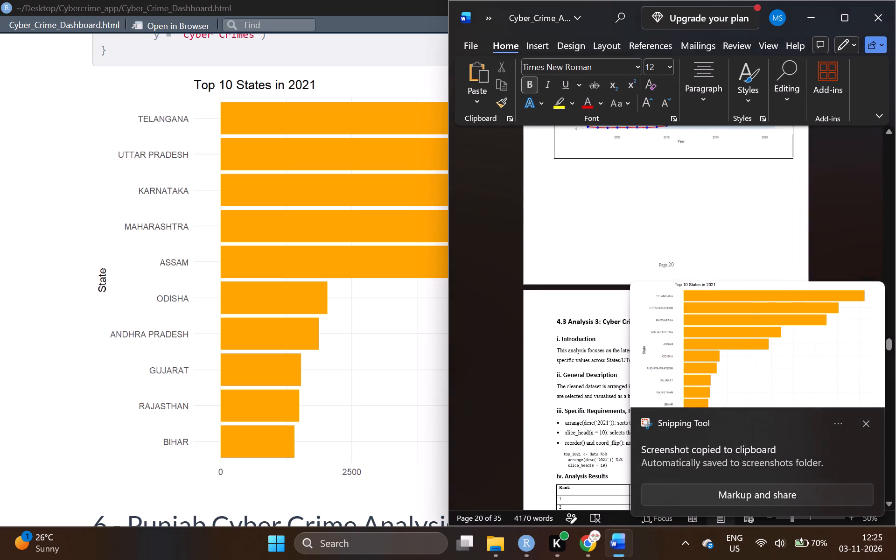
left_click(868, 425)
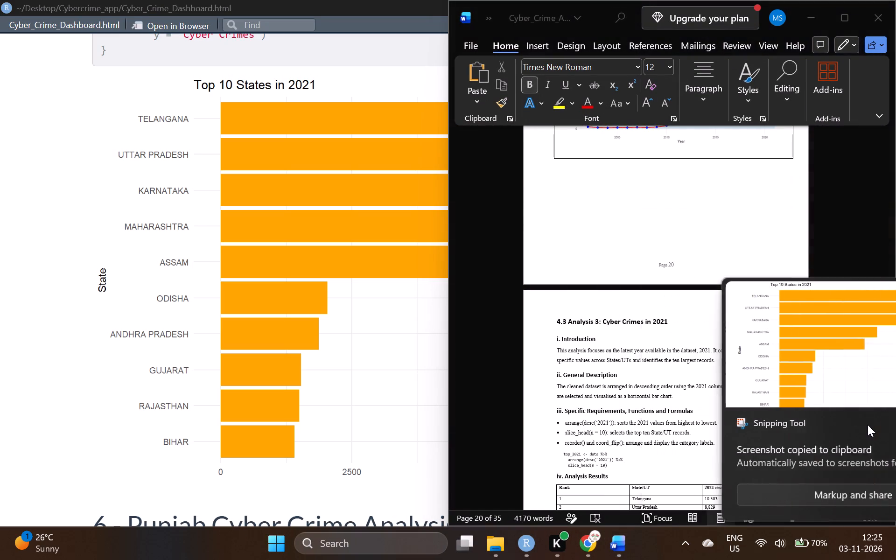
Delete the "Paste your RStudio output / graph screenshot here." text from the Figure 5 box in section 4.3.
scroll(640, 220, "right", 1)
scroll(640, 220, "down", 1)
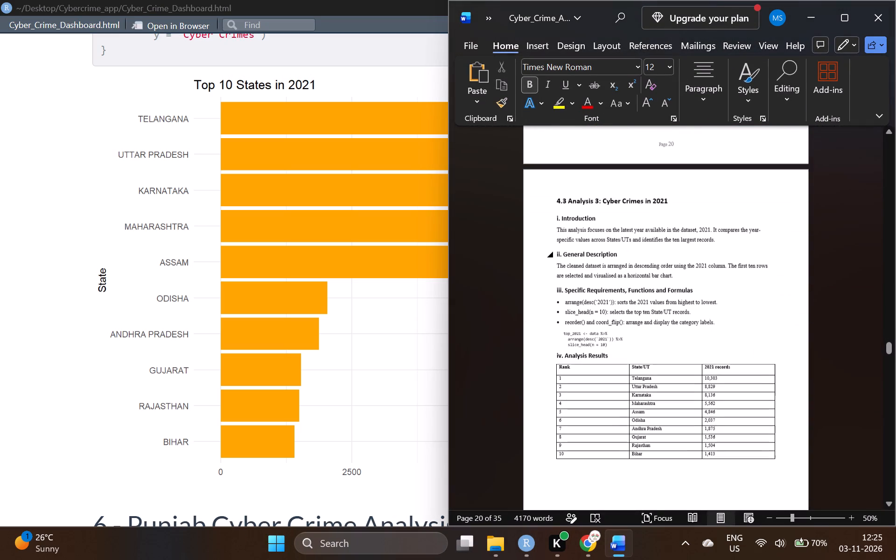
scroll(640, 220, "down", 2)
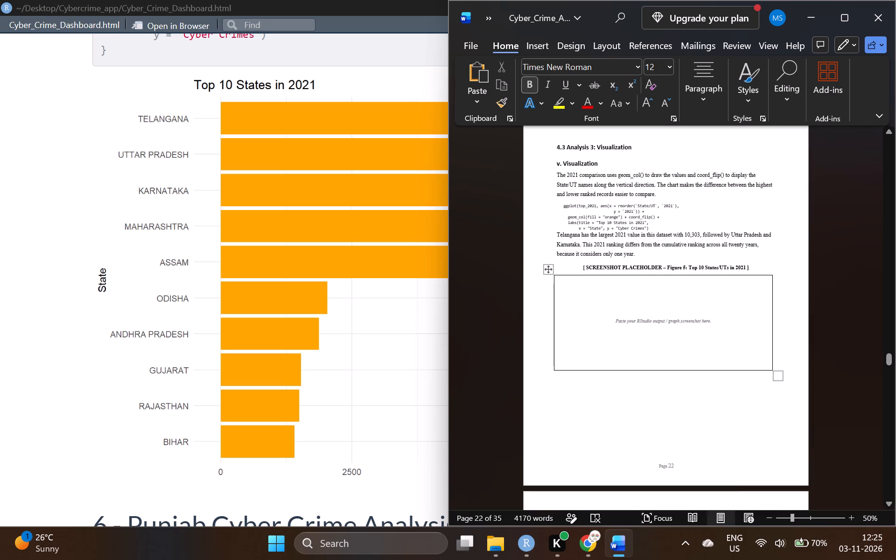
left_click_drag(714, 320, 595, 322)
key("BackSpace")
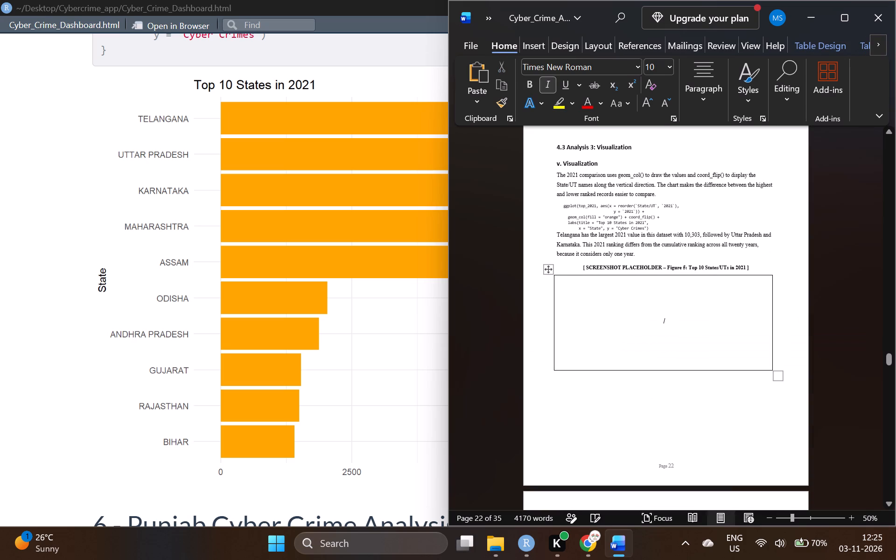
Remove the words "SCREENSHOT PLACEHOLDER" from the Figure 5 caption.
left_click_drag(662, 269, 641, 270)
left_click_drag(641, 270, 587, 271)
key("BackSpace")
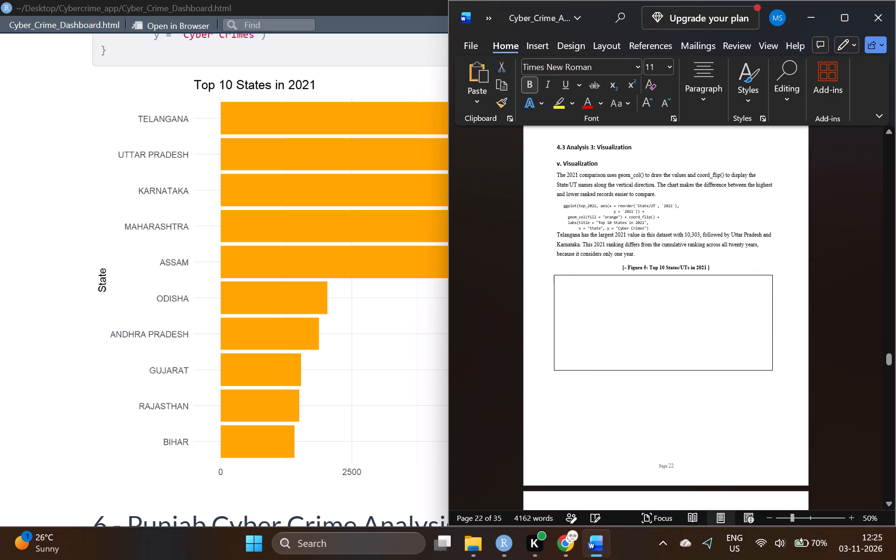
Paste the captured Top 10 States in 2021 chart into the empty Figure 5 box.
left_click(633, 310)
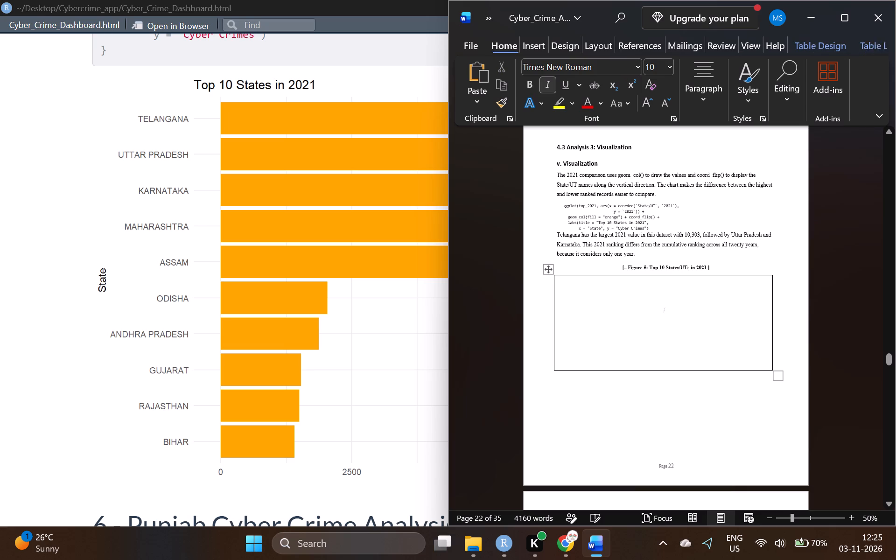
key("ctrl+v")
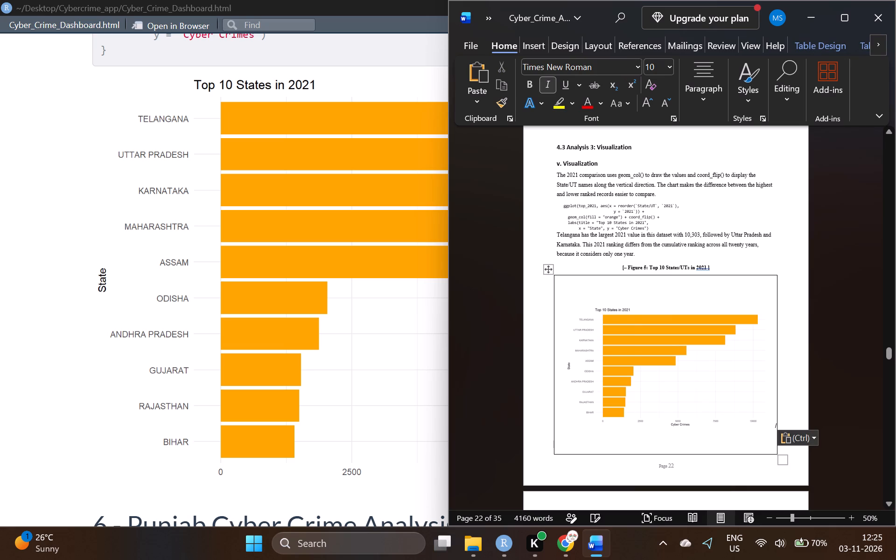
Remove the blank lines above the chart inside the Figure 5 box.
left_click(606, 289)
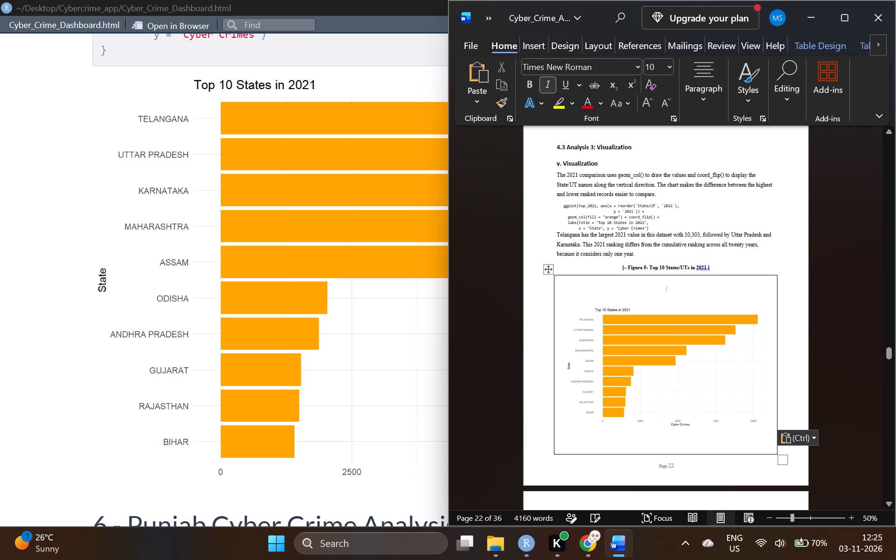
key("BackSpace")
key("BackSpace")
left_click(627, 293)
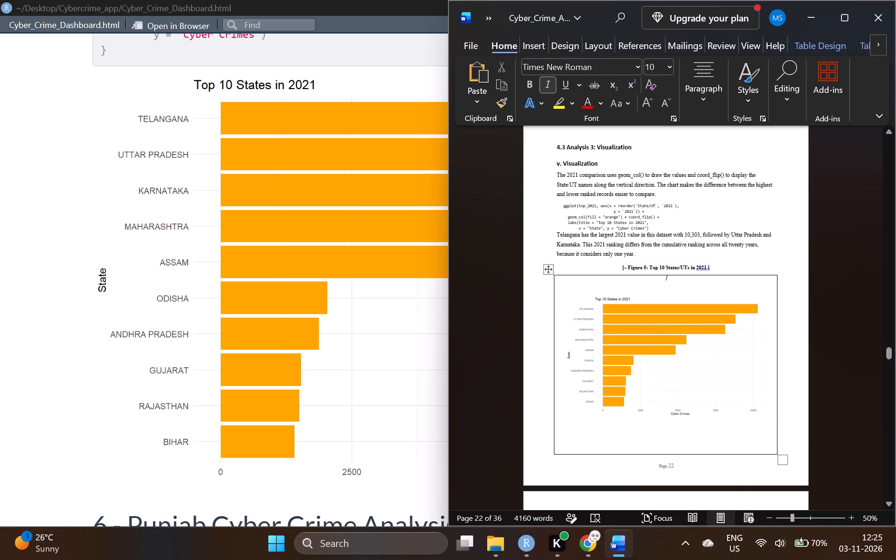
key("BackSpace")
key("BackSpace")
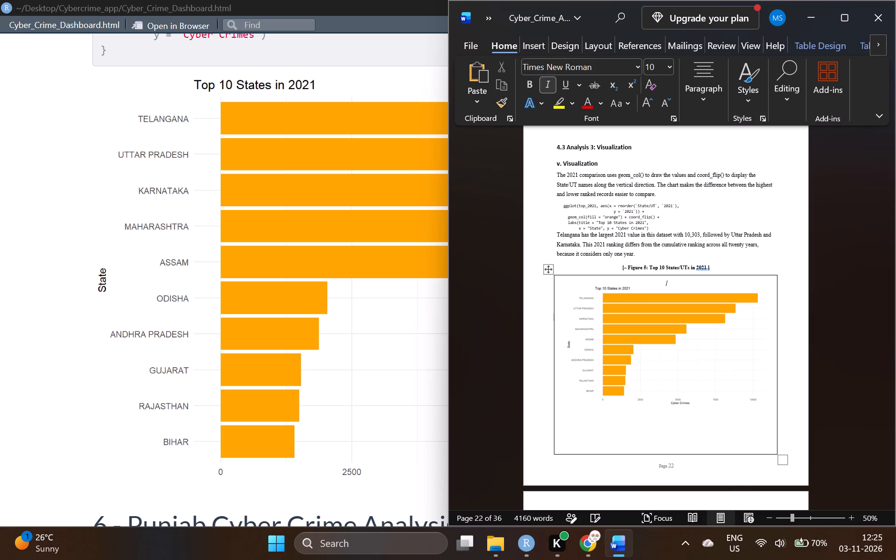
Remove the extra blank lines below the chart so the Figure 5 box ends just under it.
left_click(634, 439)
key("BackSpace")
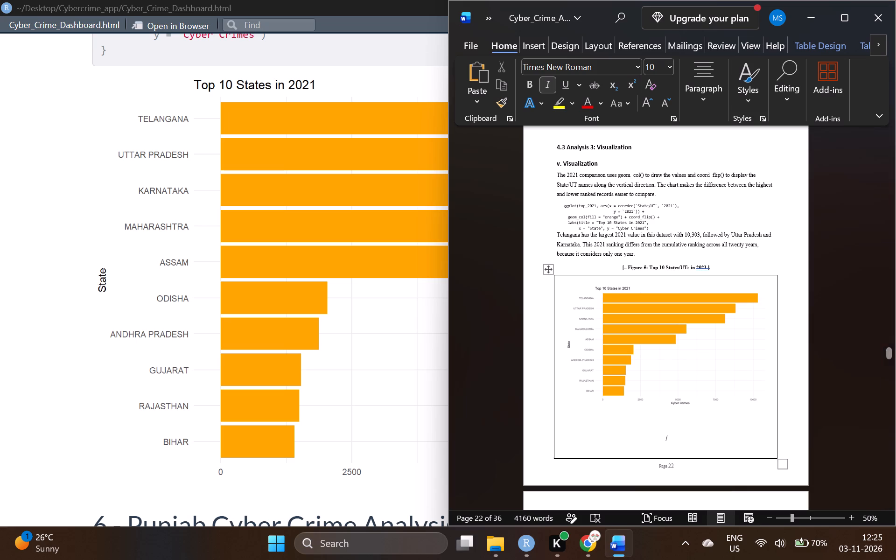
key("BackSpace")
key("BackSpace")
key("BackSpace")
key("BackSpace")
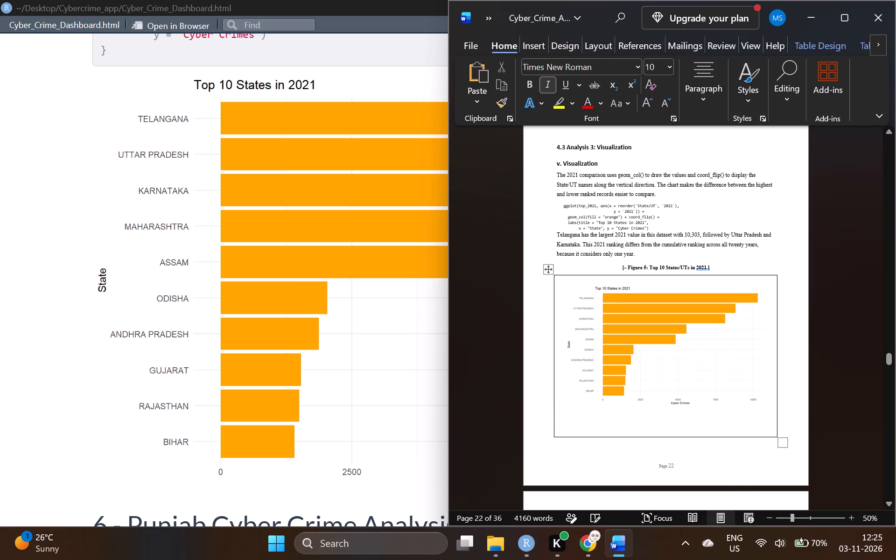
left_click(610, 431)
key("BackSpace")
key("BackSpace")
key("BackSpace")
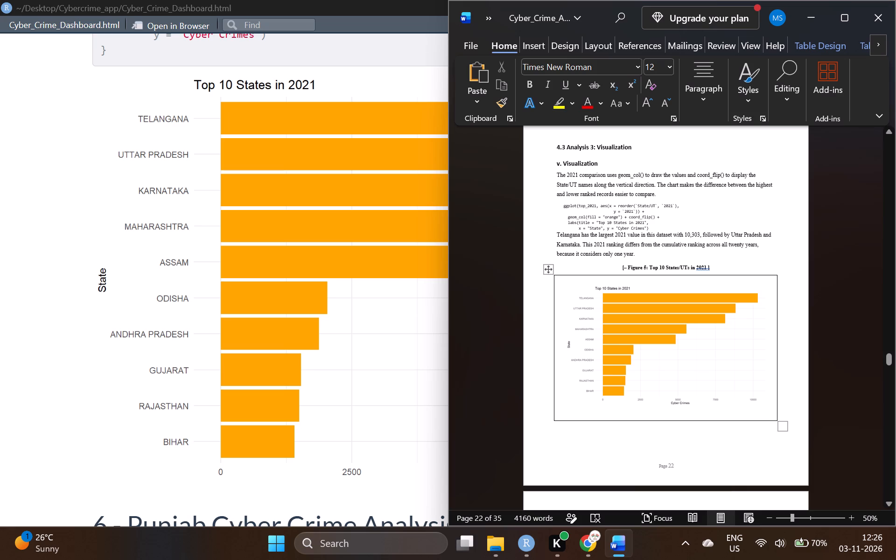
key("BackSpace")
Delete the leftover dash before "Figure 5: Top 10 States/UTs in 2021" in the caption.
scroll(681, 338, "up", 2, "ctrl")
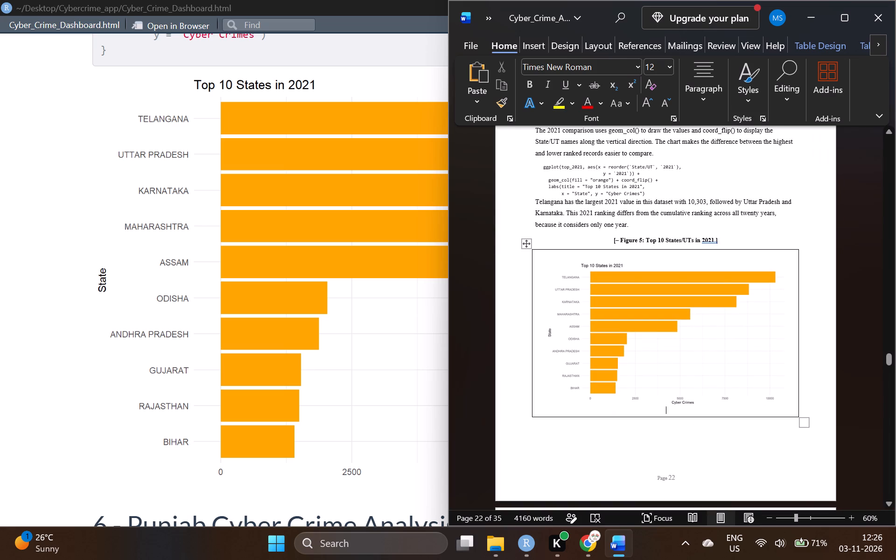
left_click(619, 242)
key("BackSpace")
Move on to section 4.4, Punjab Cyber Crime Analysis, and look over its content.
scroll(617, 380, "down", 1)
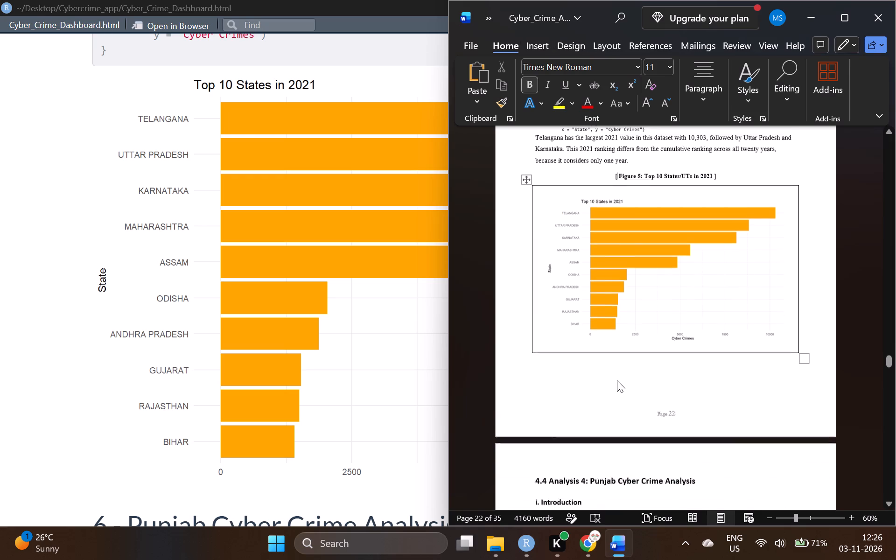
scroll(617, 380, "down", 2)
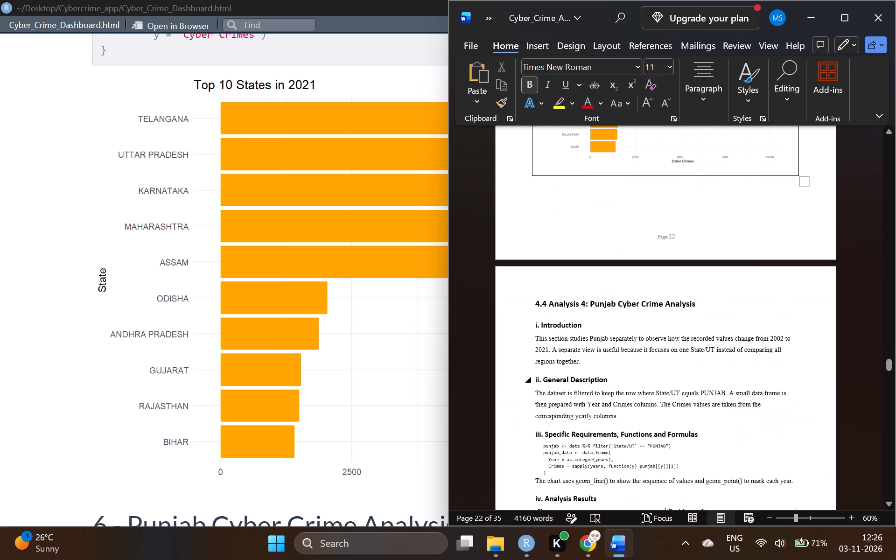
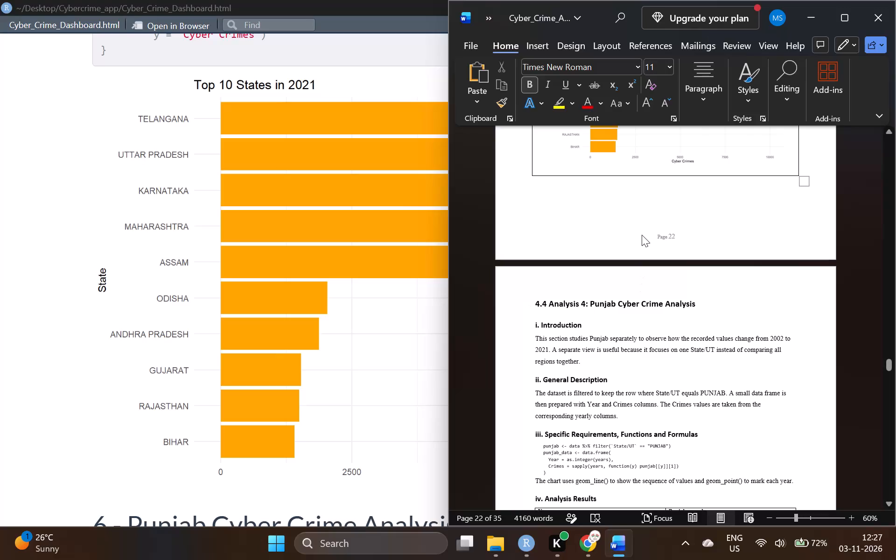
Look over the pages from section 4.3's 2021 ranking to the 4.4 Visualization page with the Figure 6 placeholder.
left_click(642, 235)
scroll(642, 235, "up", 1)
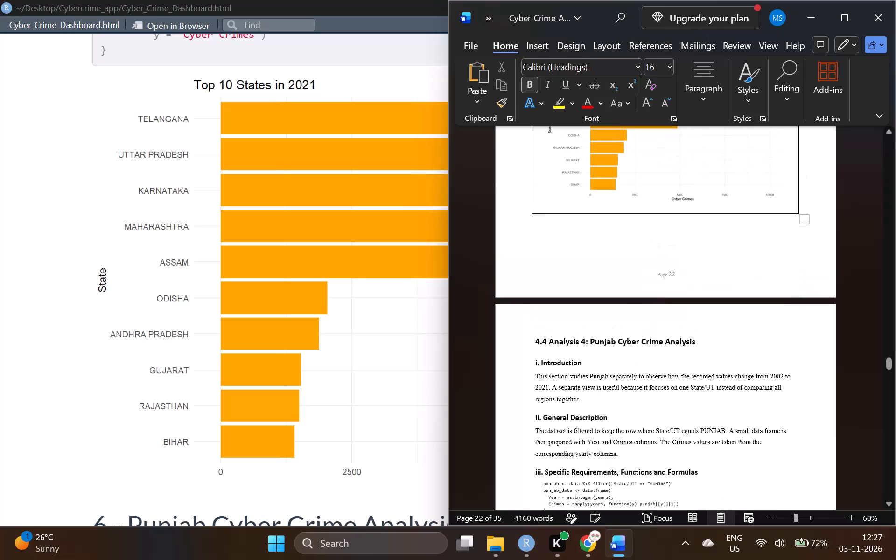
scroll(642, 235, "up", 3)
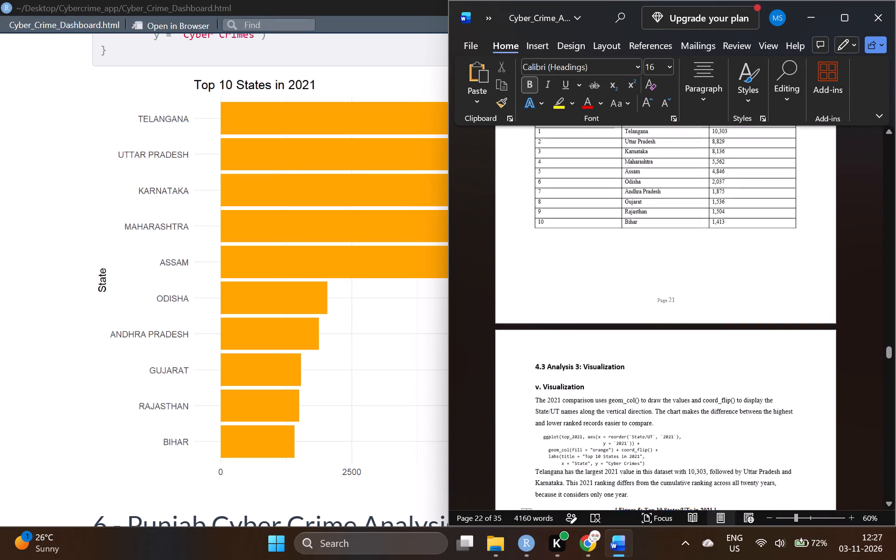
scroll(642, 235, "down", 5)
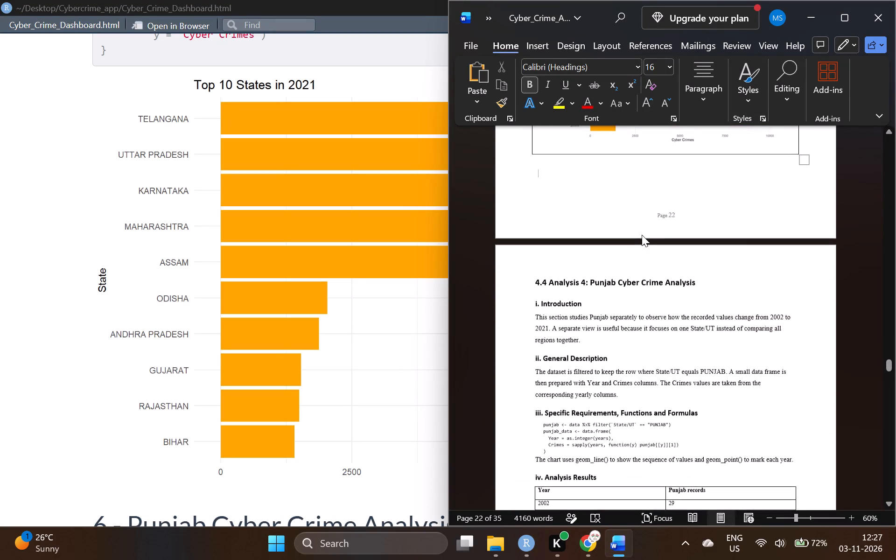
scroll(642, 235, "down", 4)
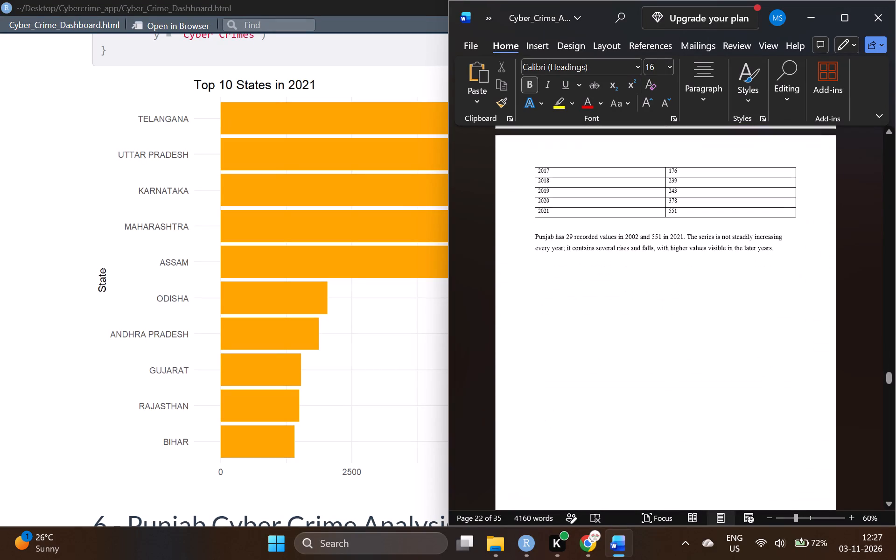
scroll(632, 309, "down", 3)
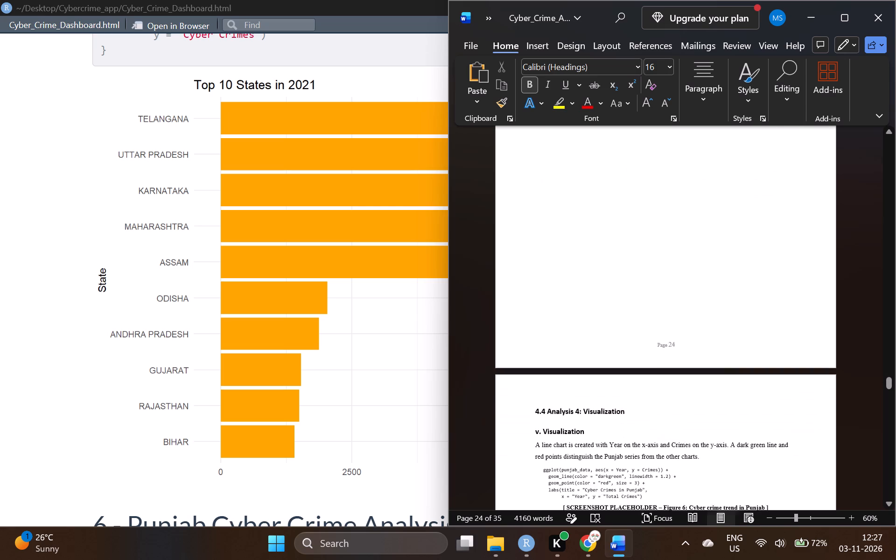
scroll(632, 309, "down", 1)
scroll(538, 364, "down", 1)
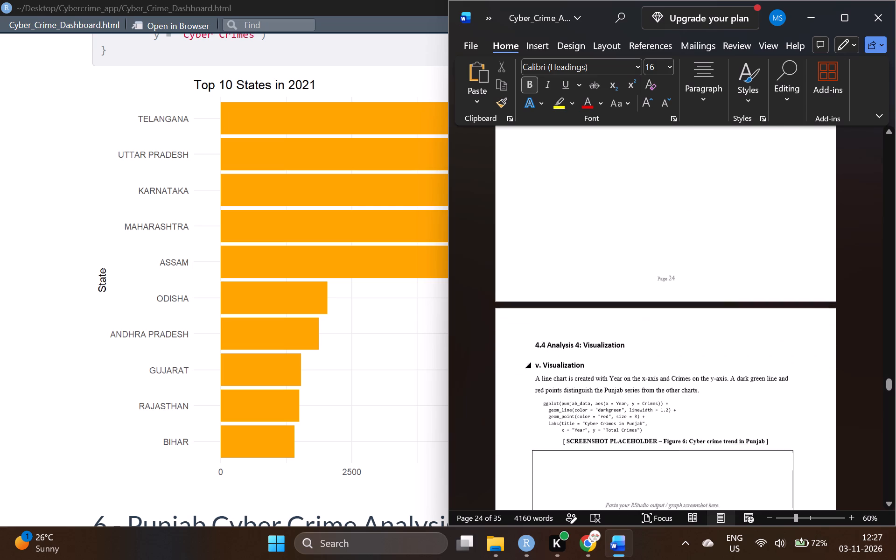
scroll(538, 364, "down", 1)
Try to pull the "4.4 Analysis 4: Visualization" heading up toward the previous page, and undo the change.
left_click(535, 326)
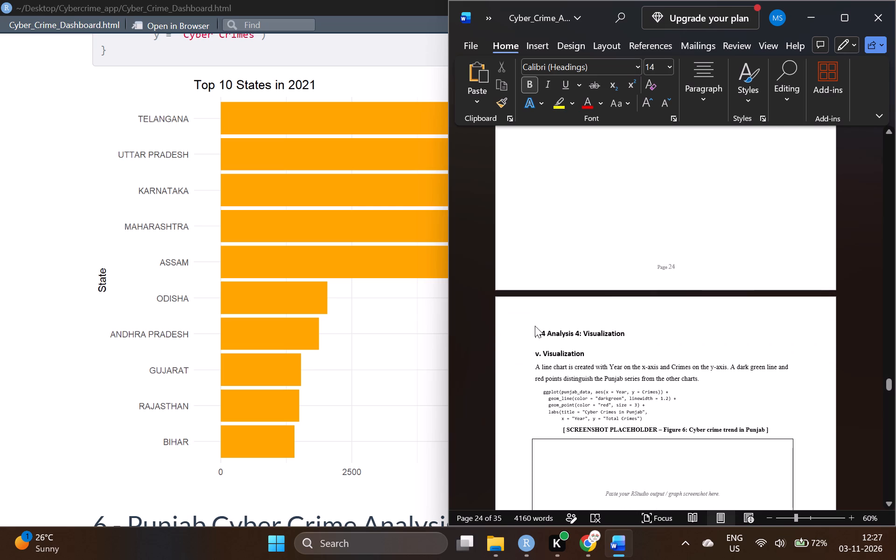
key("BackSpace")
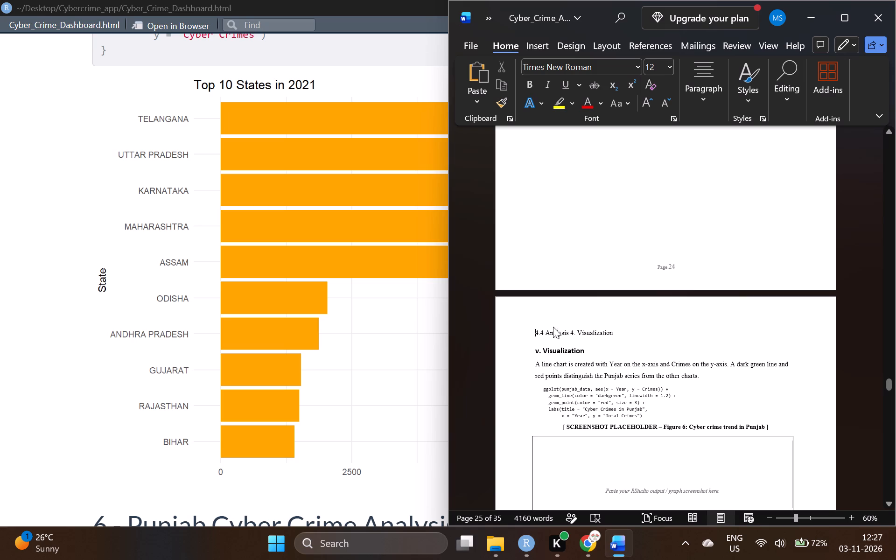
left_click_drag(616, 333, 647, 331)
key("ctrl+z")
Check how the Punjab records table and the section 4.4 pages are laid out, up to section 4.5.
scroll(647, 331, "up", 4)
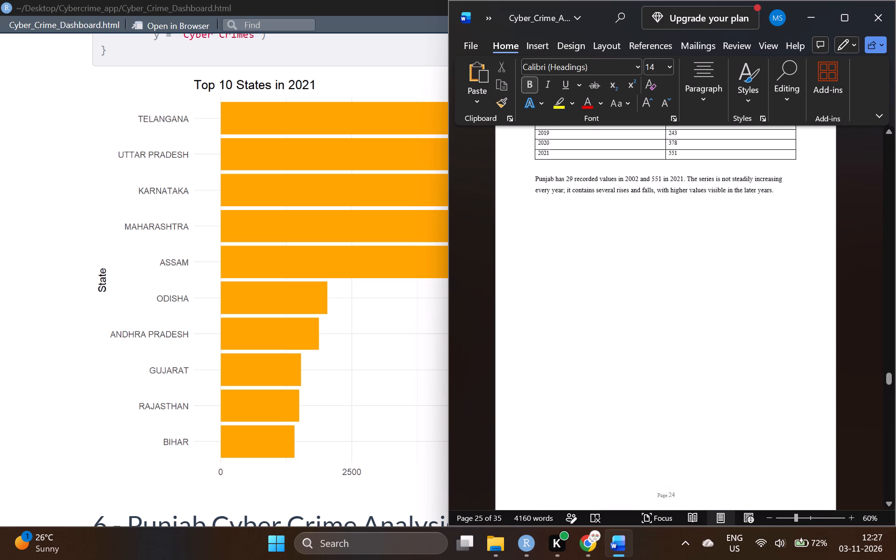
scroll(647, 331, "up", 2)
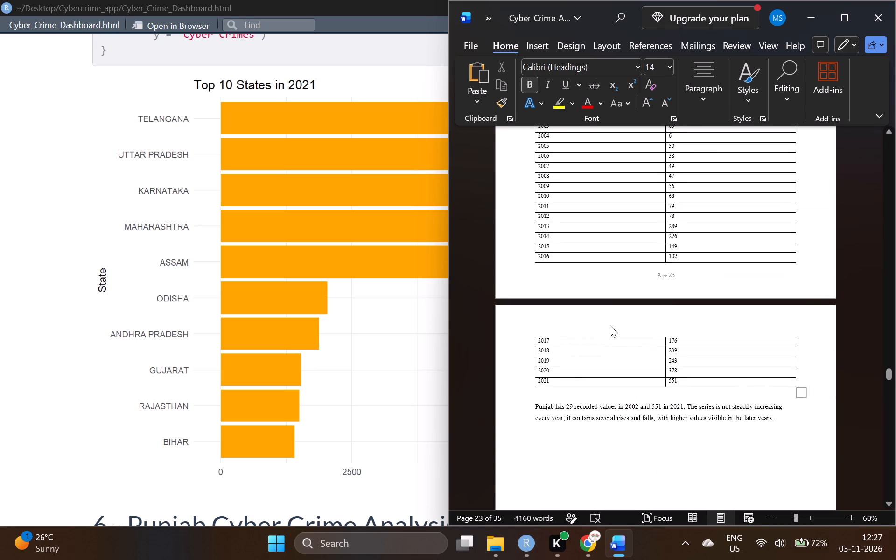
scroll(616, 444, "right", 1)
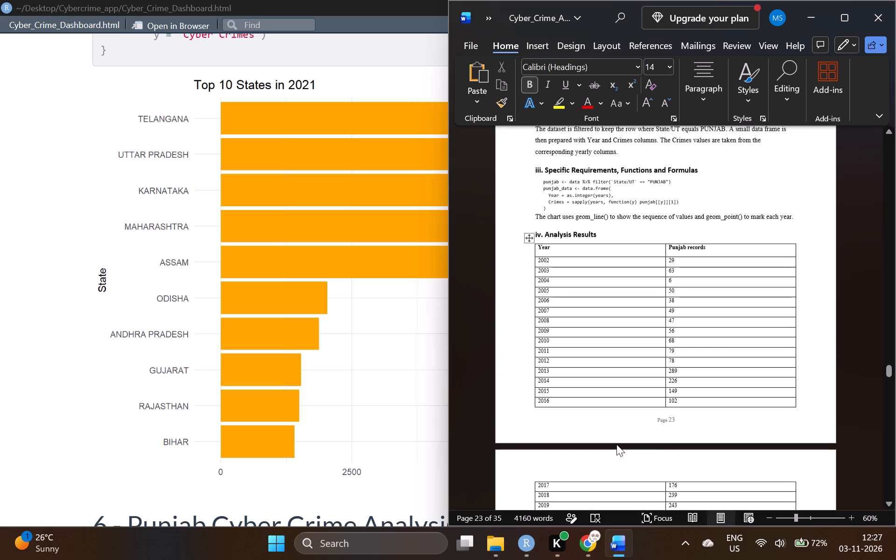
scroll(616, 444, "right", 1)
scroll(616, 444, "down", 1)
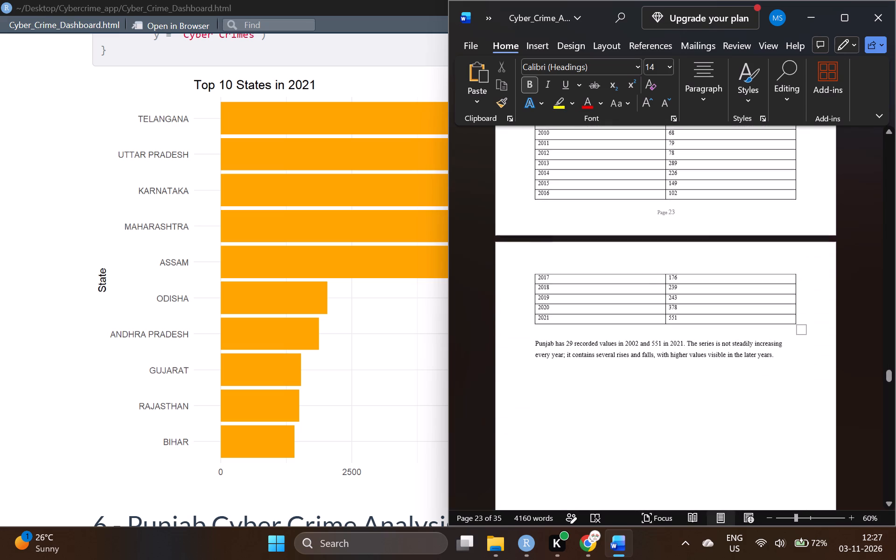
scroll(616, 444, "down", 3)
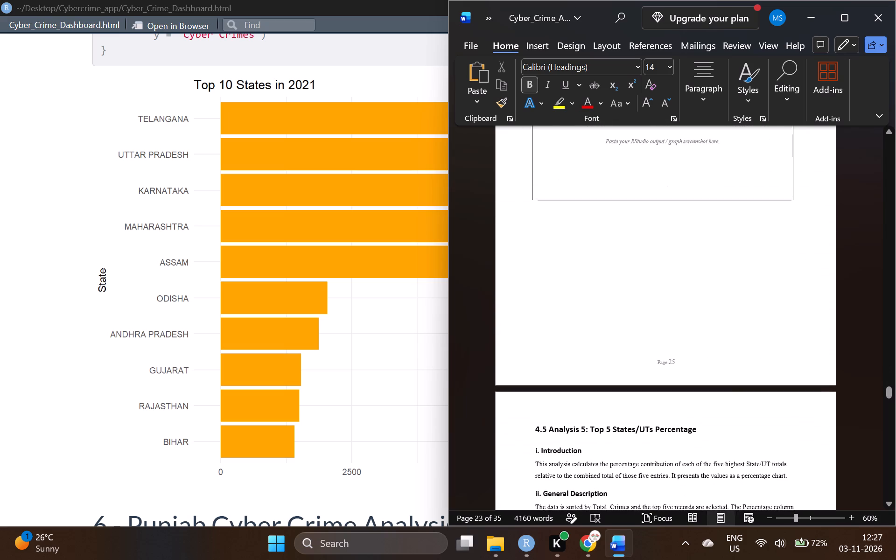
Delete the placeholder text "Paste your RStudio output / graph screenshot here." from the Figure 6 box.
scroll(667, 275, "up", 2)
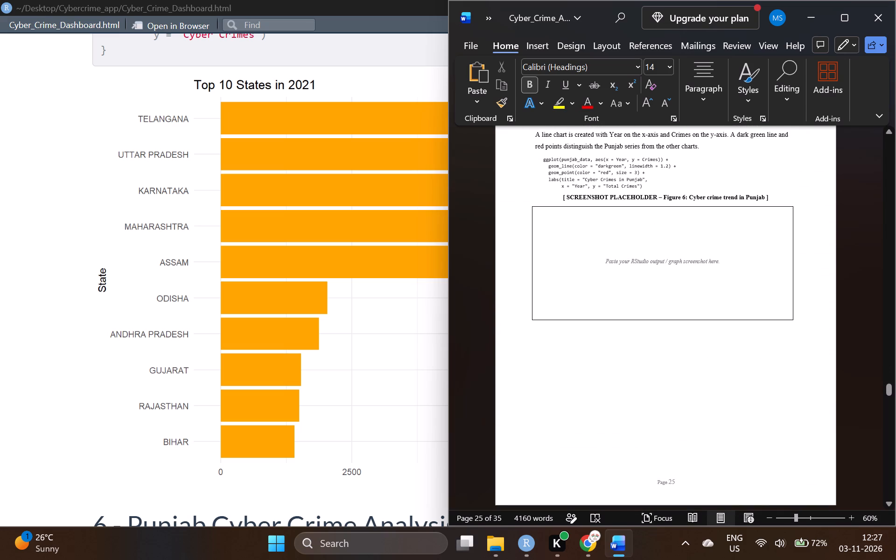
left_click_drag(722, 262, 585, 258)
key("BackSpace")
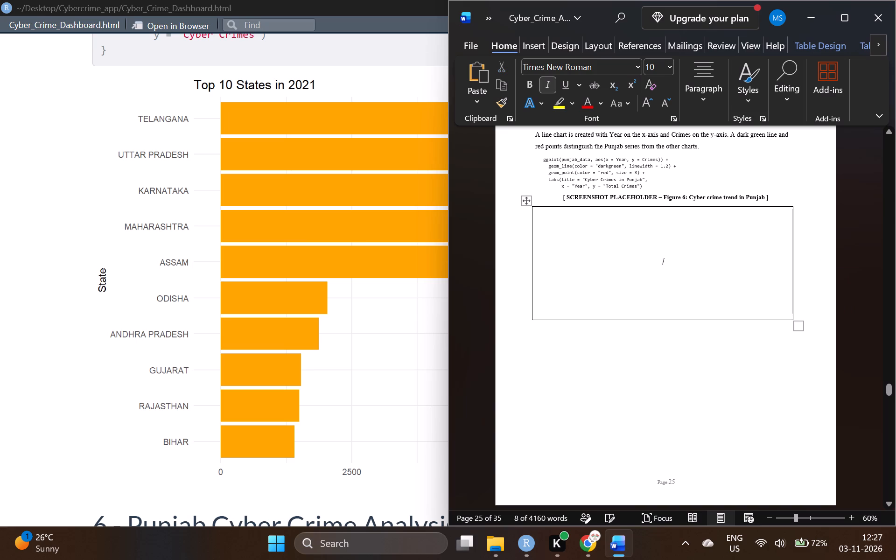
Switch to the RStudio dashboard and capture the whole "Cyber Crimes in Punjab" line chart, including its title and axis labels.
left_click(810, 16)
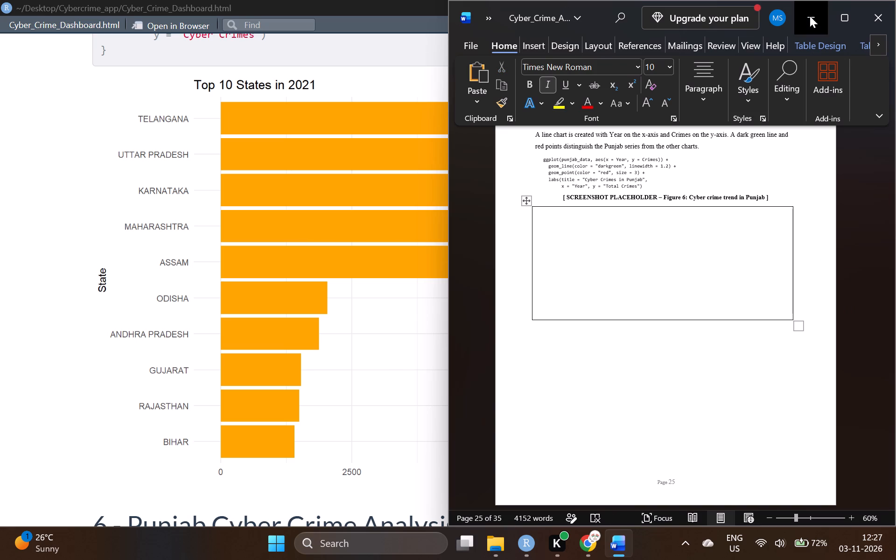
scroll(483, 287, "down", 7)
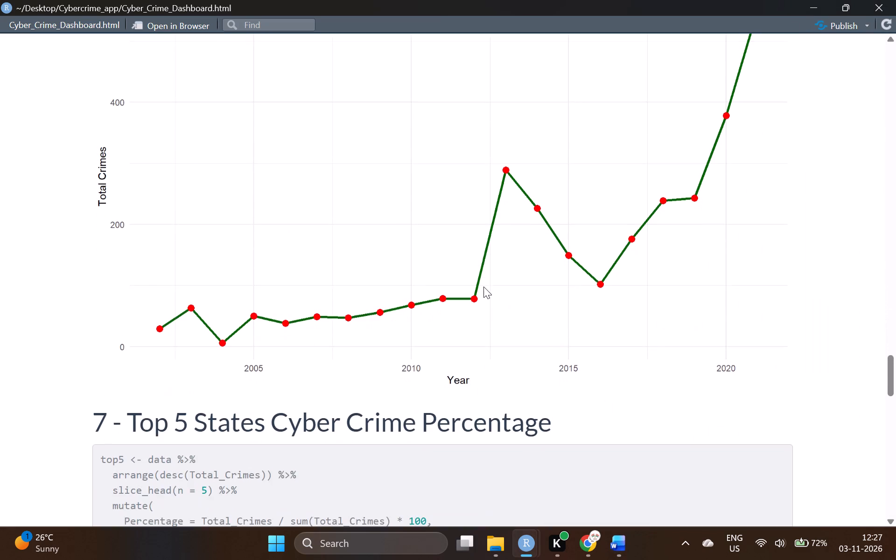
scroll(483, 287, "up", 2)
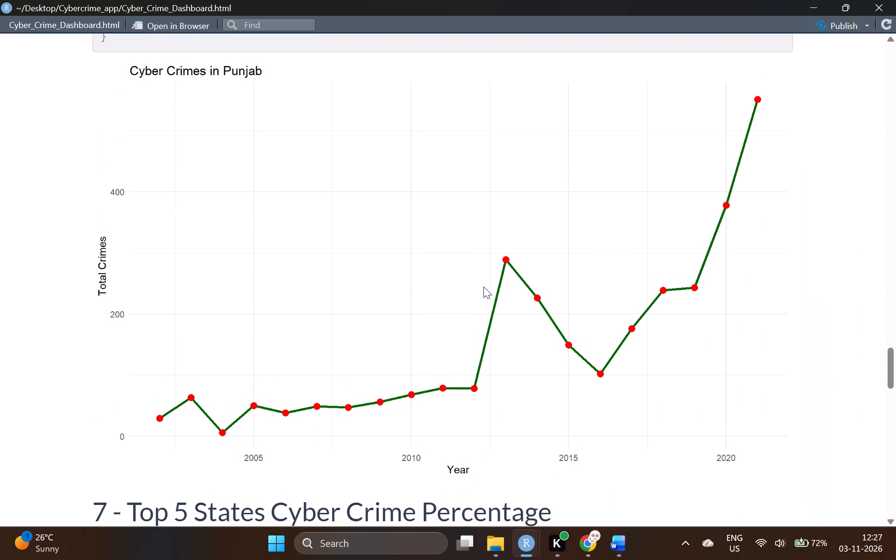
scroll(483, 287, "up", 2)
key("shift+super+s")
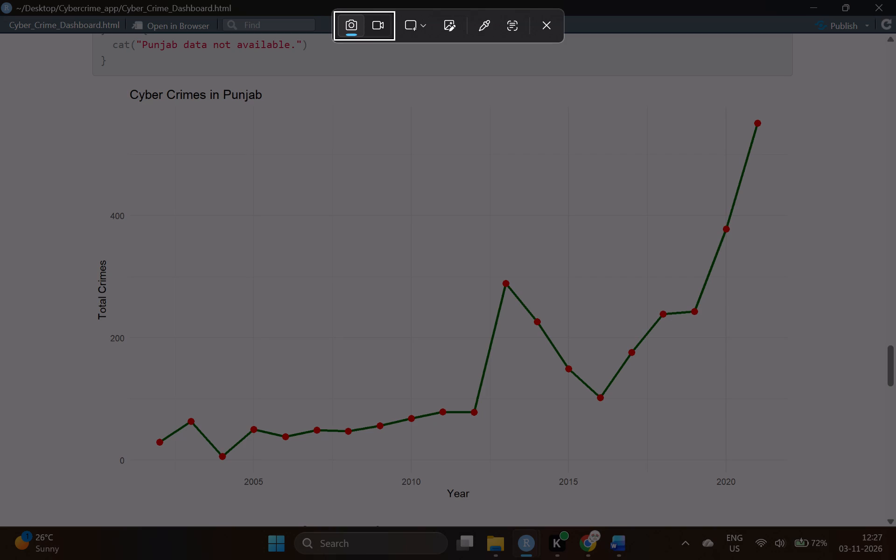
left_click_drag(64, 80, 819, 404)
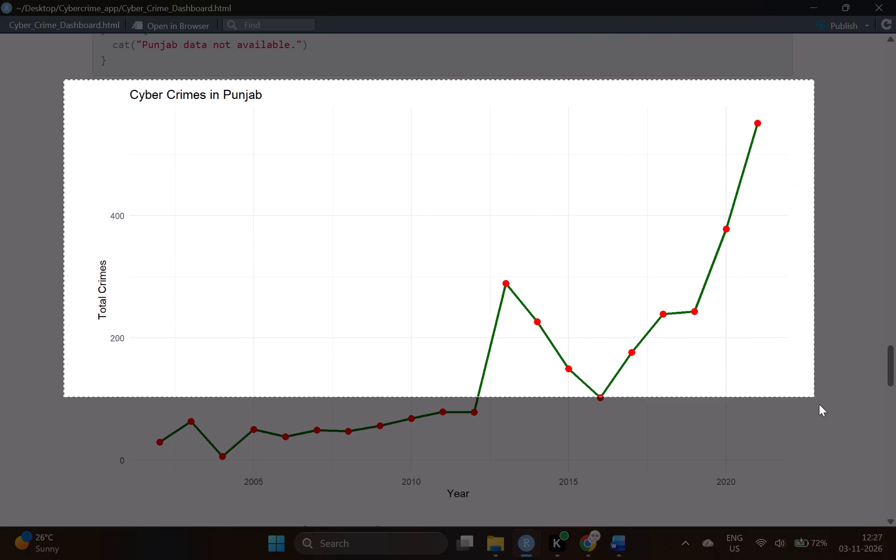
left_click_drag(819, 404, 851, 524)
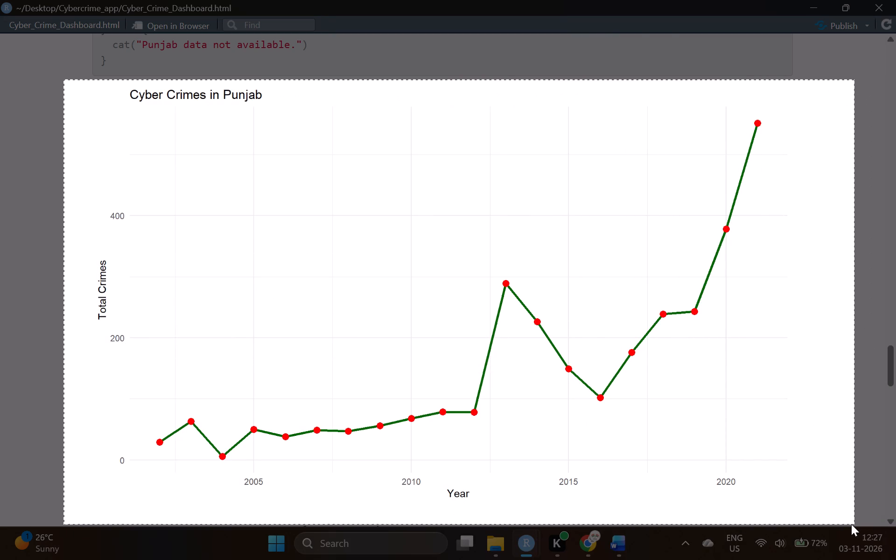
left_click_drag(851, 524, 800, 506)
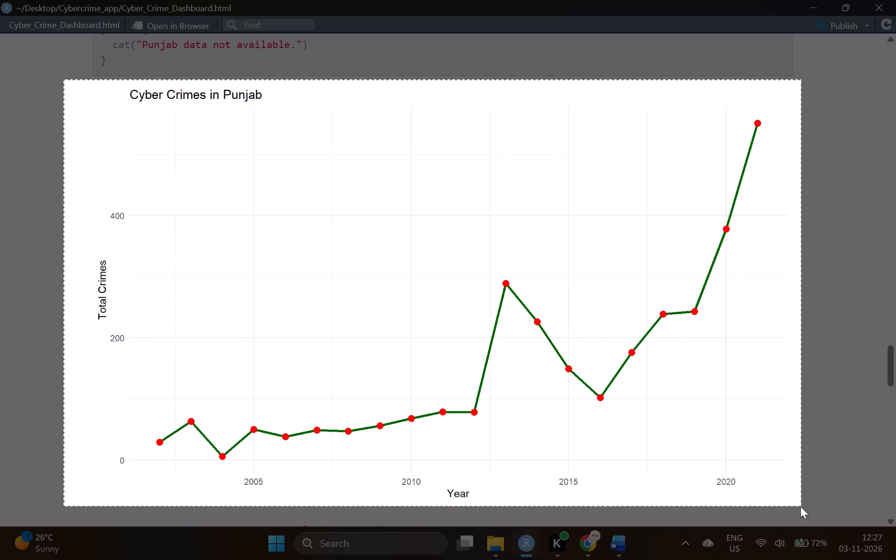
left_click_drag(800, 506, 800, 506)
Return to the Word report and paste the captured Punjab chart into the empty Figure 6 box.
left_click(610, 546)
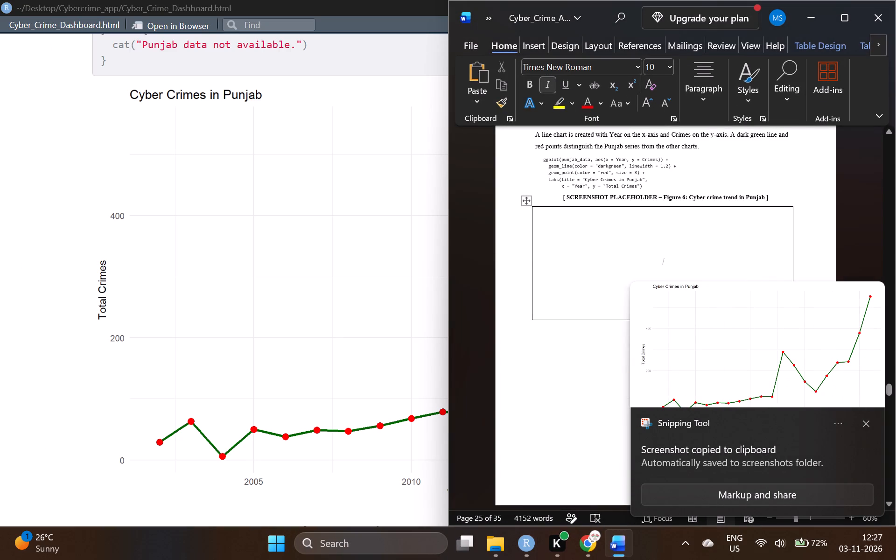
key("ctrl+v")
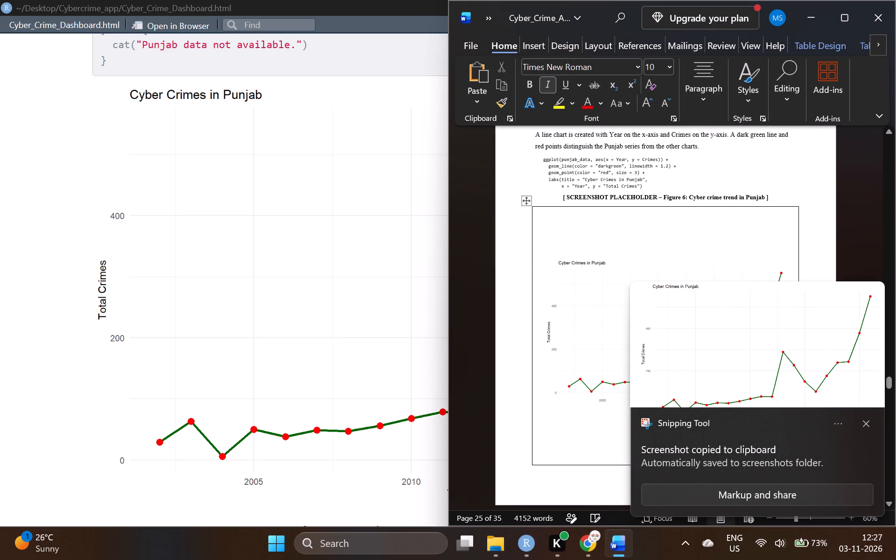
Remove the extra blank lines above the chart inside the Figure 6 box.
left_click(585, 244)
key("BackSpace")
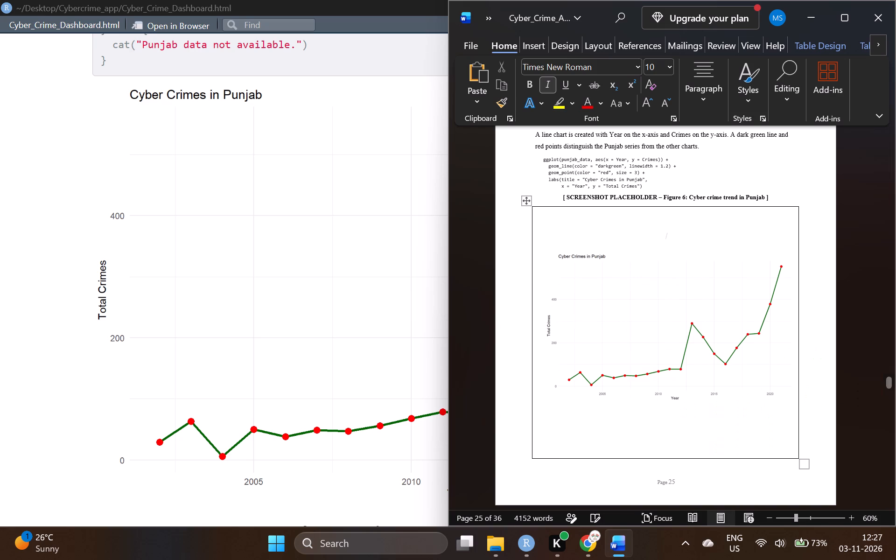
key("BackSpace")
key("BackSpace")
key("BackSpace")
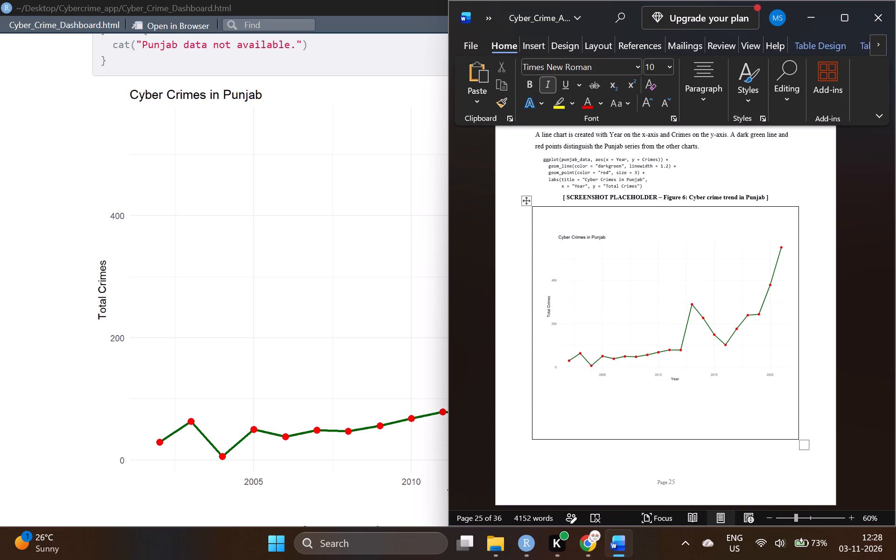
key("Down")
key("Down")
key("BackSpace")
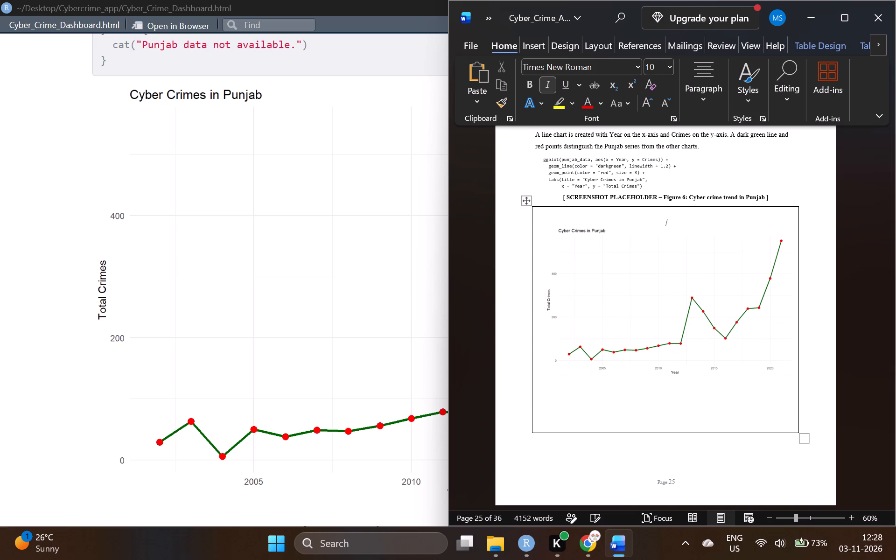
key("BackSpace")
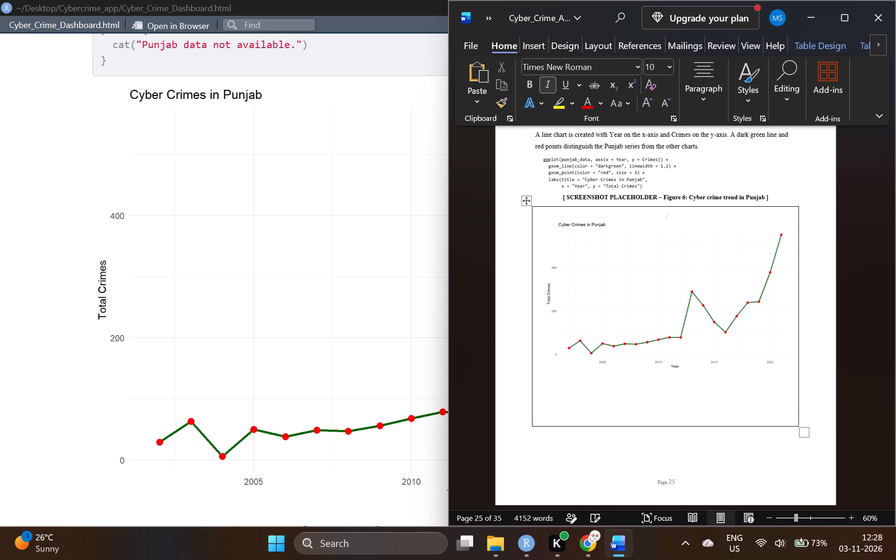
Remove the extra blank lines below the chart so the Figure 6 box ends just under it.
left_click(589, 413)
key("BackSpace")
key("BackSpace")
key("BackSpace")
key("BackSpace")
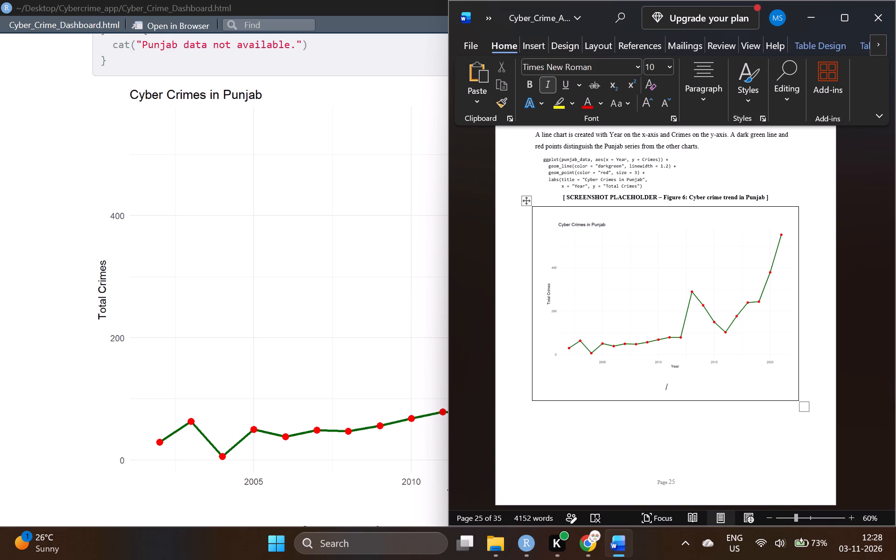
key("BackSpace")
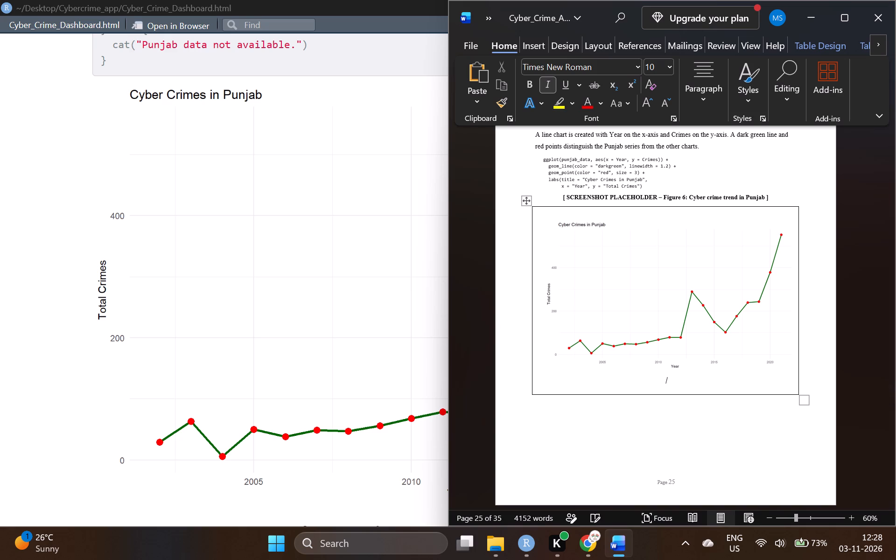
Remove the "SCREENSHOT PLACEHOLDER –" wording from the Figure 6 caption, leaving "[ Figure 6: Cyber crime trend in Punjab ]".
left_click_drag(658, 197, 659, 197)
left_click_drag(659, 197, 663, 197)
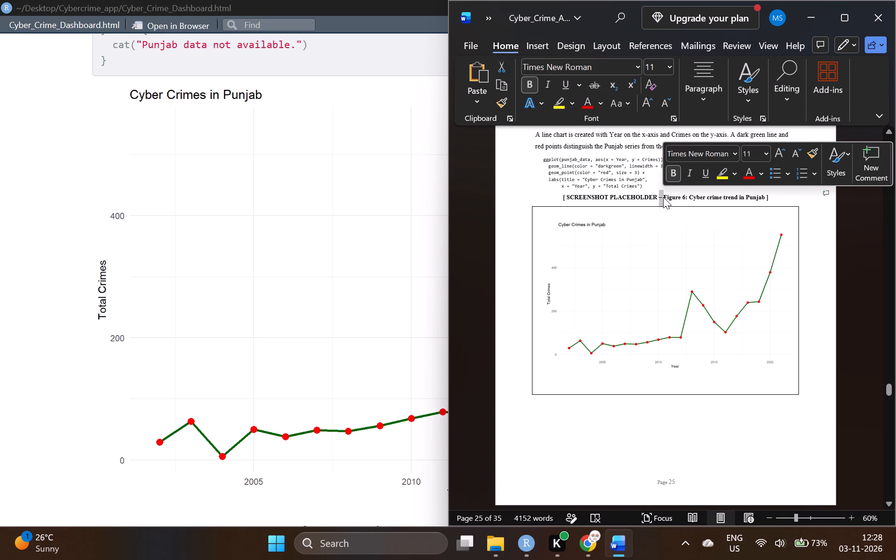
key("BackSpace")
key("BackSpace")
key("BackSpace")
key("BackSpace")
key("BackSpace")
key("BackSpace")
key("BackSpace")
key("BackSpace")
key("BackSpace")
key("BackSpace")
key("BackSpace")
key("BackSpace")
key("BackSpace")
key("BackSpace")
key("BackSpace")
key("BackSpace")
key("BackSpace")
key("BackSpace")
key("BackSpace")
key("BackSpace")
key("BackSpace")
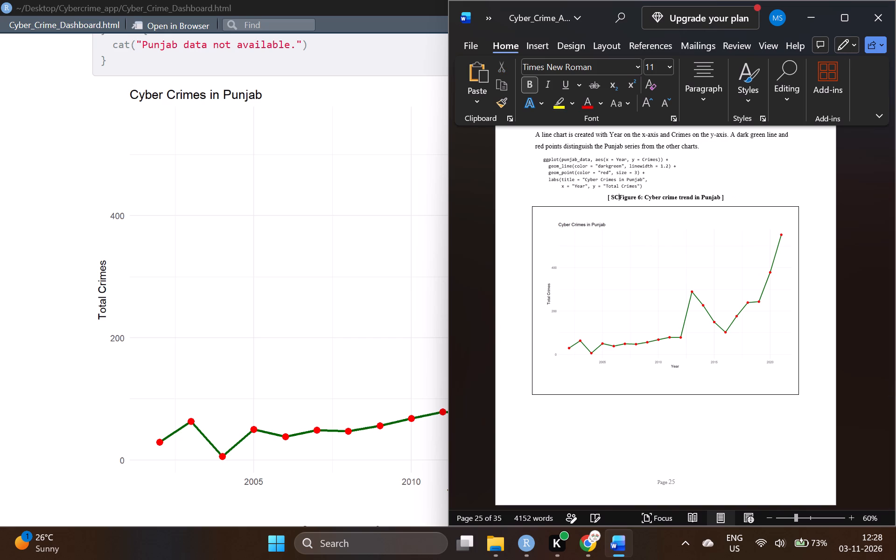
key("BackSpace")
key("BackSpace")
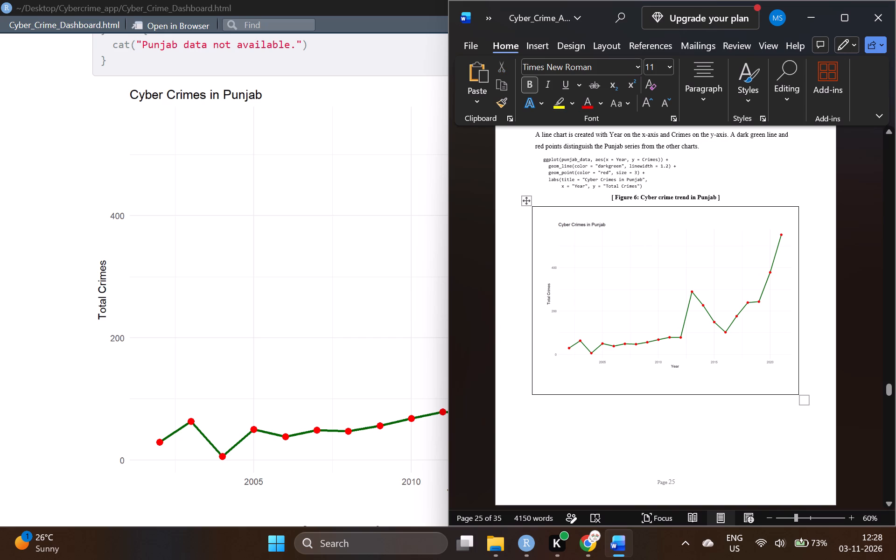
left_click(759, 410)
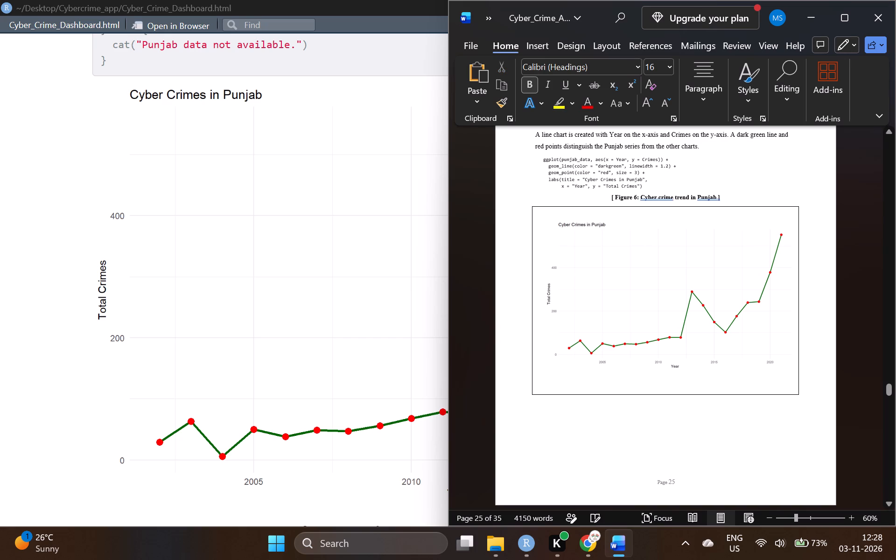
For Figure 7, switch to the RStudio dashboard and capture the whole "Top 5 States Cyber Crime Percentage" pie chart, including its title and legend.
scroll(698, 446, "down", 2)
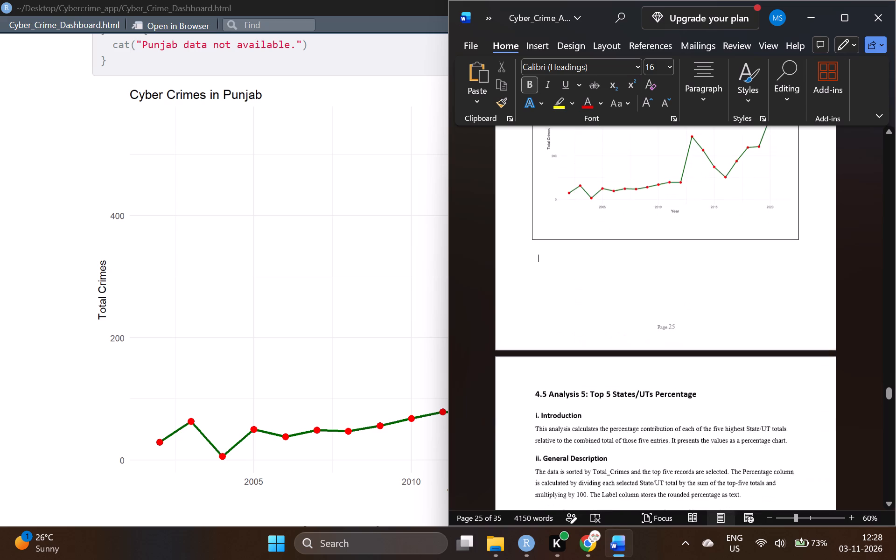
scroll(698, 446, "down", 3)
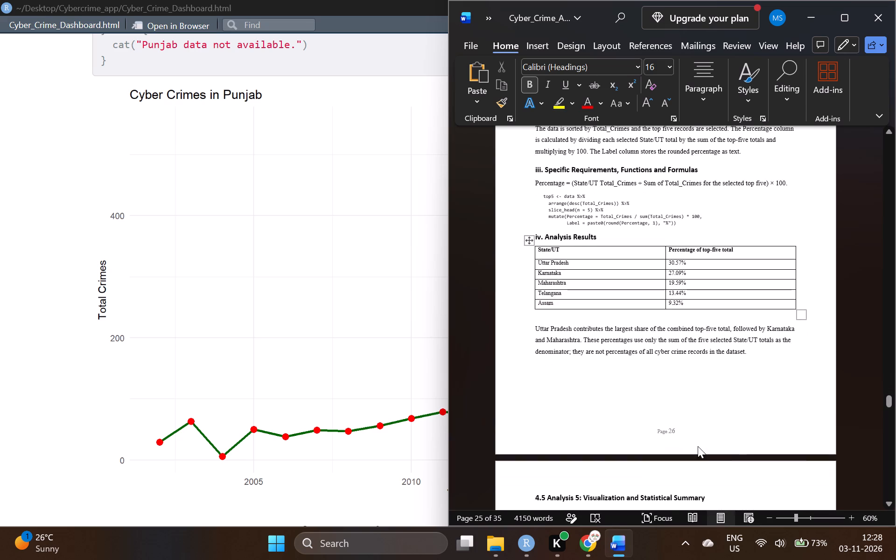
scroll(698, 446, "down", 2)
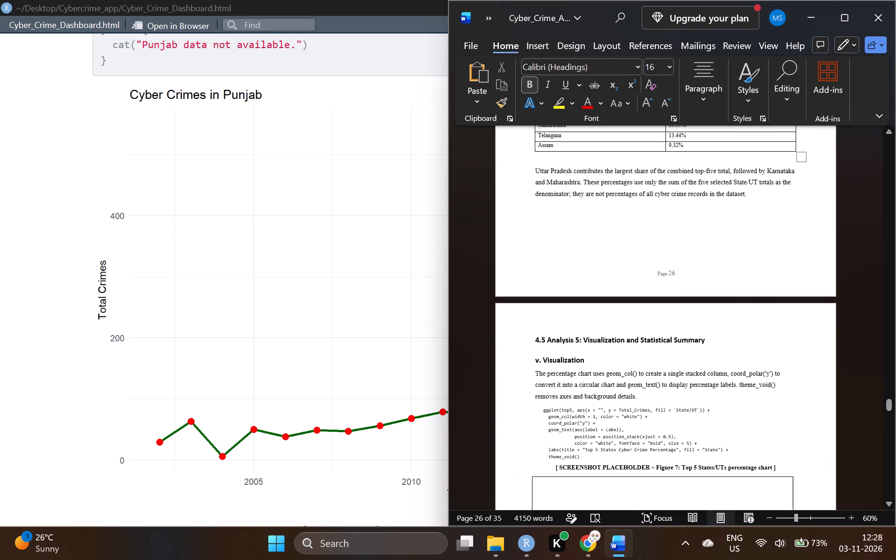
scroll(698, 446, "down", 1)
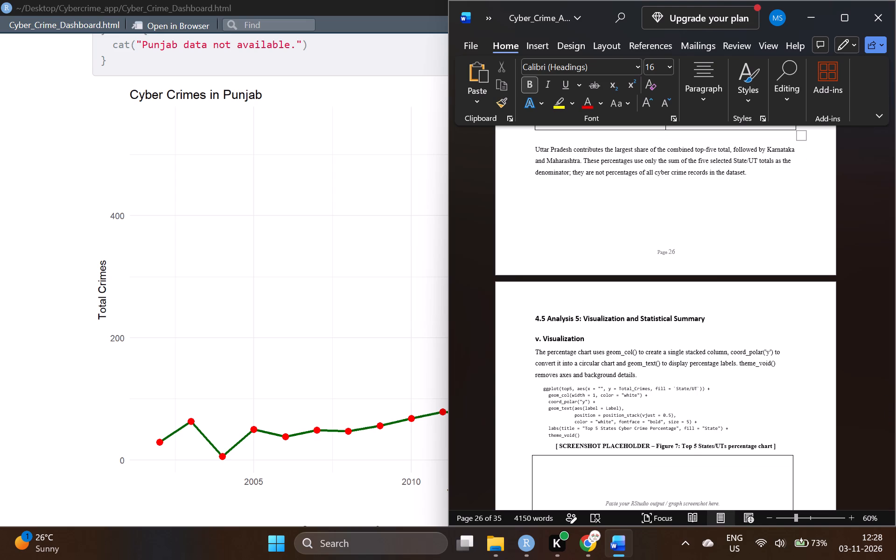
scroll(698, 446, "down", 2)
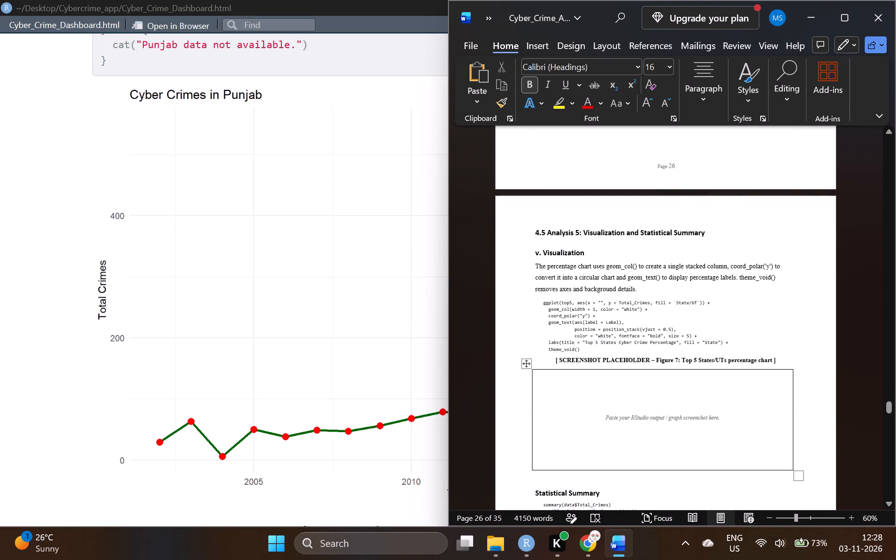
scroll(359, 367, "down", 6)
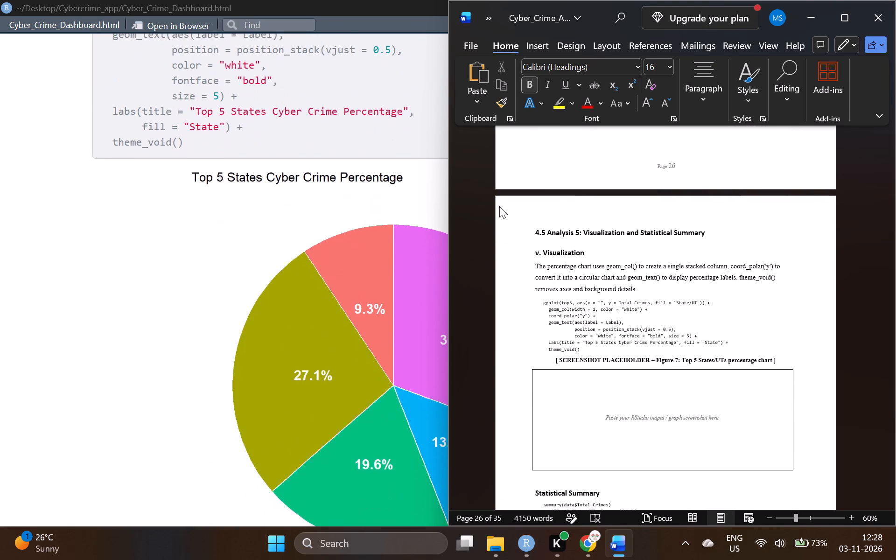
left_click(820, 13)
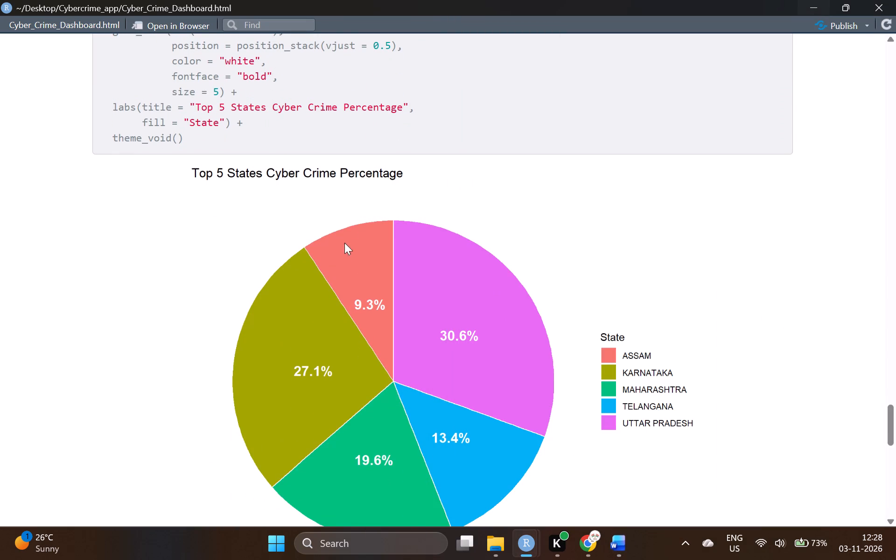
scroll(378, 280, "down", 4)
scroll(378, 280, "up", 1)
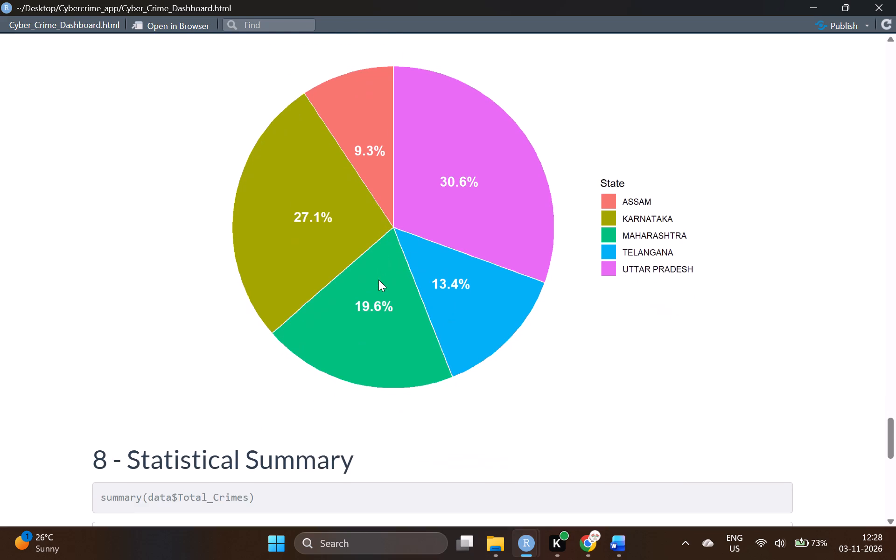
scroll(378, 280, "up", 1)
key("shift+super+s")
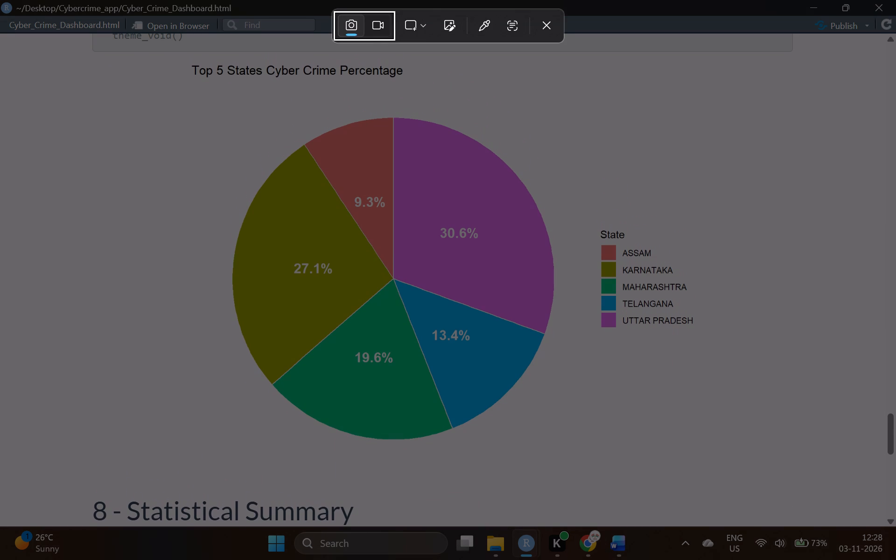
left_click_drag(91, 57, 844, 461)
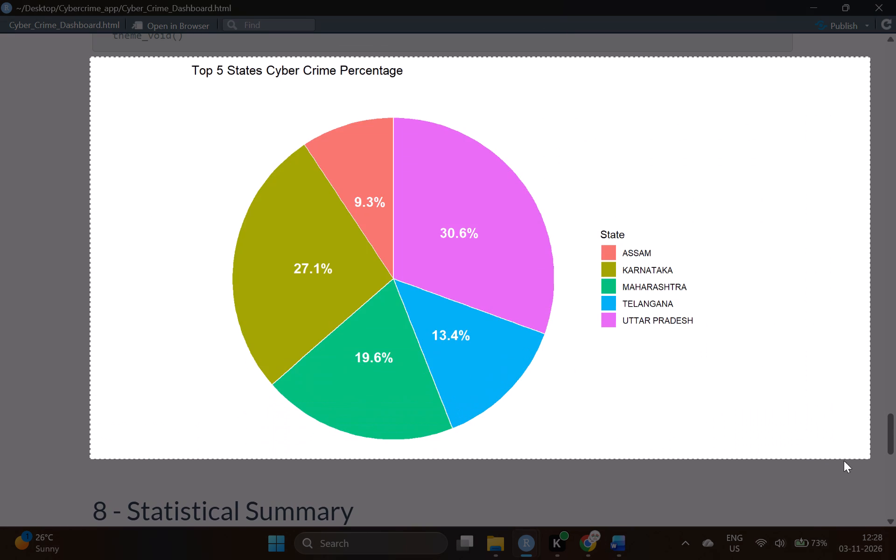
left_click_drag(844, 461, 790, 486)
Return to the Word report and replace the placeholder text in the Figure 7 box with the captured pie chart.
left_click(615, 545)
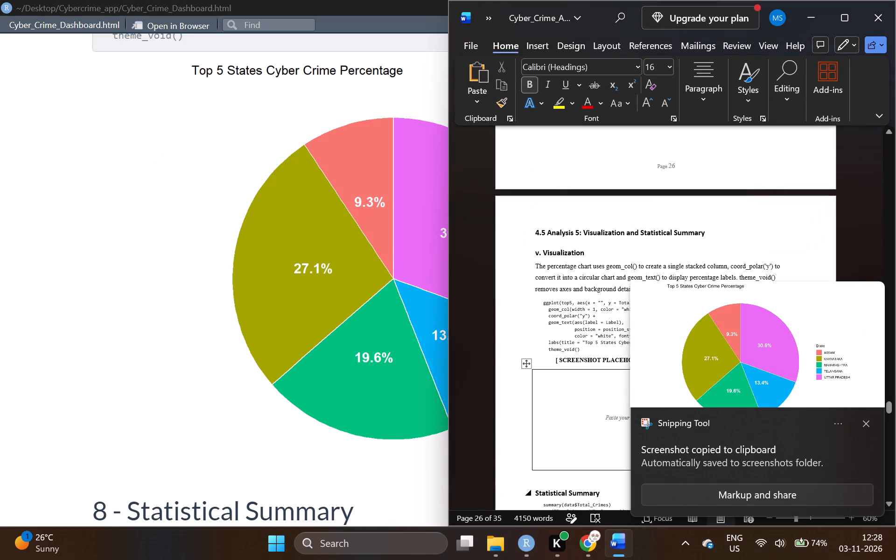
left_click(590, 410)
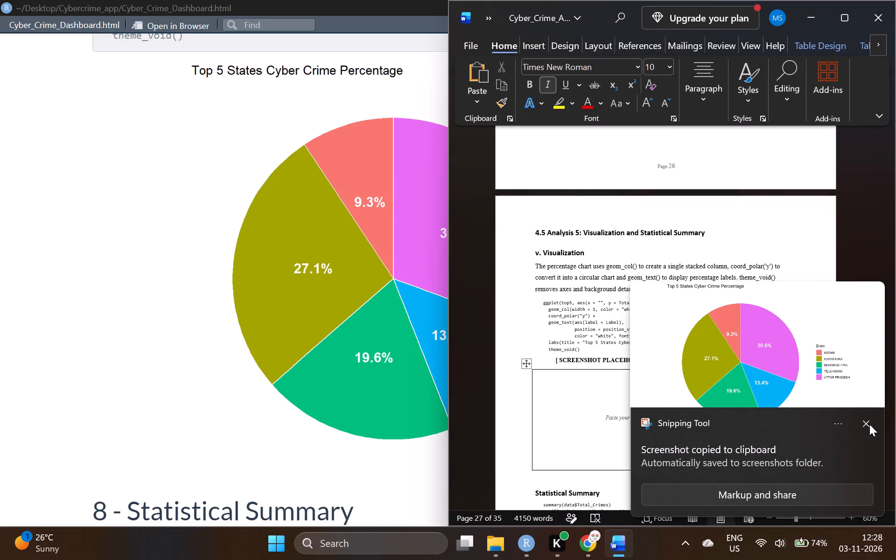
left_click(869, 424)
left_click_drag(726, 415, 616, 430)
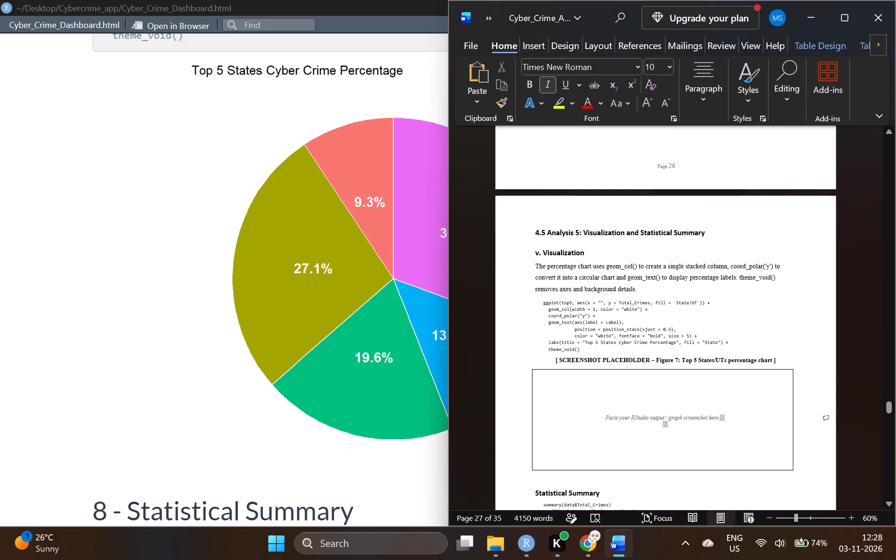
left_click_drag(616, 430, 596, 417)
key("BackSpace")
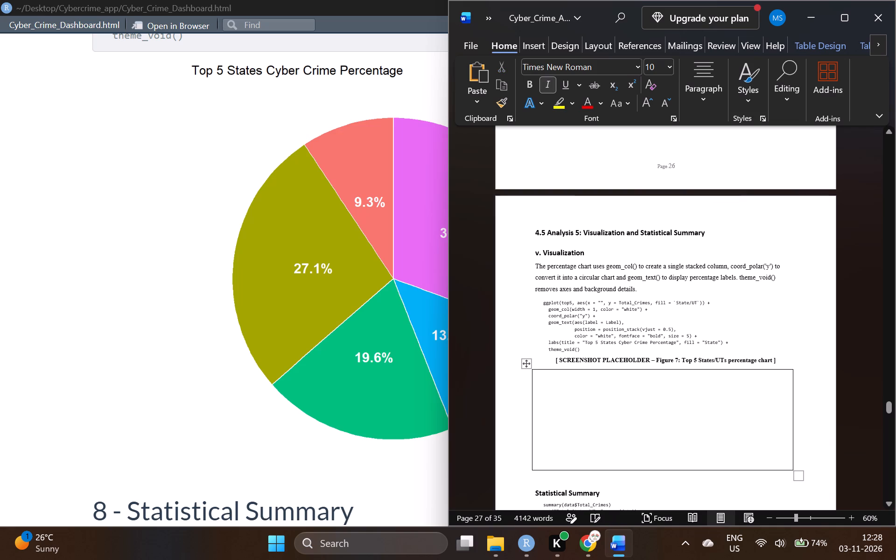
key("ctrl+v")
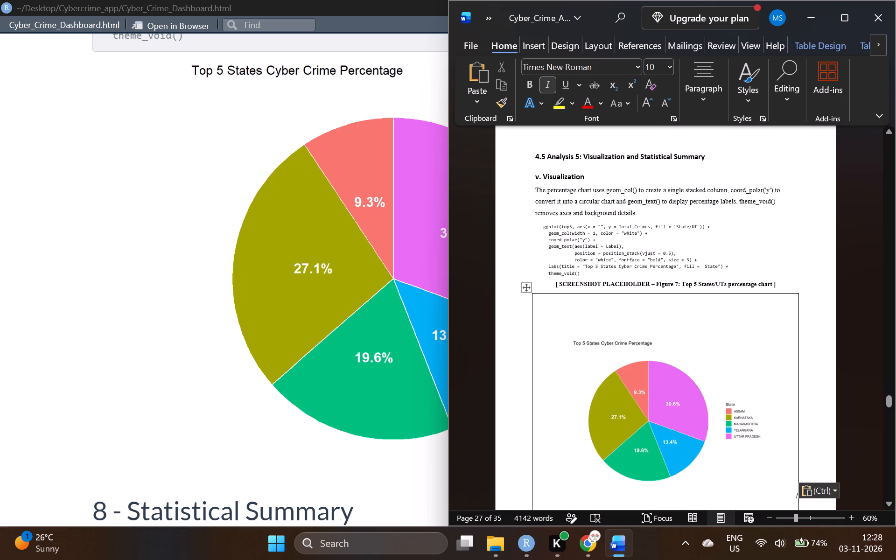
Delete extra blank lines above and below the pie chart inside the Figure 7 box.
left_click(613, 323)
key("BackSpace")
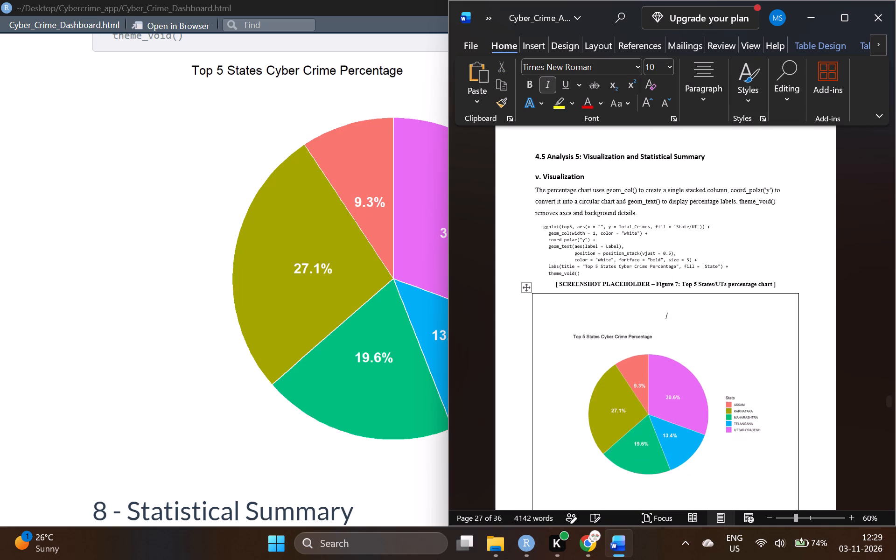
key("BackSpace")
key("BackSpace")
scroll(672, 416, "down", 1)
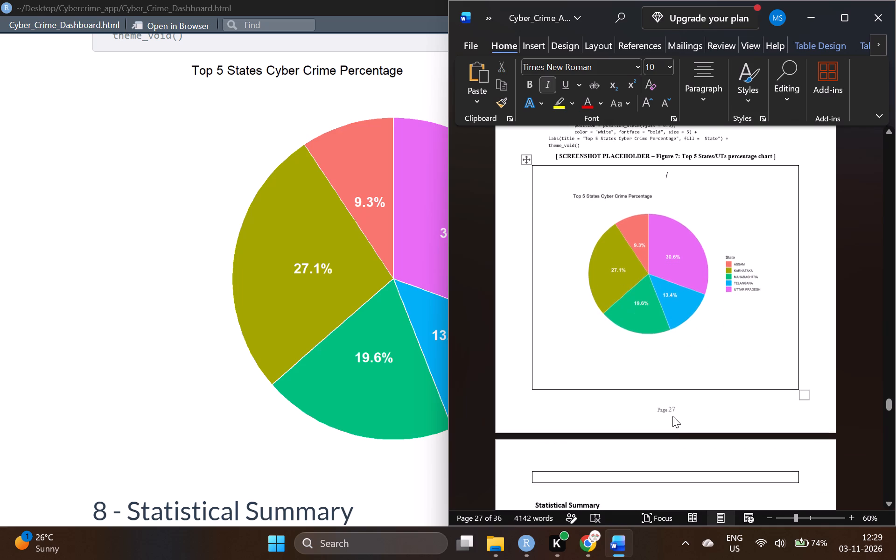
left_click(616, 364)
key("BackSpace")
key("BackSpace")
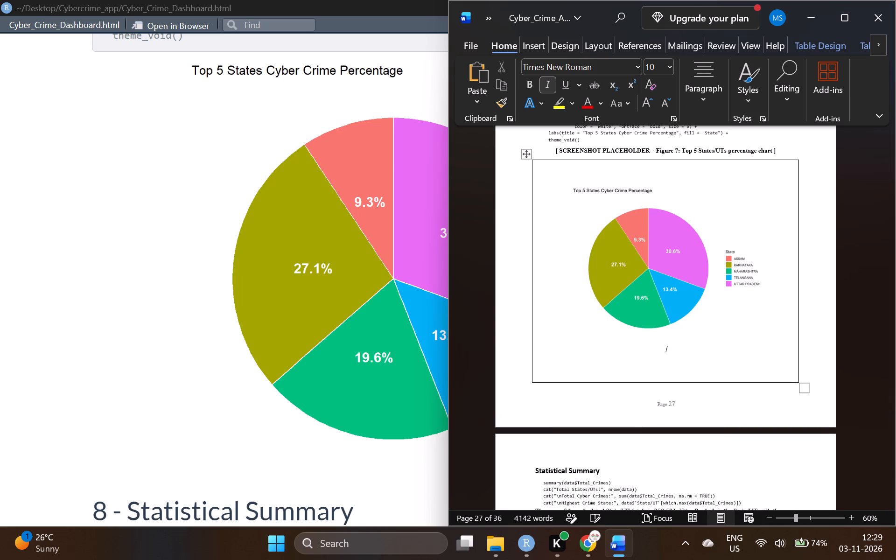
key("BackSpace")
key("BackSpace")
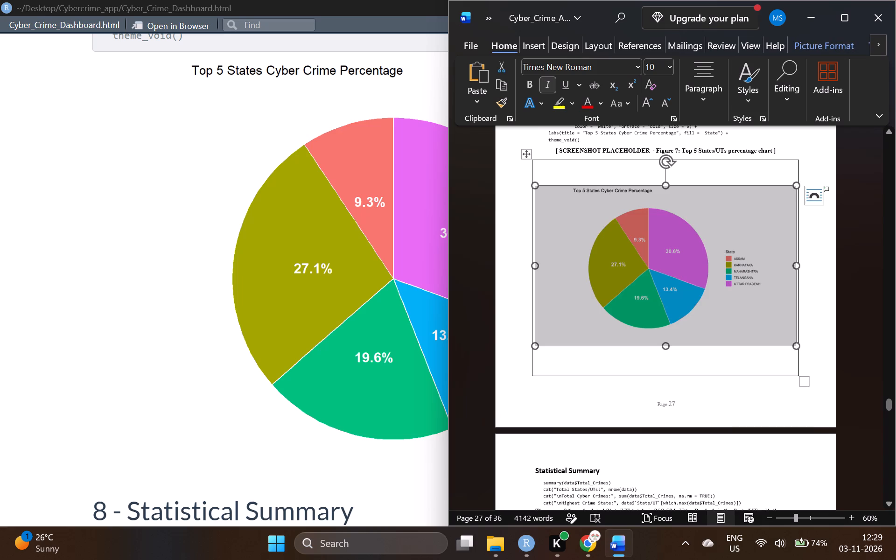
left_click(581, 364)
key("BackSpace")
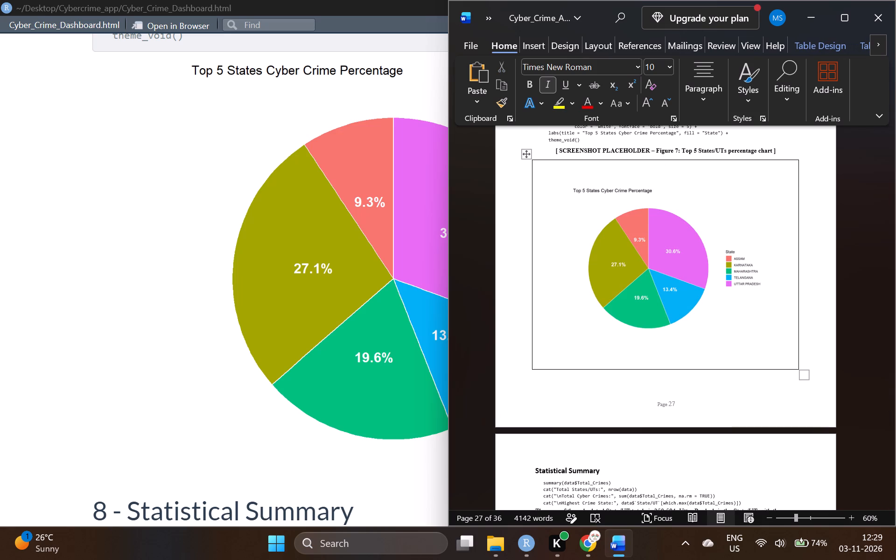
Remove the "SCREENSHOT PLACEHOLDER –" wording from the Figure 7 caption, leaving "[Figure 7: Top 5 States/UTs percentage chart ]".
scroll(581, 364, "up", 2)
left_click_drag(654, 237, 572, 236)
key("BackSpace")
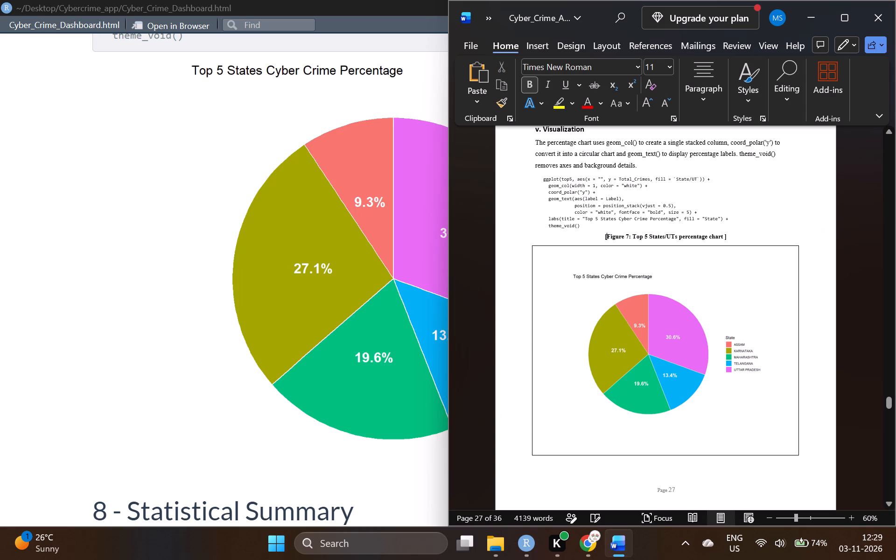
Trim more blank lines above and below the Figure 7 chart so the Statistical Summary section moves up onto the same page.
scroll(592, 334, "down", 1)
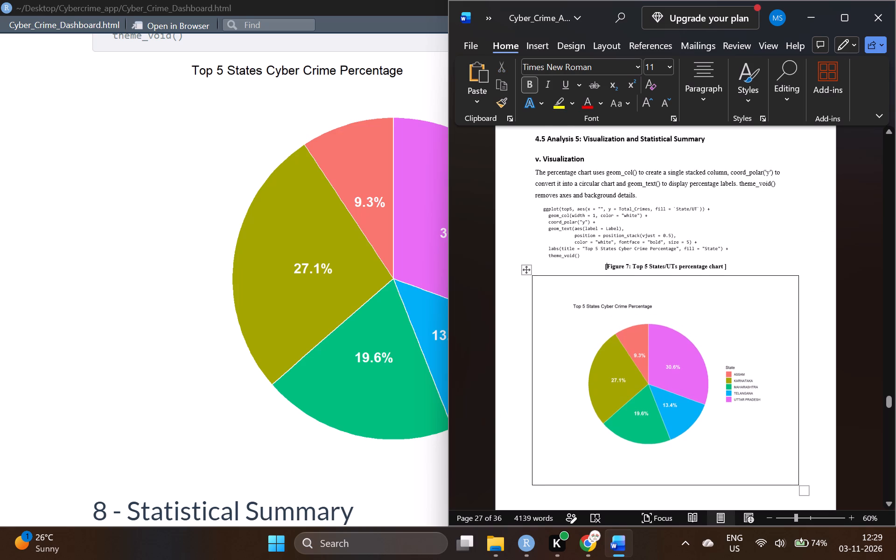
scroll(592, 334, "down", 1)
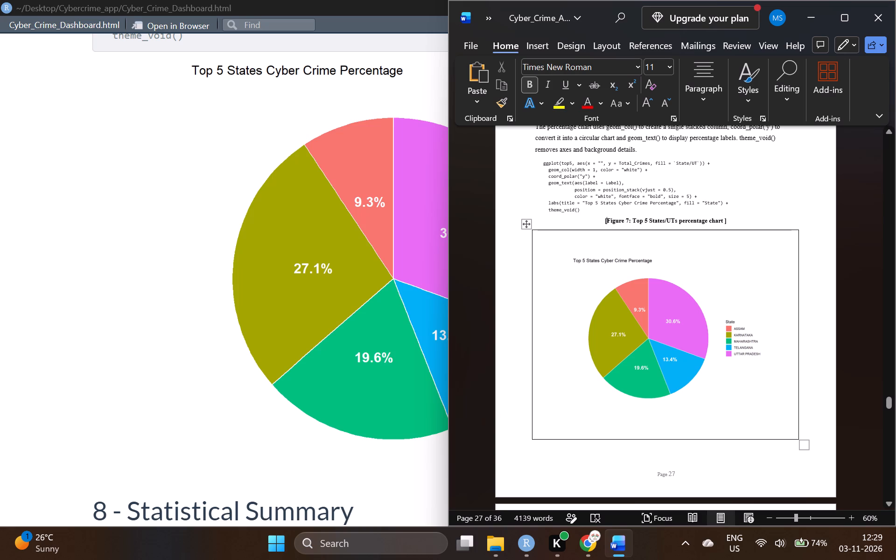
left_click(632, 420)
key("BackSpace")
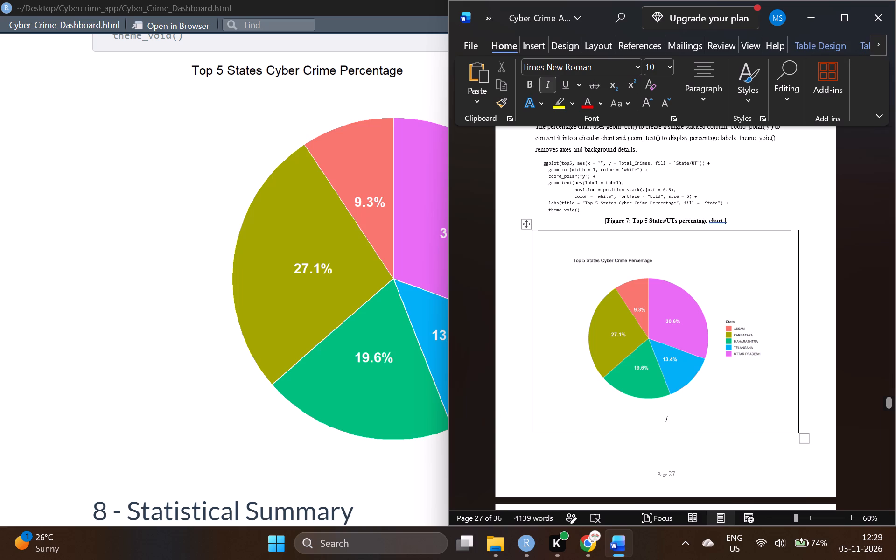
key("BackSpace")
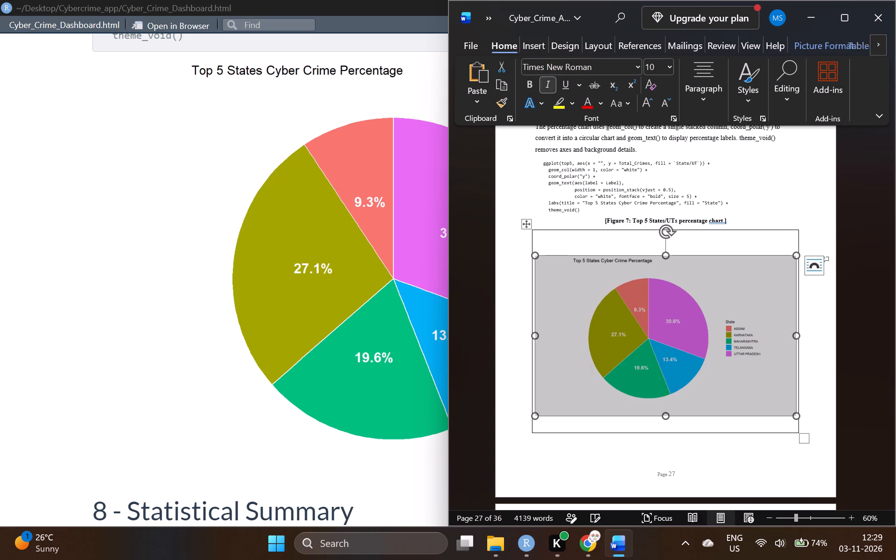
left_click(579, 245)
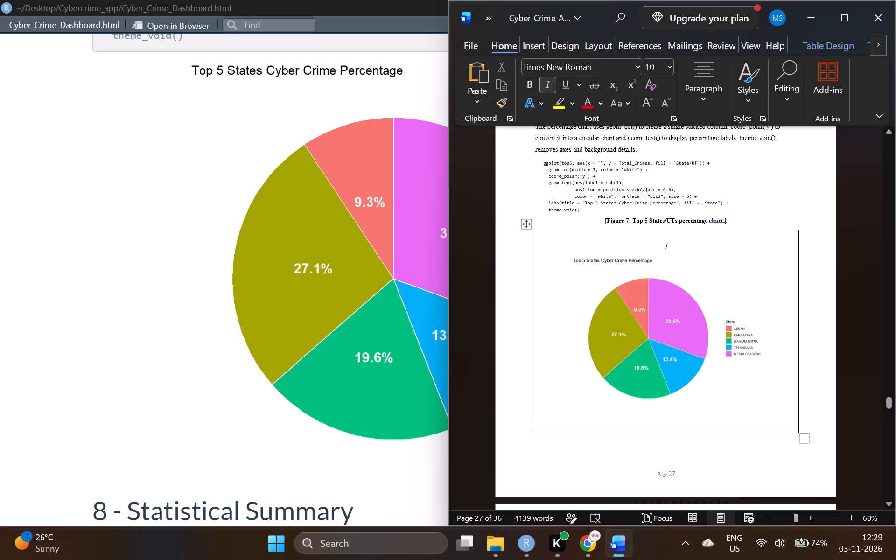
key("BackSpace")
key("BackSpace")
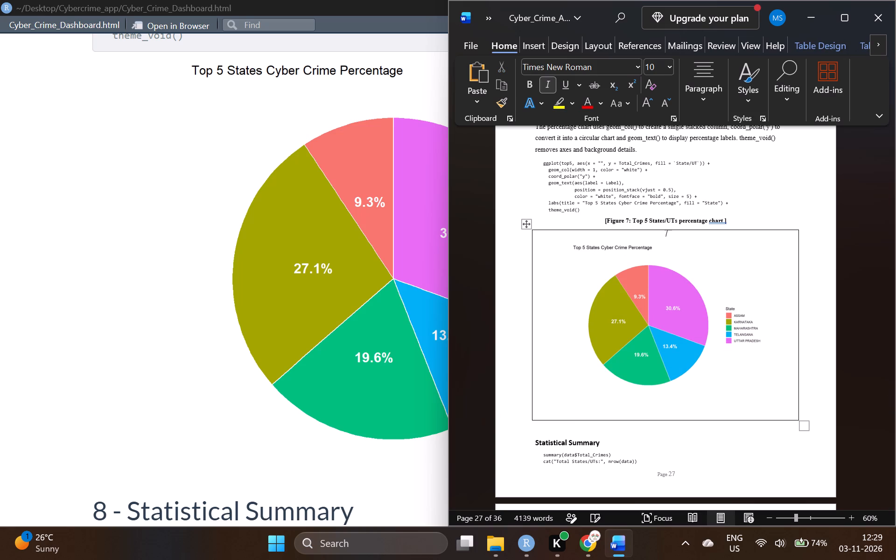
left_click(570, 408)
key("BackSpace")
key("BackSpace")
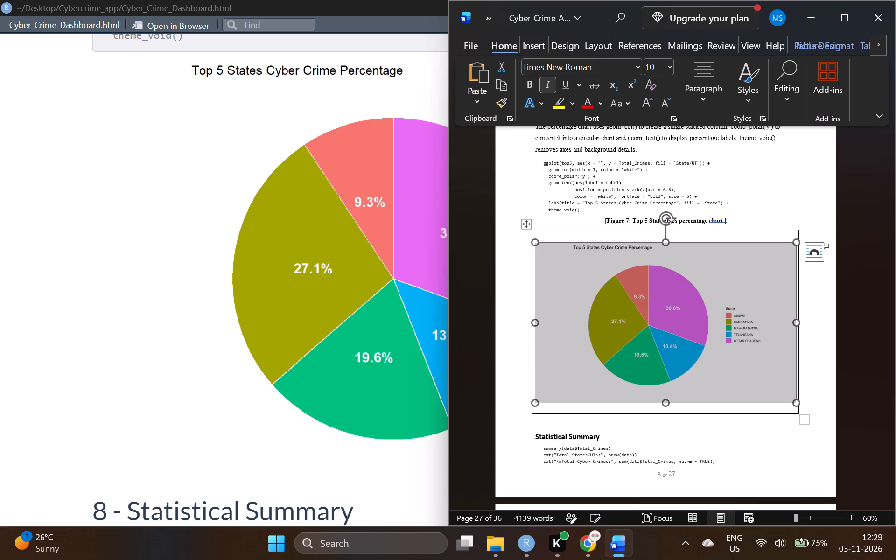
left_click(512, 403)
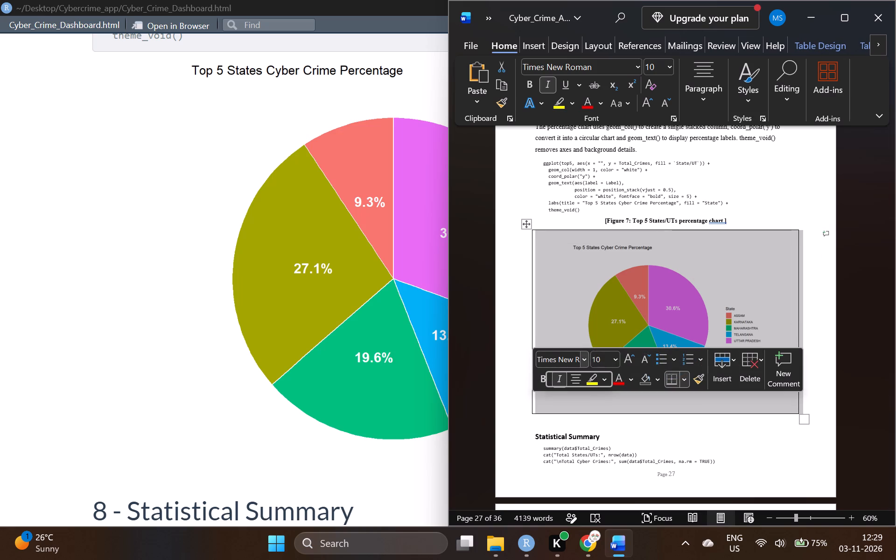
Insert a blank line before the "Statistical Summary" heading so the whole section starts on the page after the Figure 7 chart.
scroll(546, 357, "down", 3)
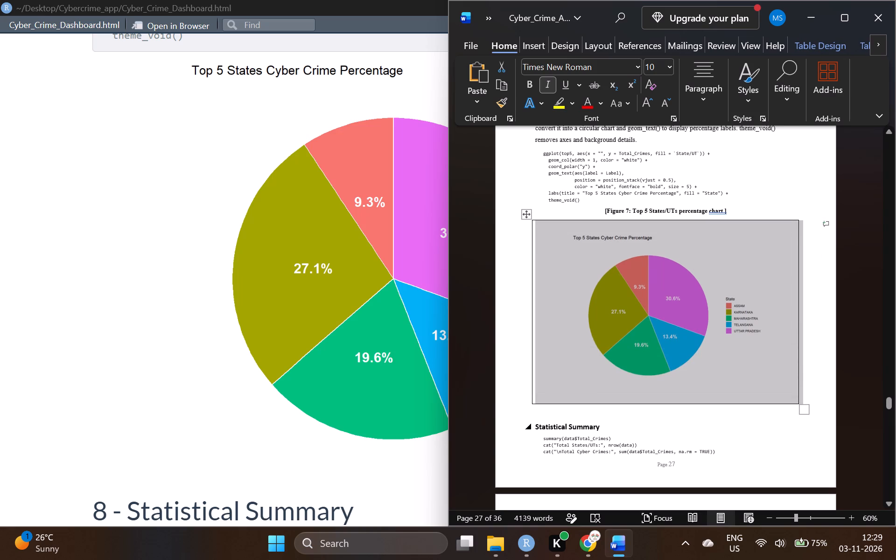
scroll(579, 448, "down", 3)
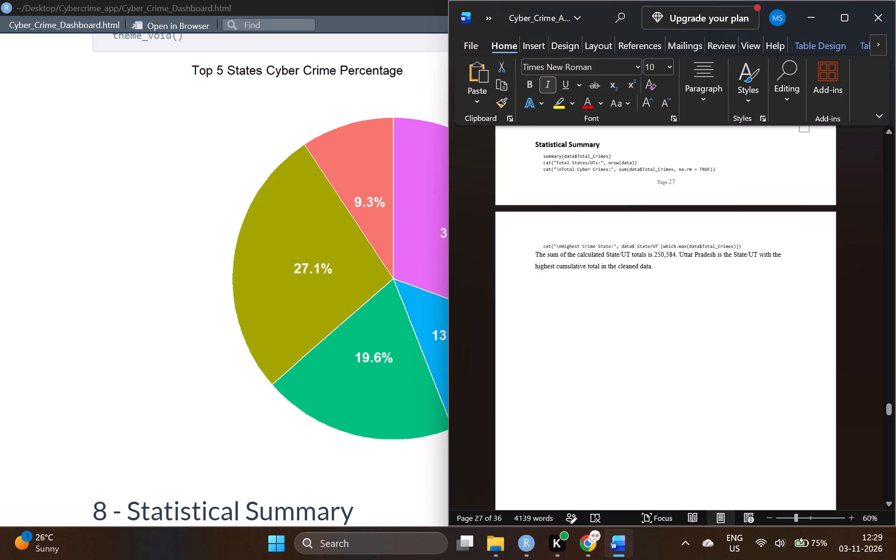
scroll(613, 274, "up", 2)
left_click(607, 245)
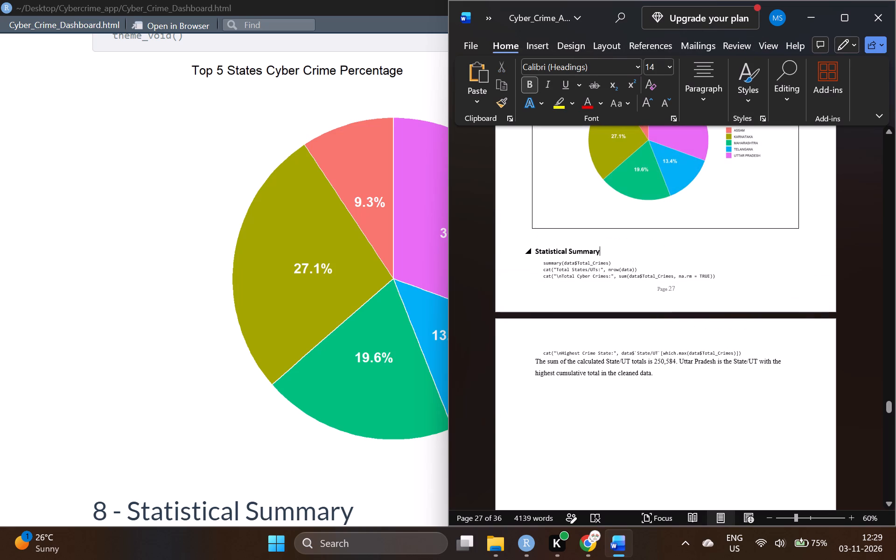
key("Left")
key("Left")
key("Left")
key("Left")
key("Left")
key("Left")
key("Left")
key("Left")
key("Left")
key("Left")
key("Left")
key("Left")
key("Left")
key("Left")
key("Left")
key("Left")
key("Left")
key("Left")
key("Left")
key("Return")
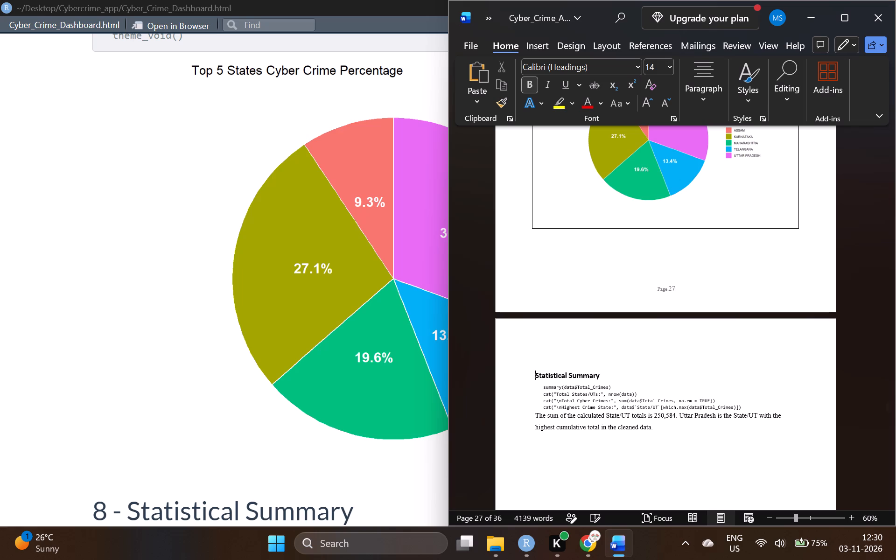
Switch to the RStudio dashboard preview and capture the section 8 Statistical Summary code and output, from summary(data$Total_Crimes) to the Highest Crime State result.
scroll(549, 252, "down", 5)
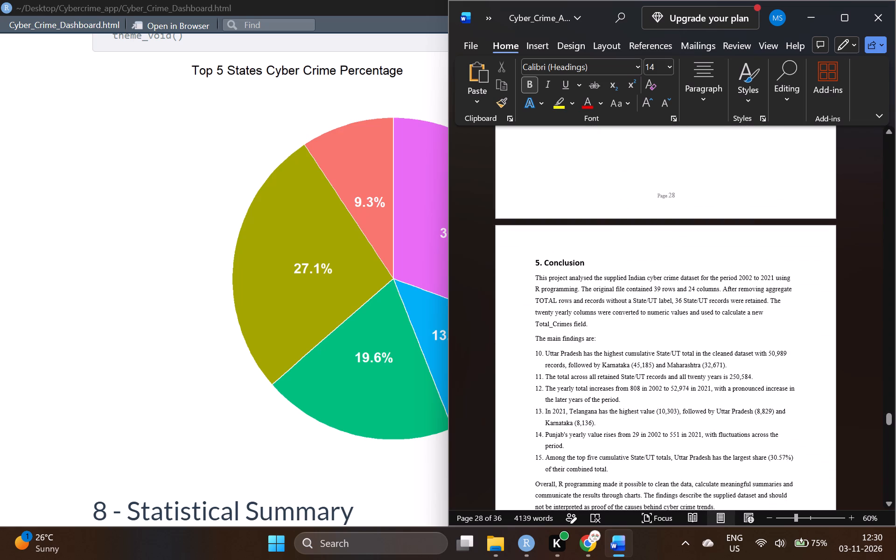
scroll(549, 252, "down", 1)
scroll(549, 252, "up", 4)
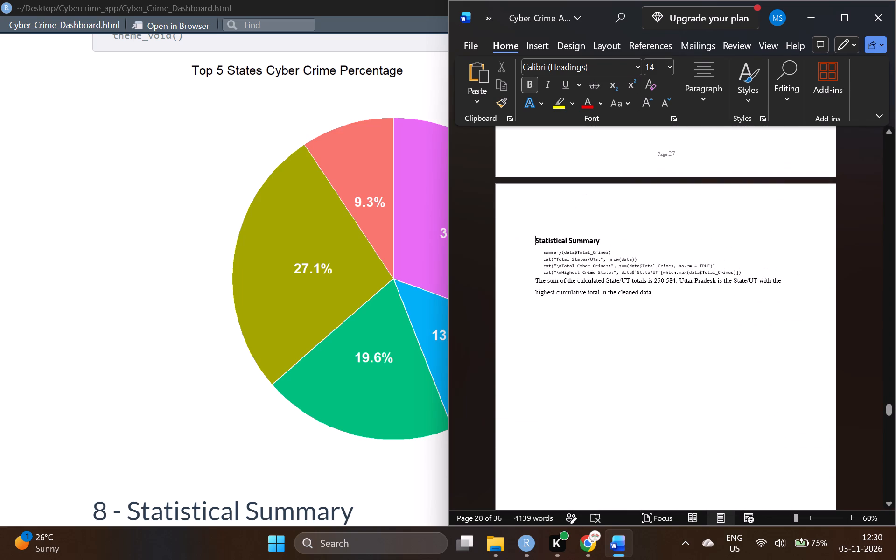
scroll(266, 349, "down", 4)
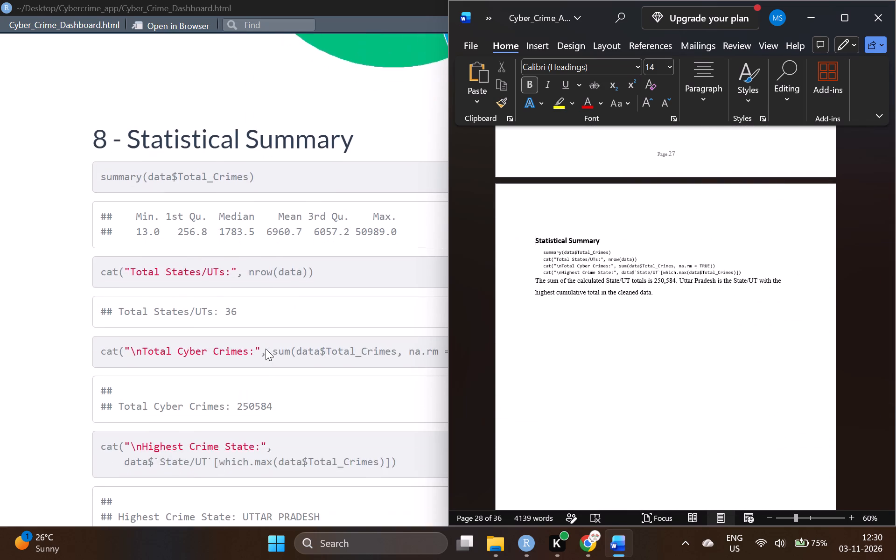
scroll(266, 349, "down", 3)
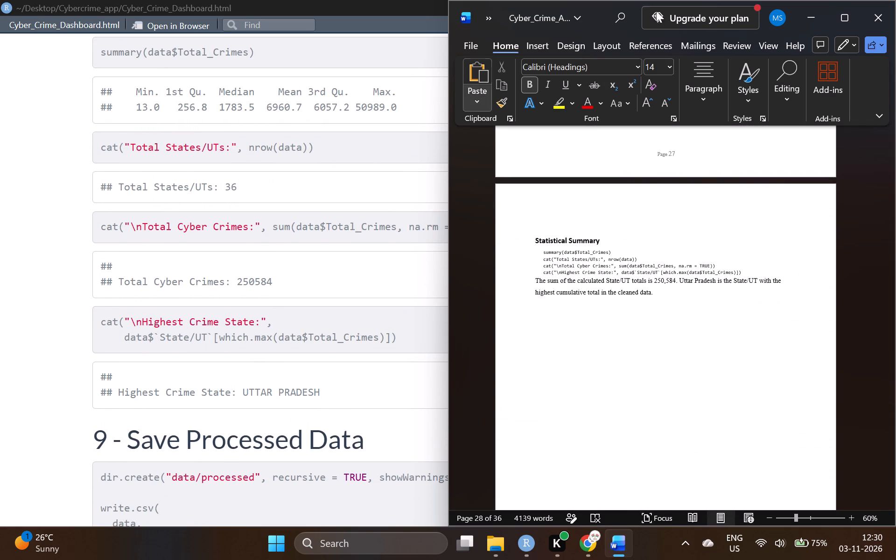
left_click(801, 9)
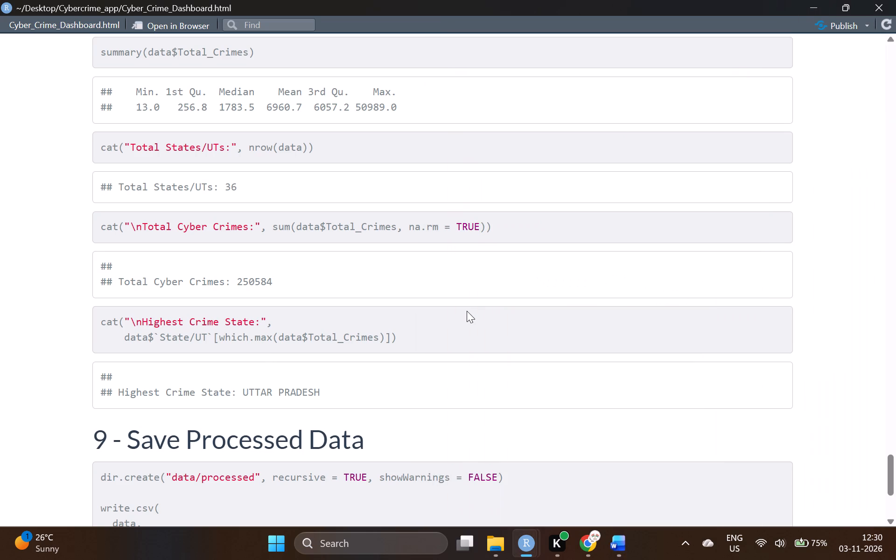
scroll(467, 311, "up", 1)
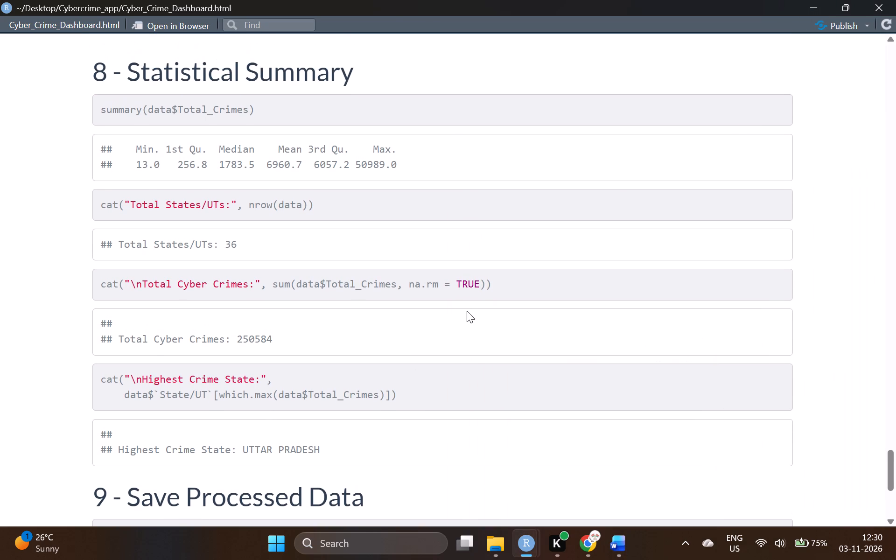
key("shift+super+s")
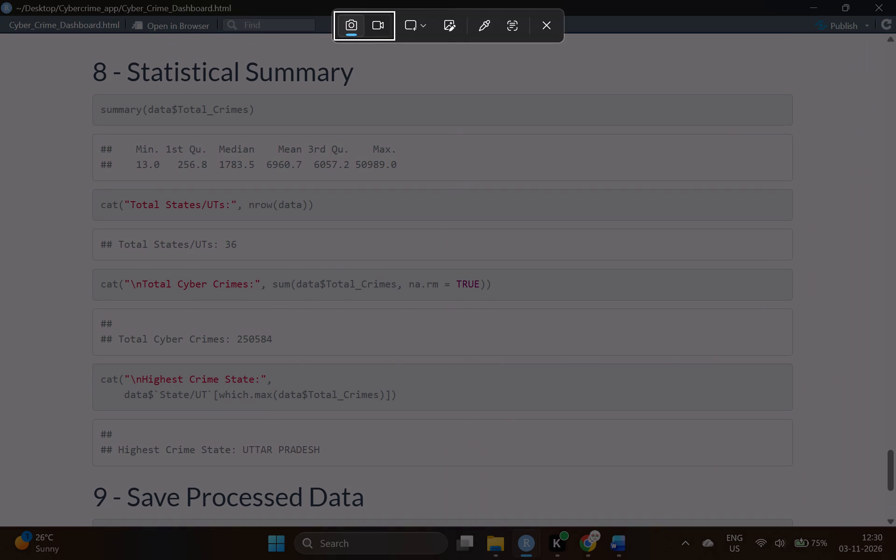
left_click_drag(76, 83, 752, 428)
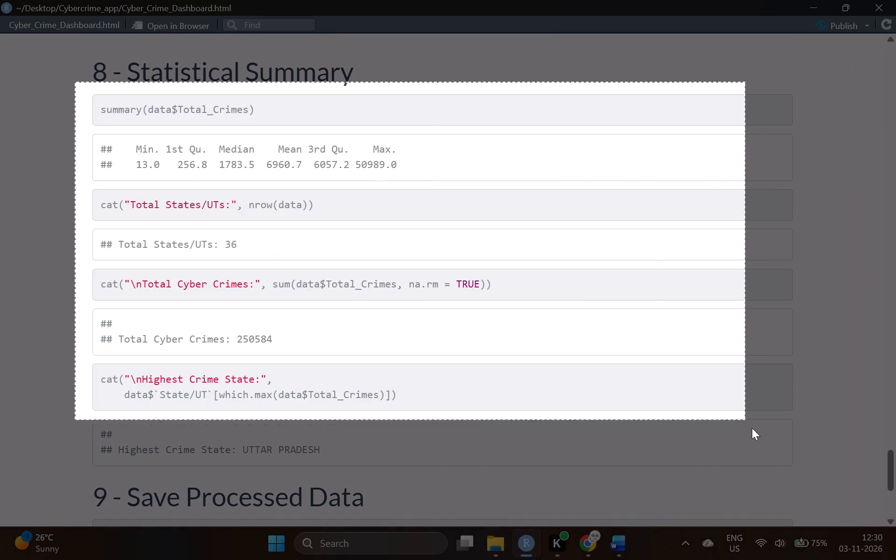
left_click_drag(752, 428, 817, 476)
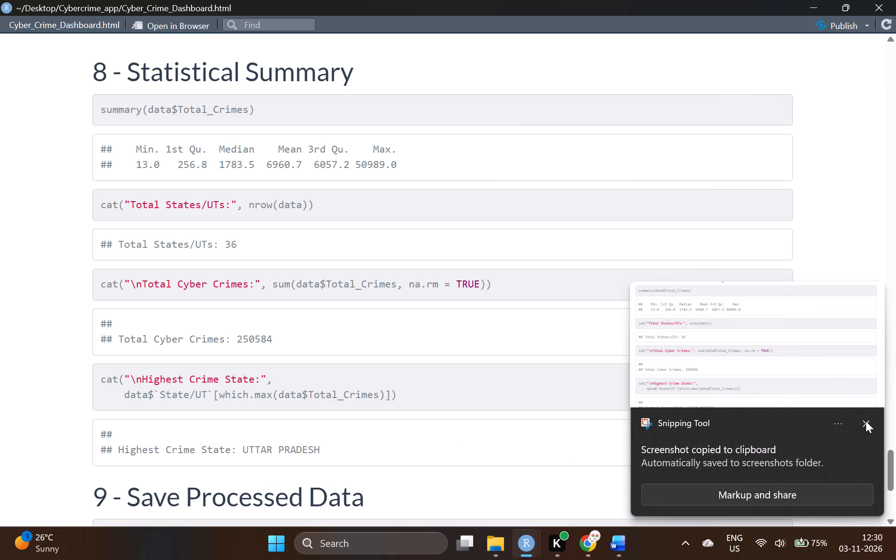
left_click(866, 421)
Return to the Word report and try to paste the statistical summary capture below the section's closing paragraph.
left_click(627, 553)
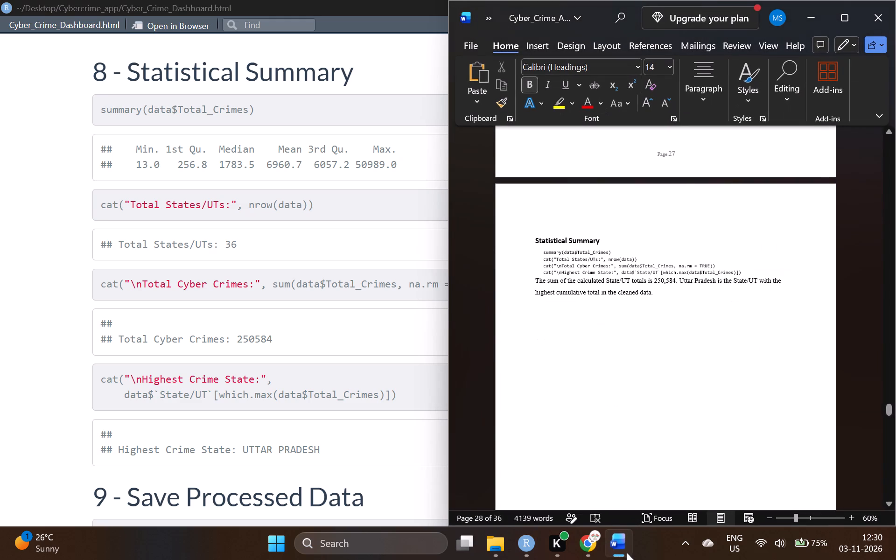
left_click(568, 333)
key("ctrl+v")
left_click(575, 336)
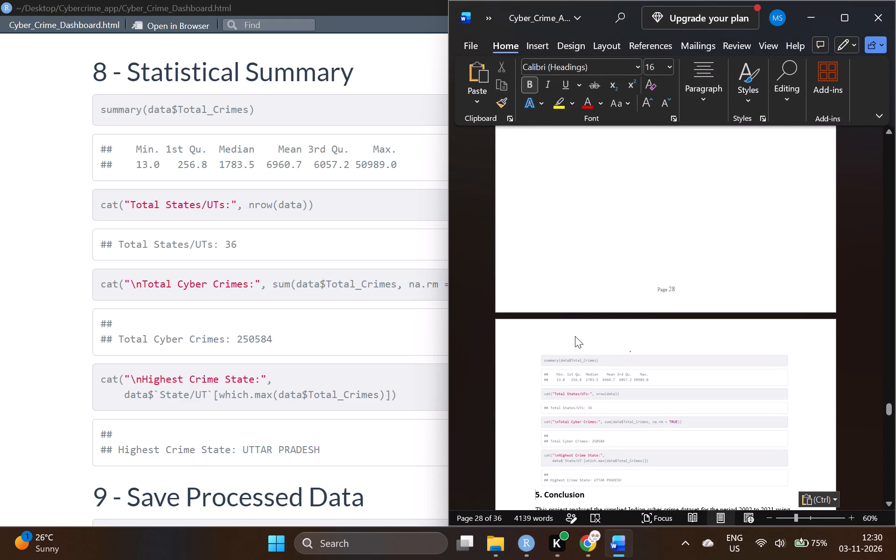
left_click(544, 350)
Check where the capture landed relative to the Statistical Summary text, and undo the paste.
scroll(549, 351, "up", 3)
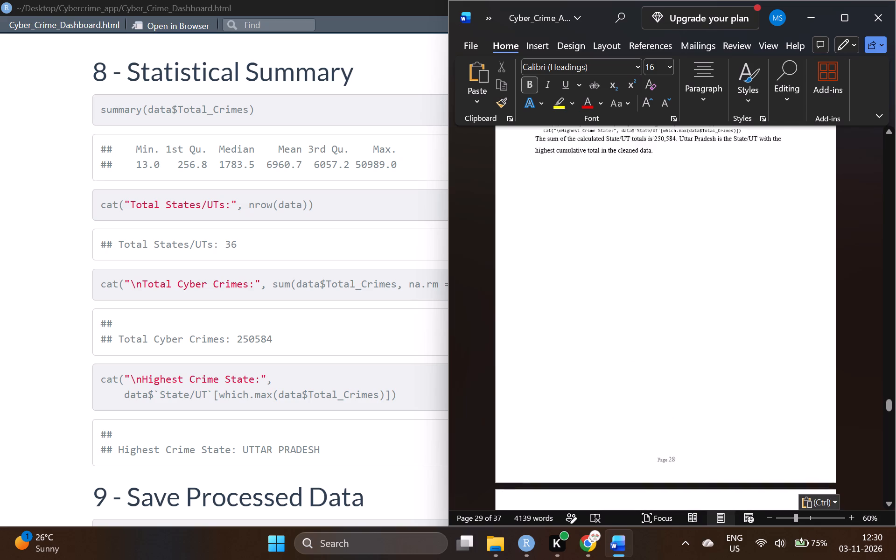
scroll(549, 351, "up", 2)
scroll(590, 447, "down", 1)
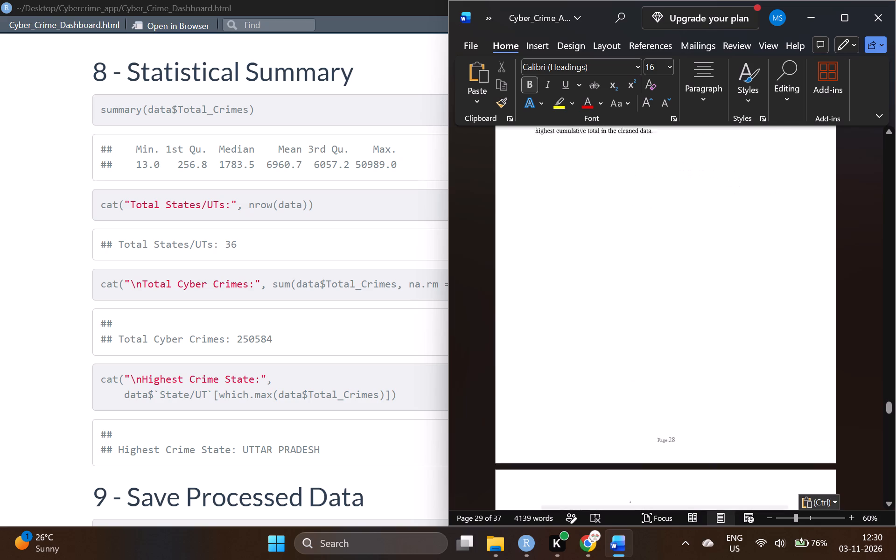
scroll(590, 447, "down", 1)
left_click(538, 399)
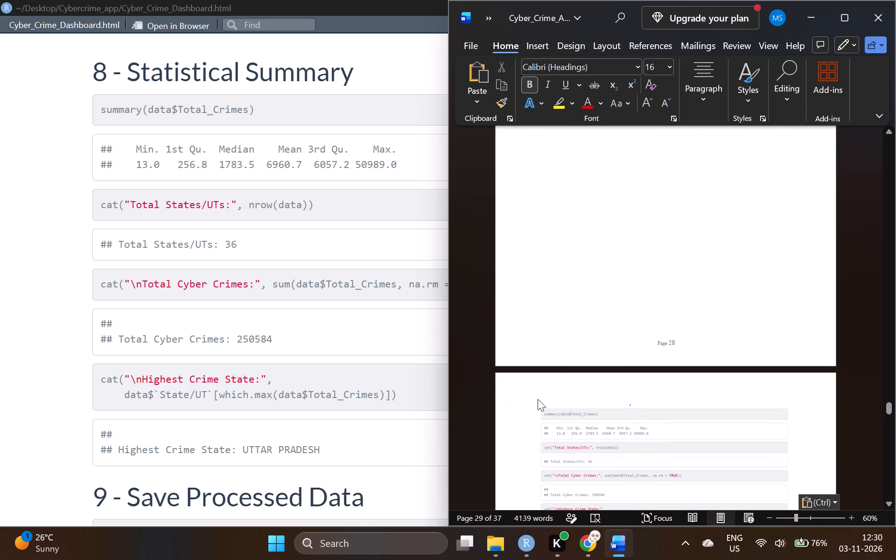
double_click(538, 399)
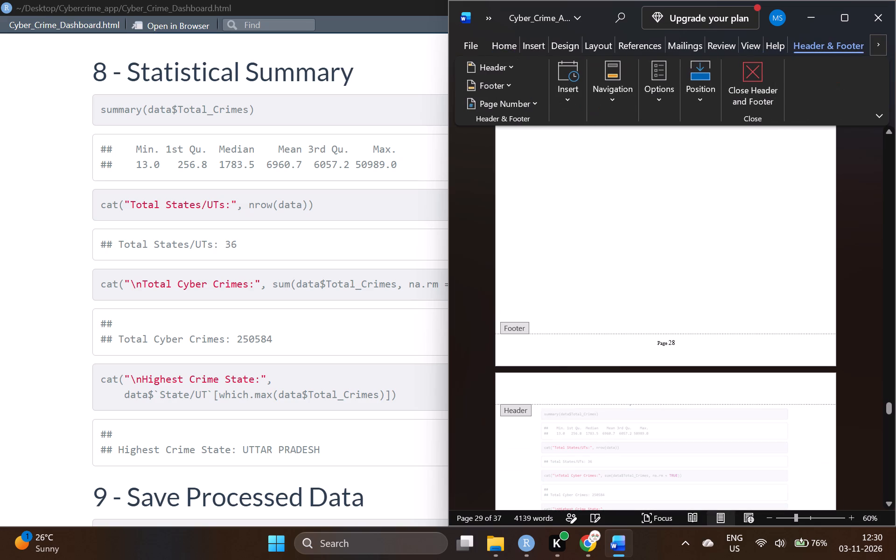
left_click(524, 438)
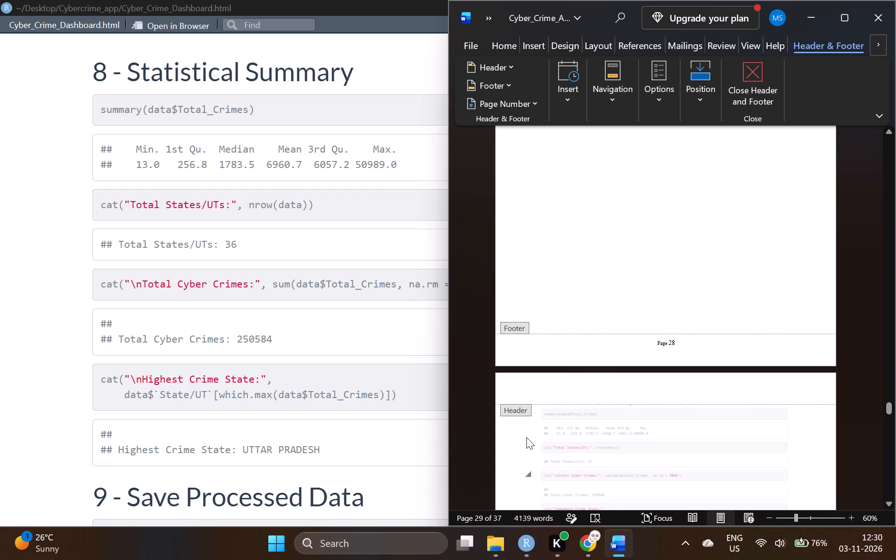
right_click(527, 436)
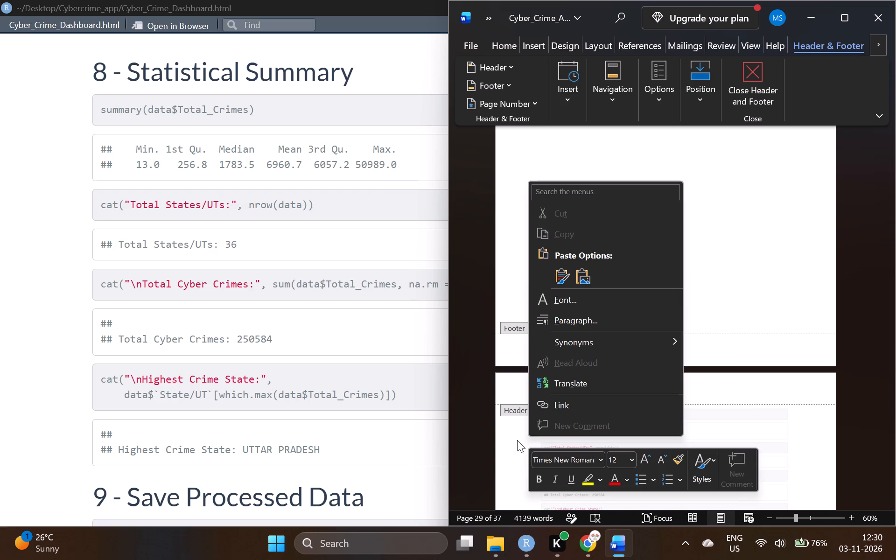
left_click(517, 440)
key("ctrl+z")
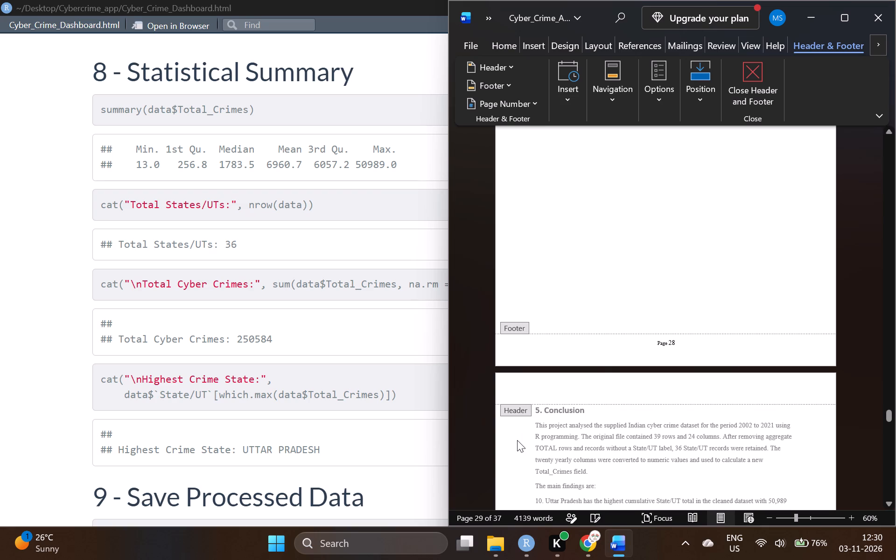
Leave header and footer editing and paste the capture in the empty paragraph directly below the Statistical Summary text.
left_click(647, 290)
left_click(607, 346)
left_click(680, 251)
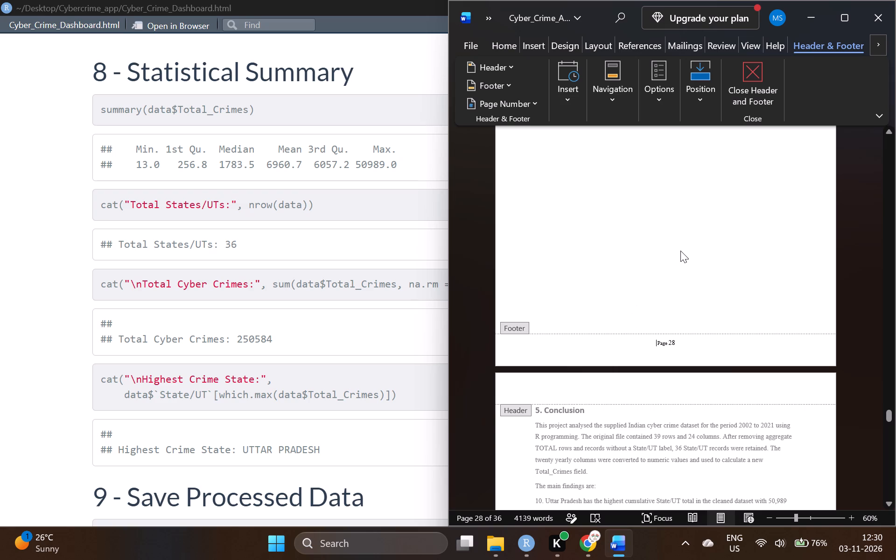
scroll(680, 259, "up", 3)
double_click(680, 259)
left_click(680, 259)
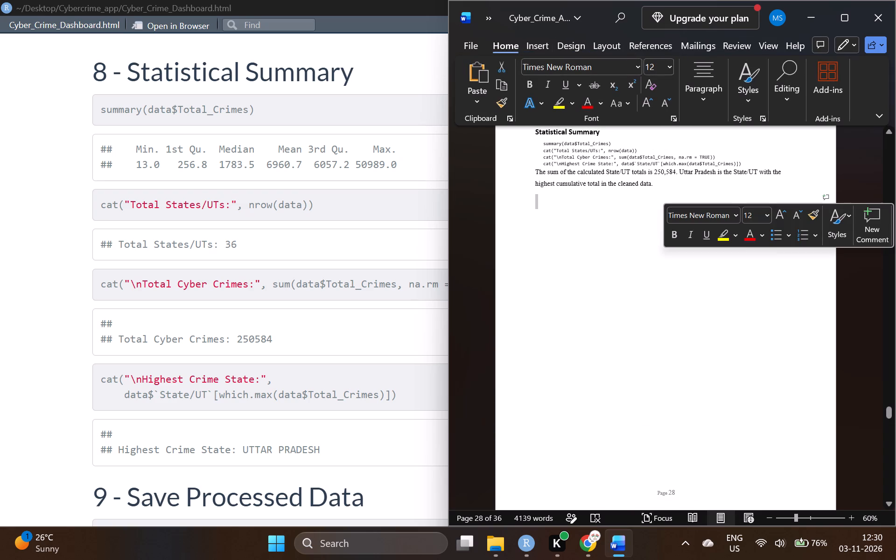
scroll(585, 333, "up", 1)
key("ctrl+v")
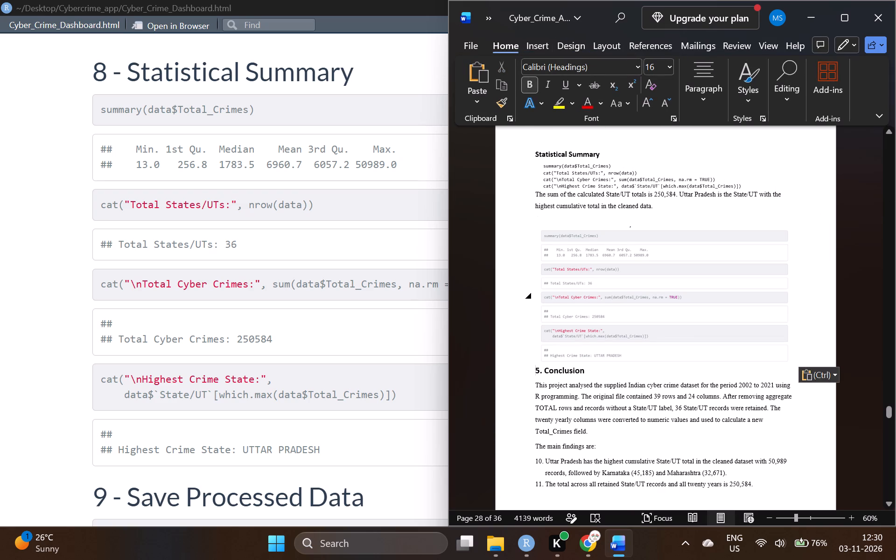
Insert four blank lines between the statistical summary capture and the "5. Conclusion" heading.
scroll(696, 252, "up", 1)
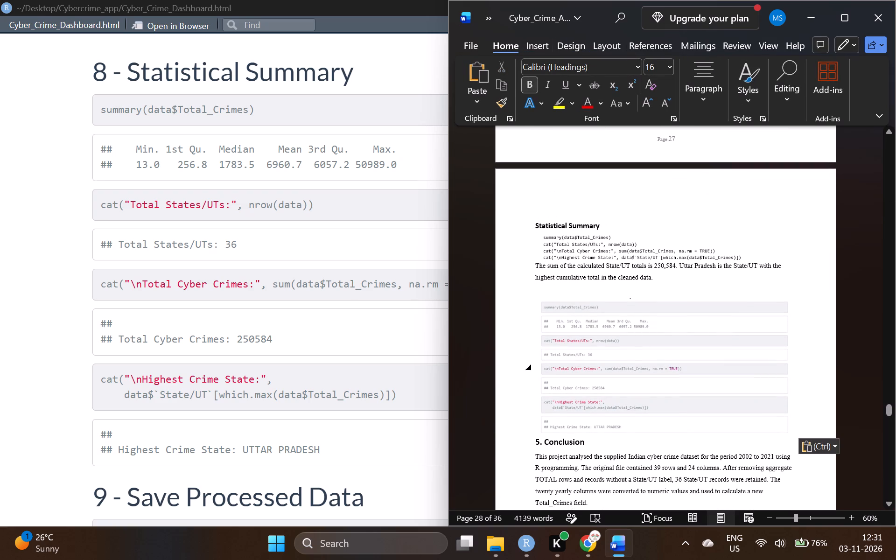
key("Return")
key("Return")
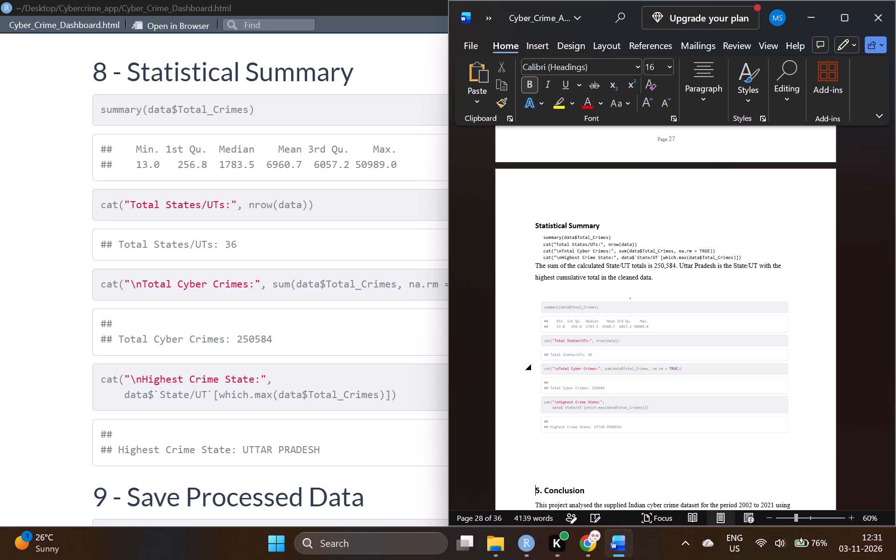
key("Return")
key("Return")
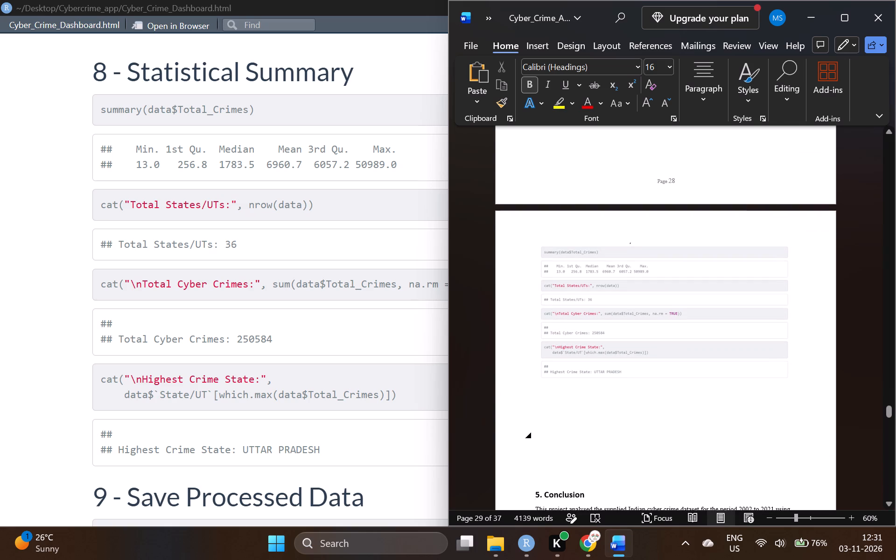
scroll(582, 417, "up", 2)
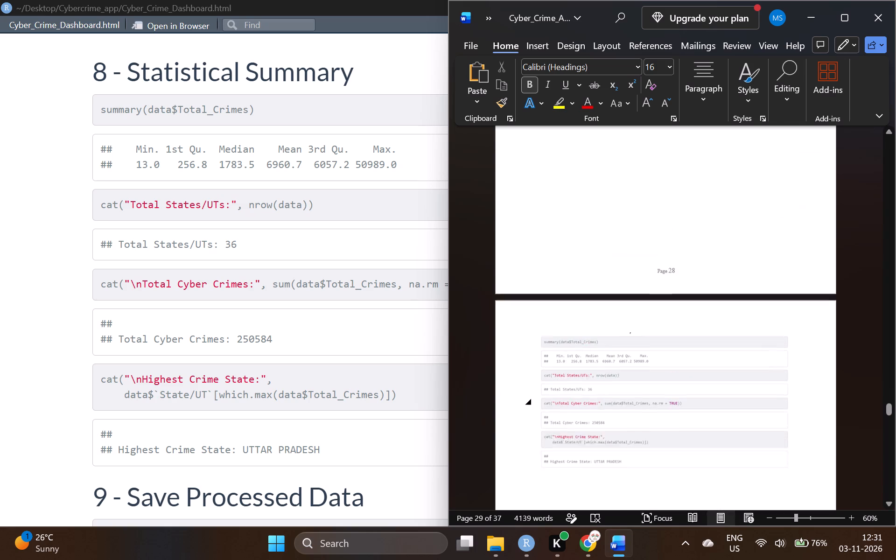
scroll(582, 417, "up", 2)
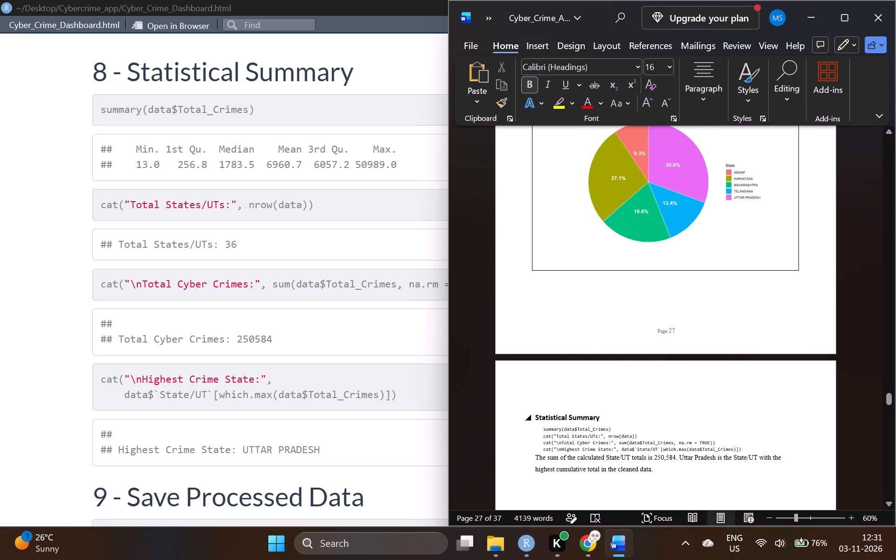
Undo the last five edits around the Statistical Summary section and the Figure 7 chart frame.
key("ctrl+z")
key("ctrl+z")
key("ctrl+z")
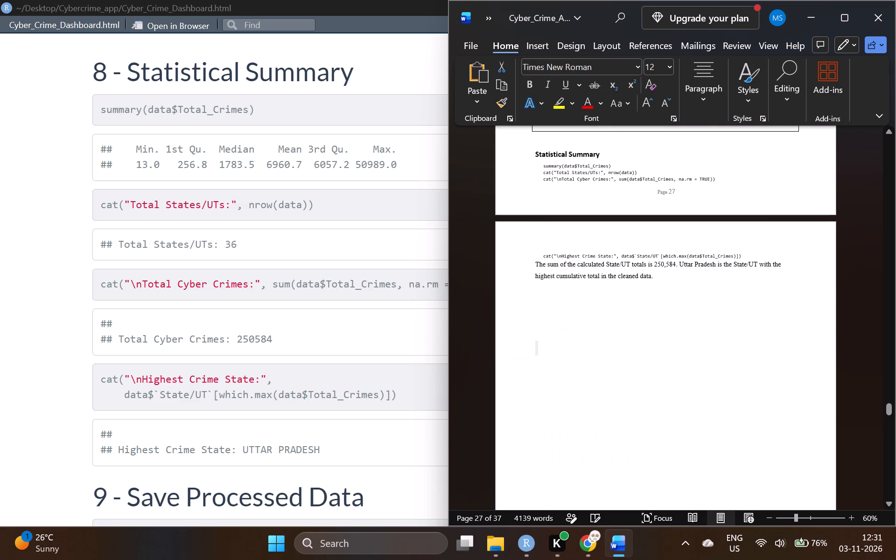
key("ctrl+z")
key("ctrl+z")
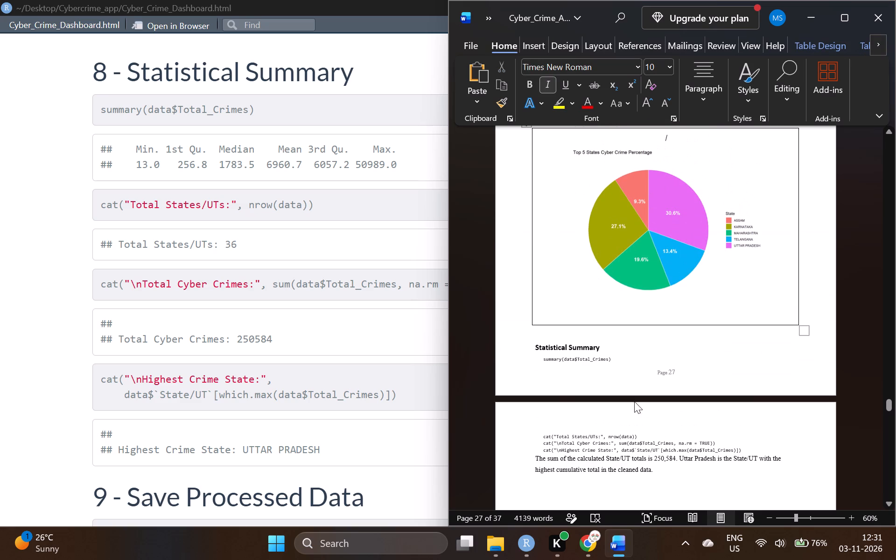
Delete the empty lines below and above the pie chart inside the Figure 7 frame.
left_click(623, 317)
key("BackSpace")
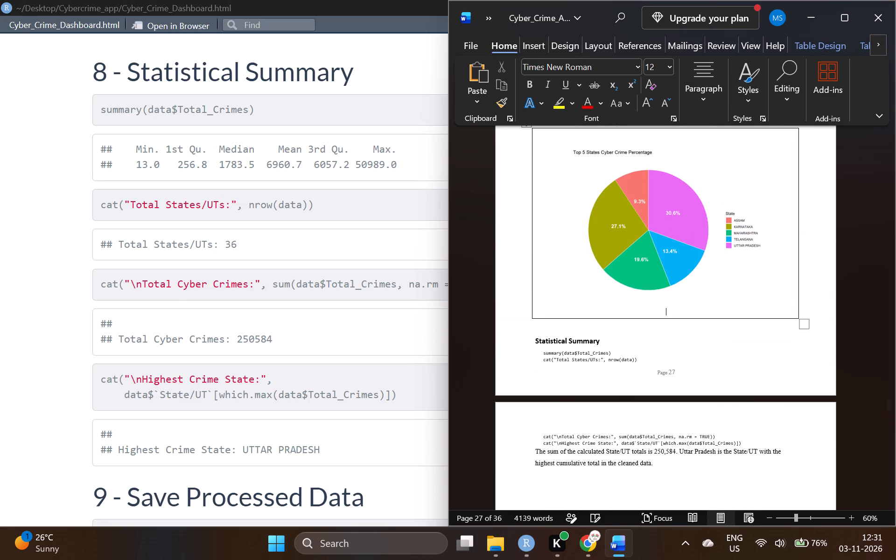
key("BackSpace")
scroll(623, 317, "up", 2)
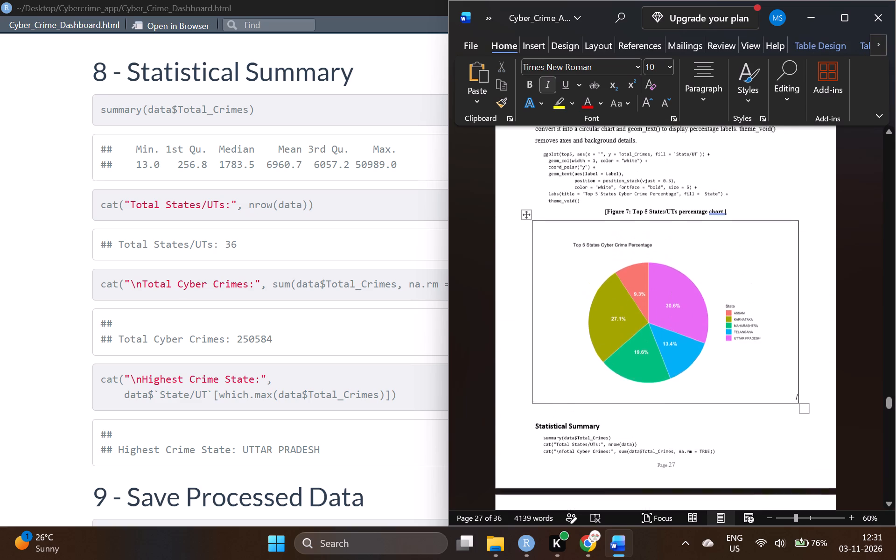
left_click(572, 410)
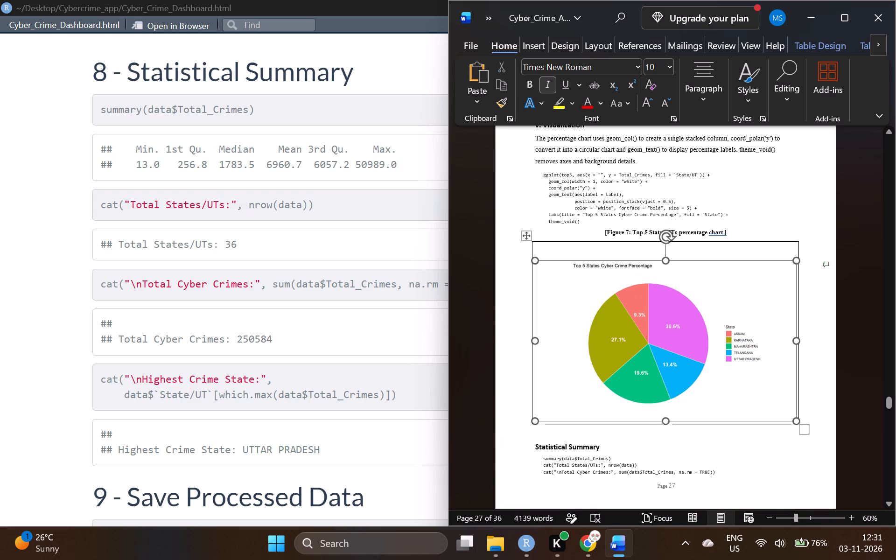
left_click(572, 410)
left_click(572, 410)
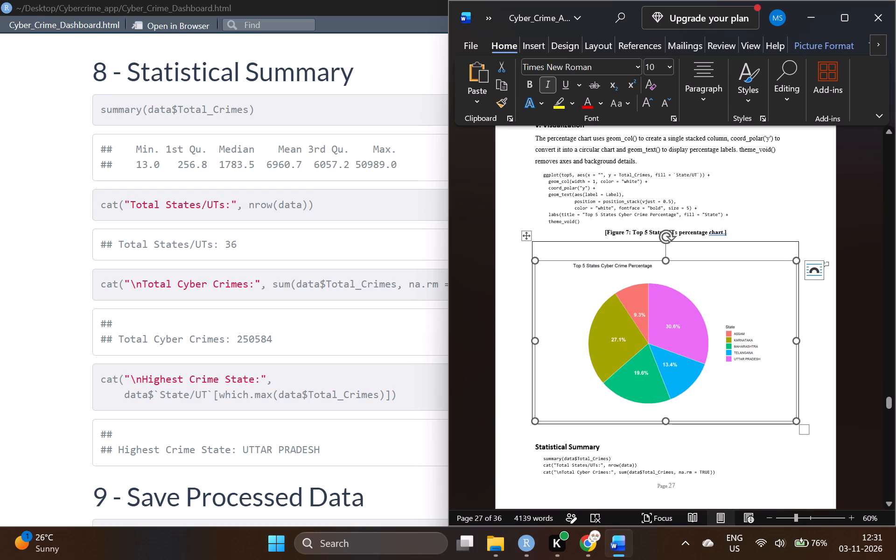
left_click(581, 231)
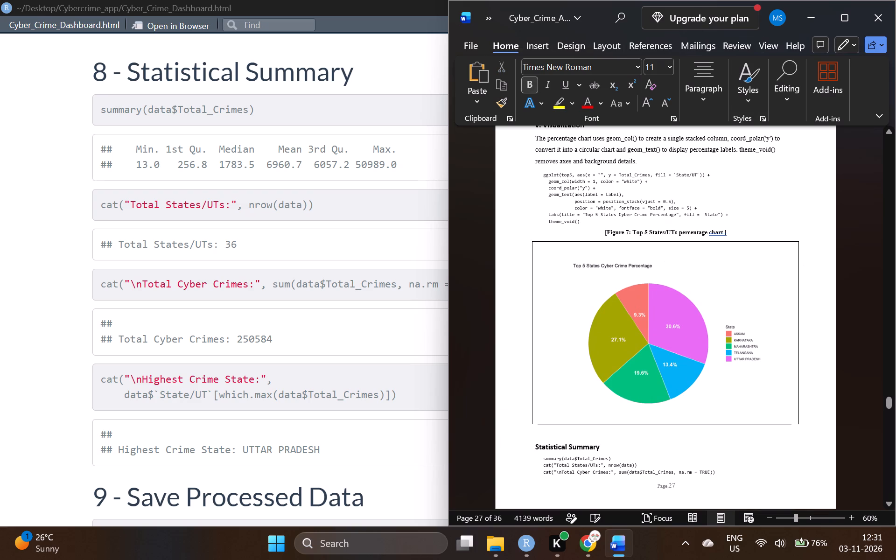
left_click(590, 252)
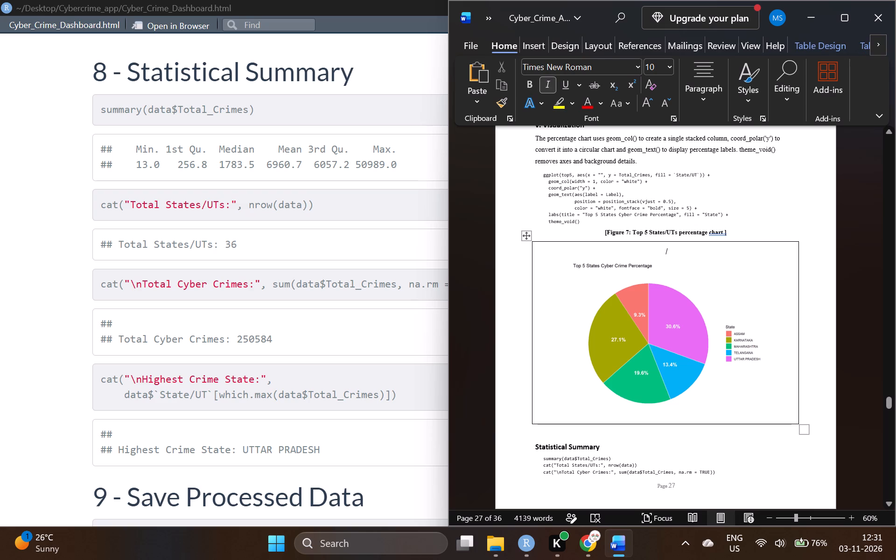
key("BackSpace")
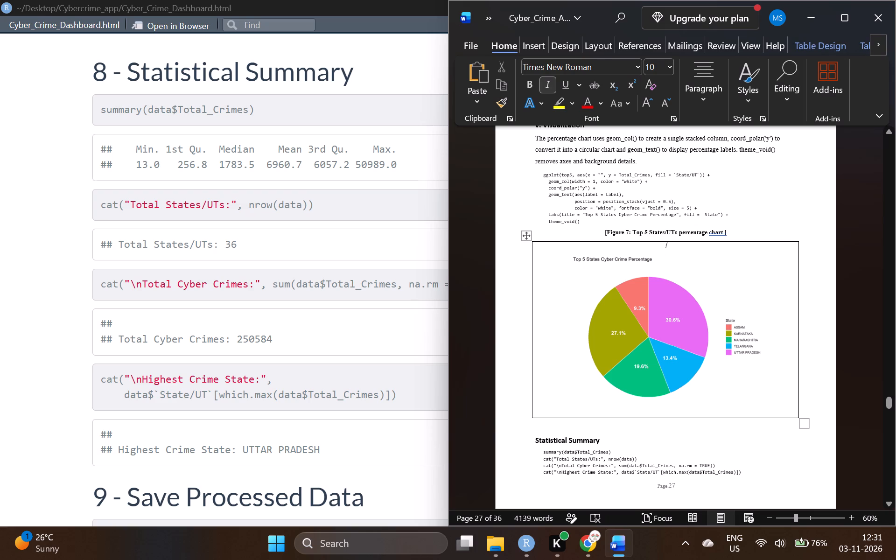
Insert two blank lines before the Statistical Summary heading so the section starts on the next page.
scroll(633, 409, "down", 1)
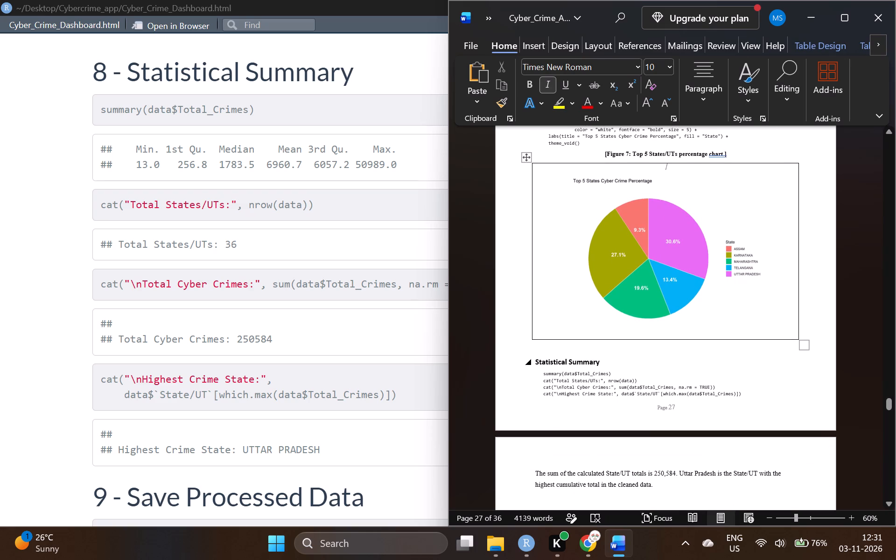
left_click(824, 337)
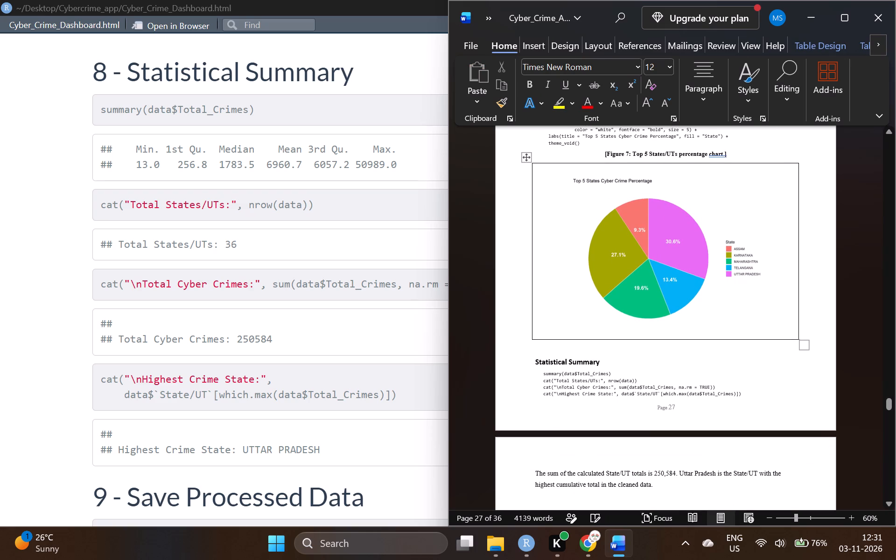
left_click(819, 328)
left_click(535, 357)
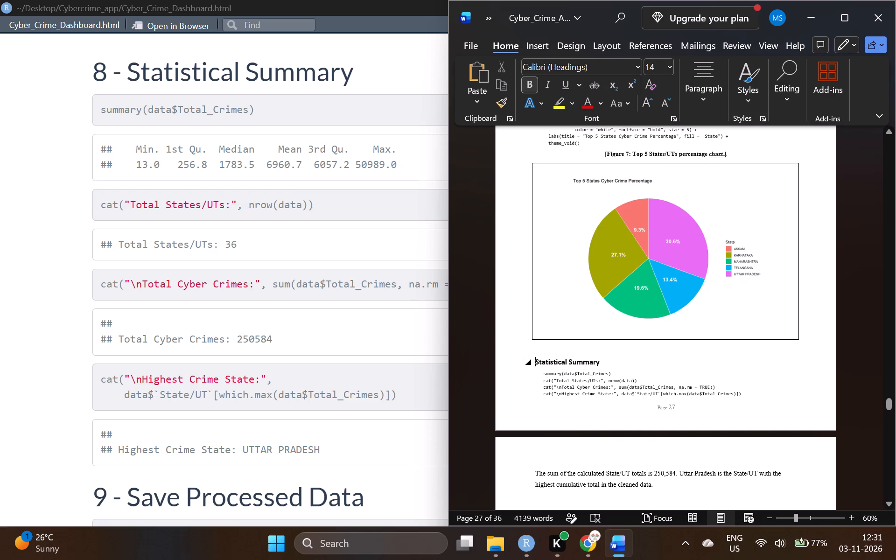
key("Return")
key("Return")
scroll(576, 366, "right", 2)
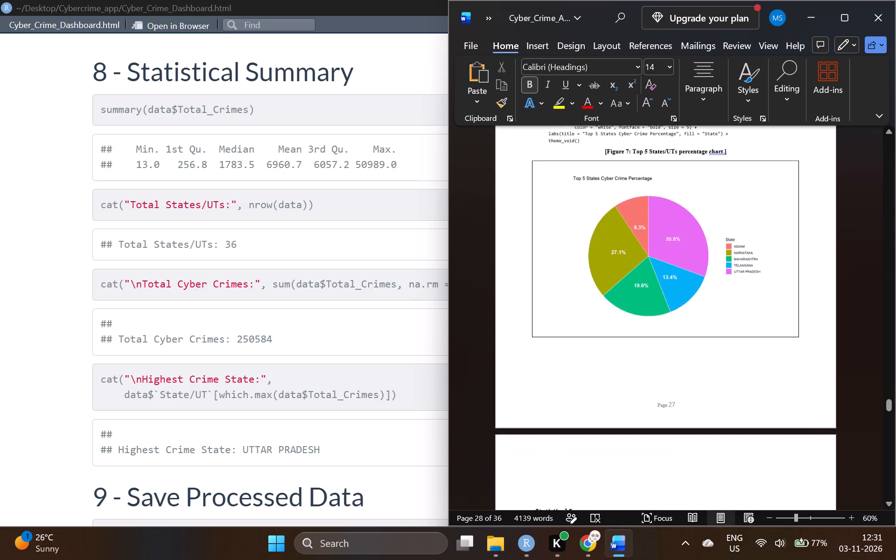
scroll(576, 366, "right", 1)
Paste the statistical summary capture directly before the "5. Conclusion" heading and shrink it slightly.
scroll(576, 366, "down", 1)
left_click(579, 338)
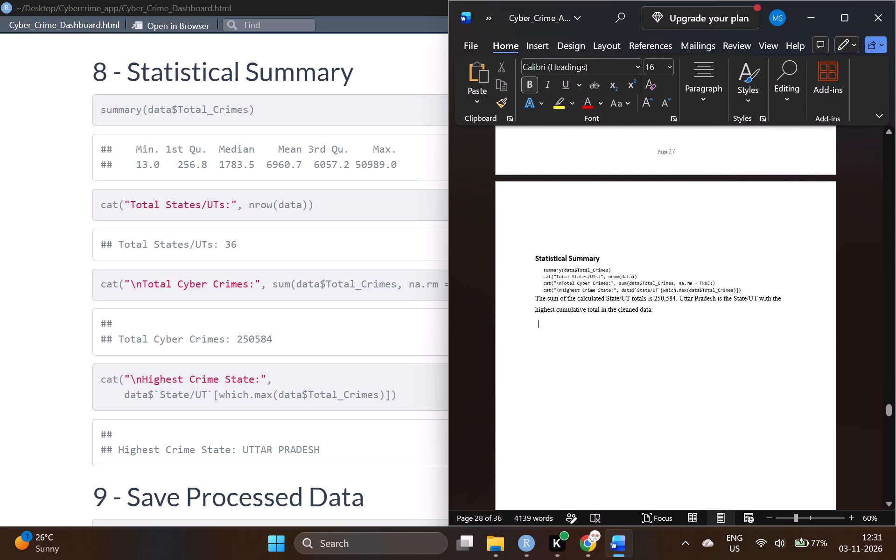
key("ctrl+v")
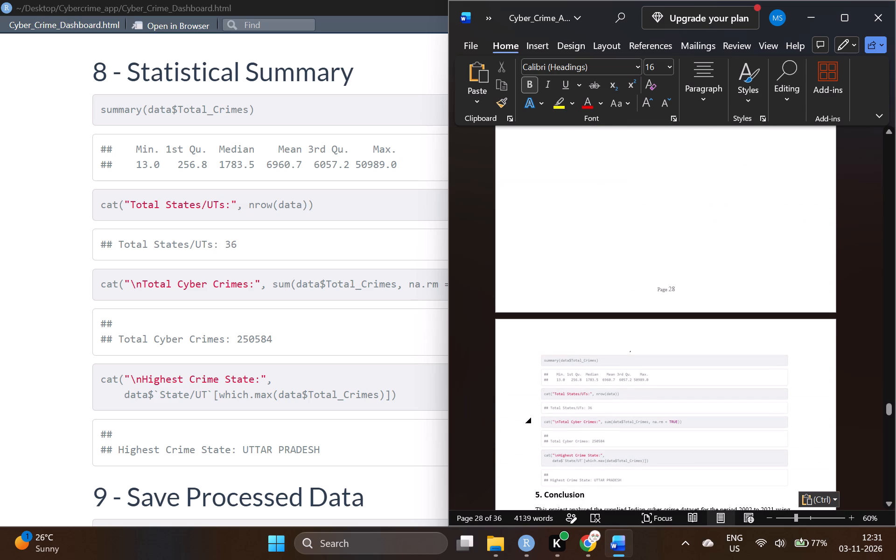
left_click(550, 363)
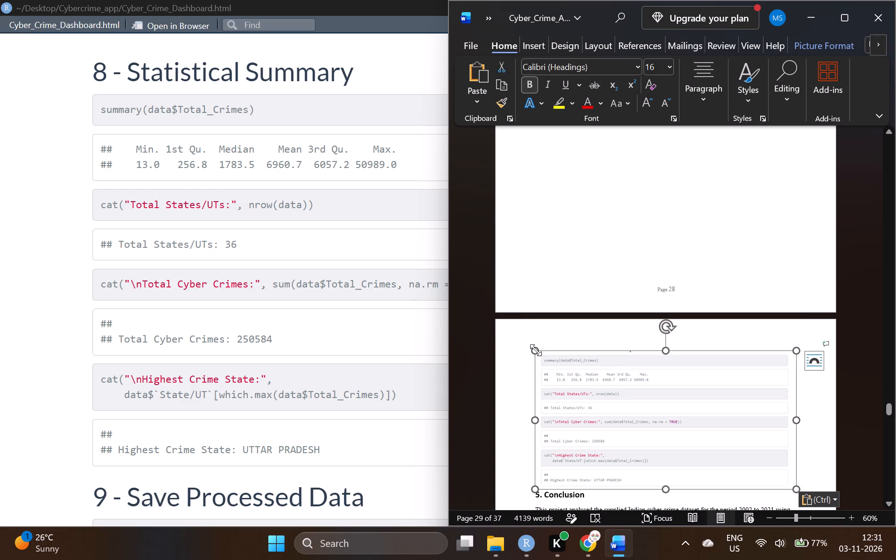
left_click_drag(536, 350, 573, 367)
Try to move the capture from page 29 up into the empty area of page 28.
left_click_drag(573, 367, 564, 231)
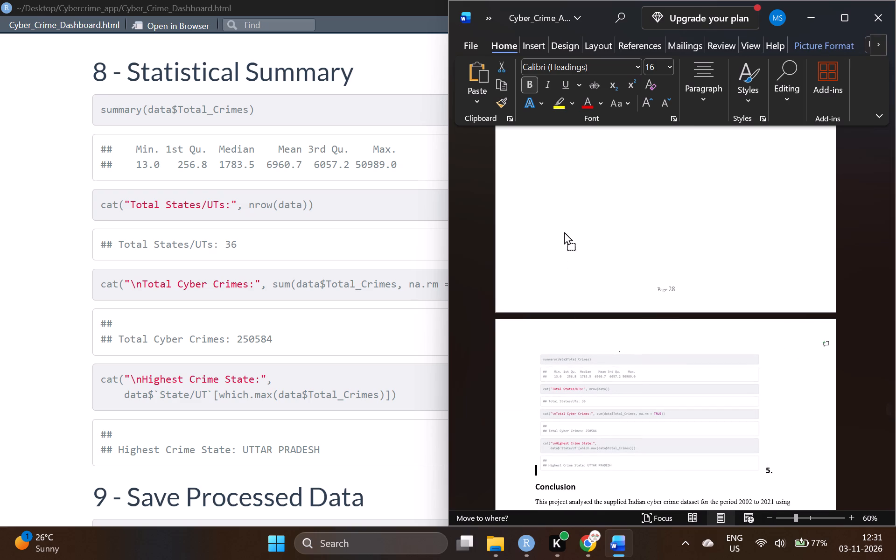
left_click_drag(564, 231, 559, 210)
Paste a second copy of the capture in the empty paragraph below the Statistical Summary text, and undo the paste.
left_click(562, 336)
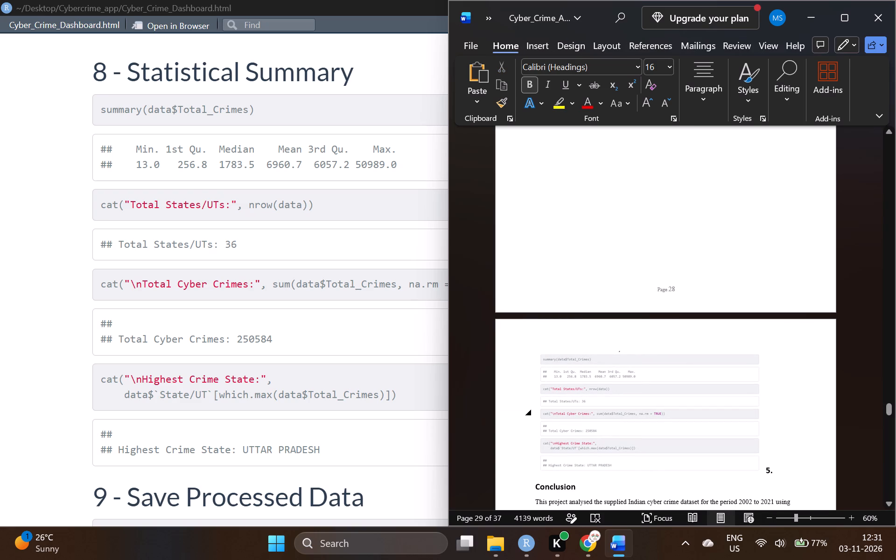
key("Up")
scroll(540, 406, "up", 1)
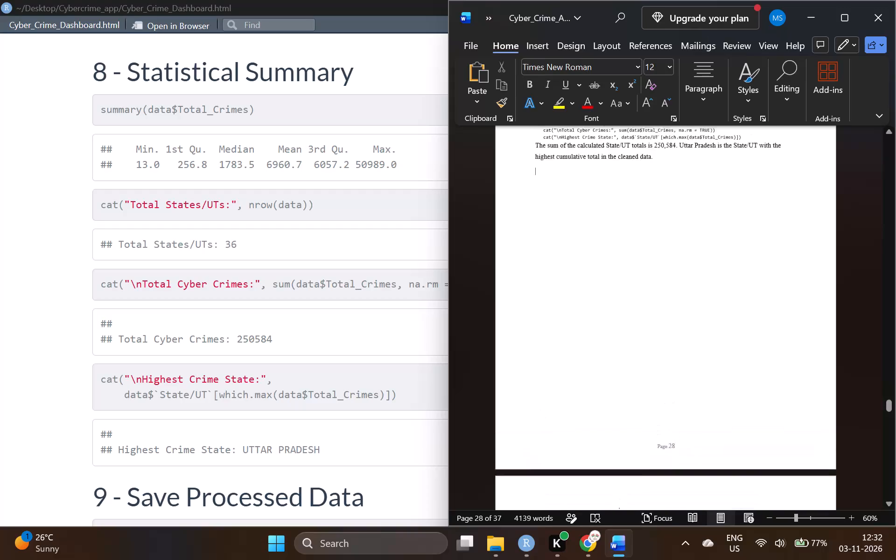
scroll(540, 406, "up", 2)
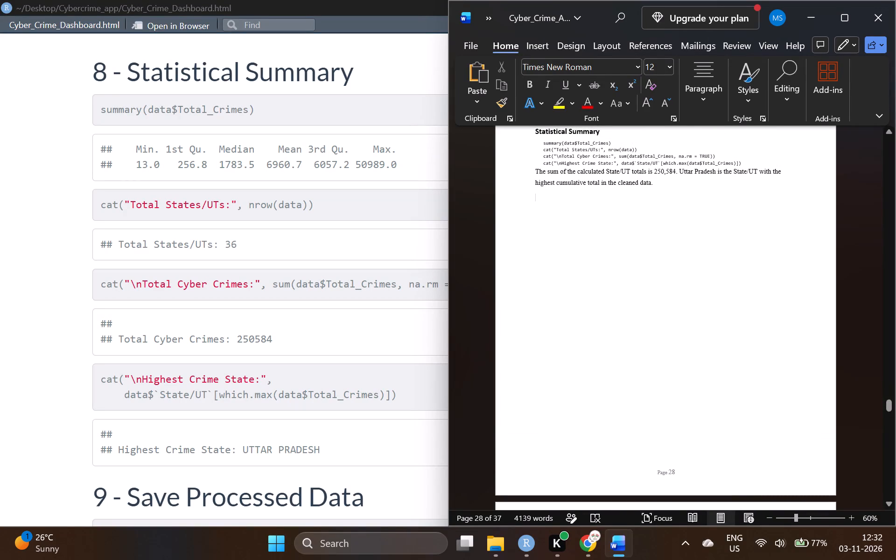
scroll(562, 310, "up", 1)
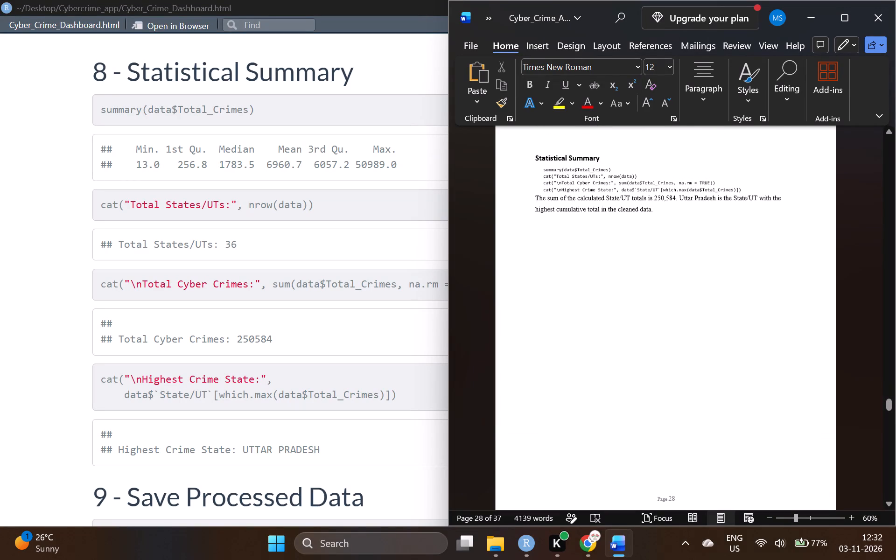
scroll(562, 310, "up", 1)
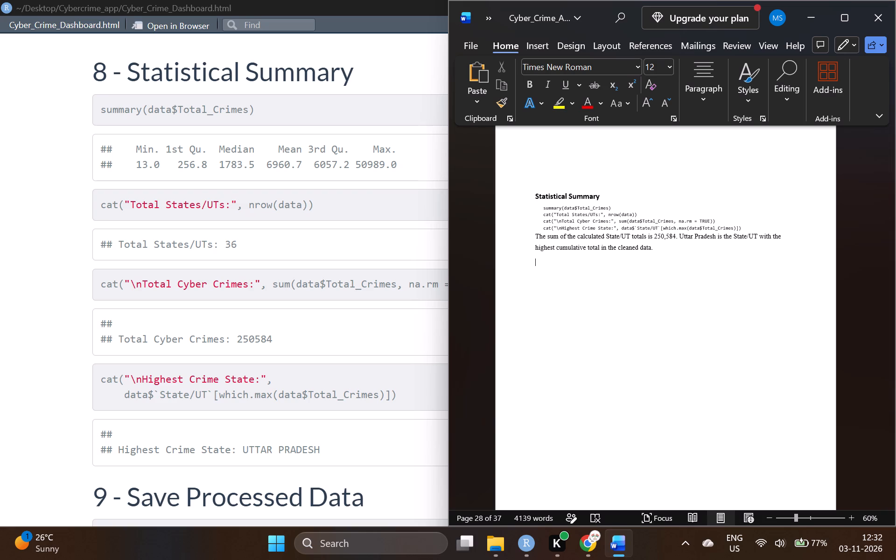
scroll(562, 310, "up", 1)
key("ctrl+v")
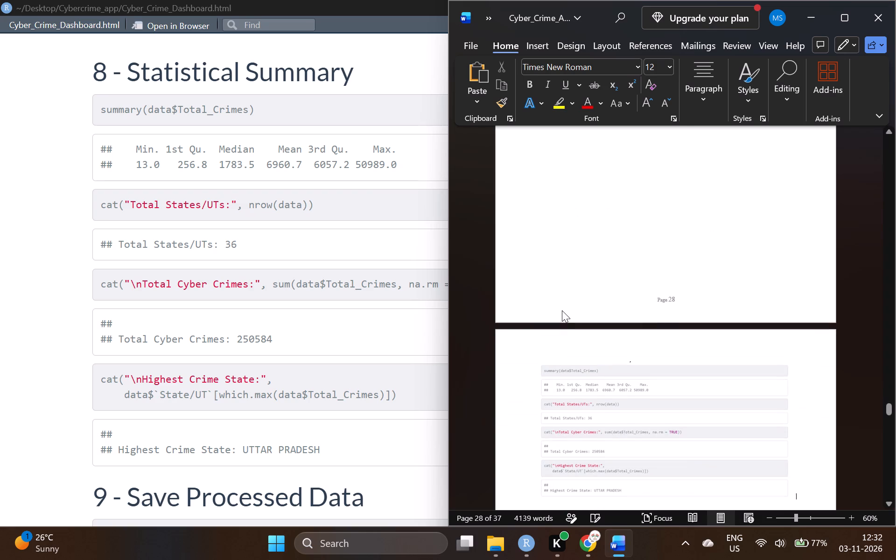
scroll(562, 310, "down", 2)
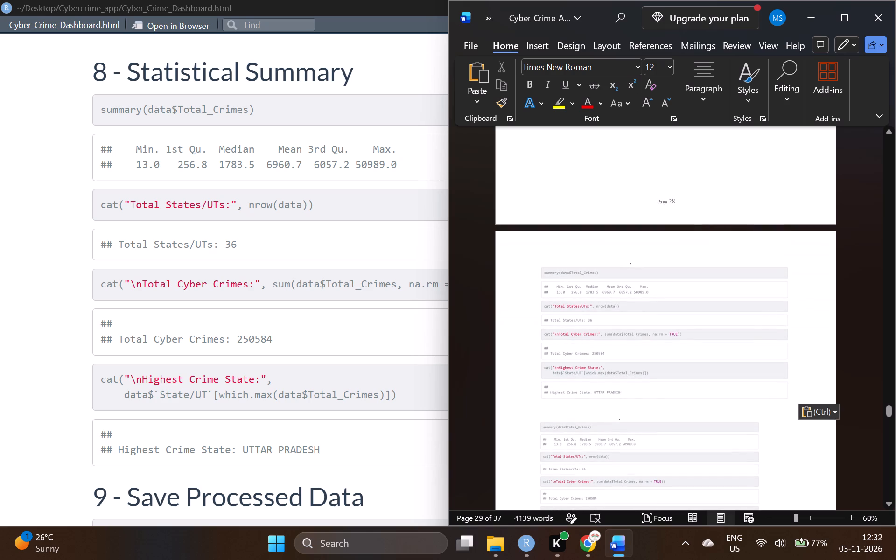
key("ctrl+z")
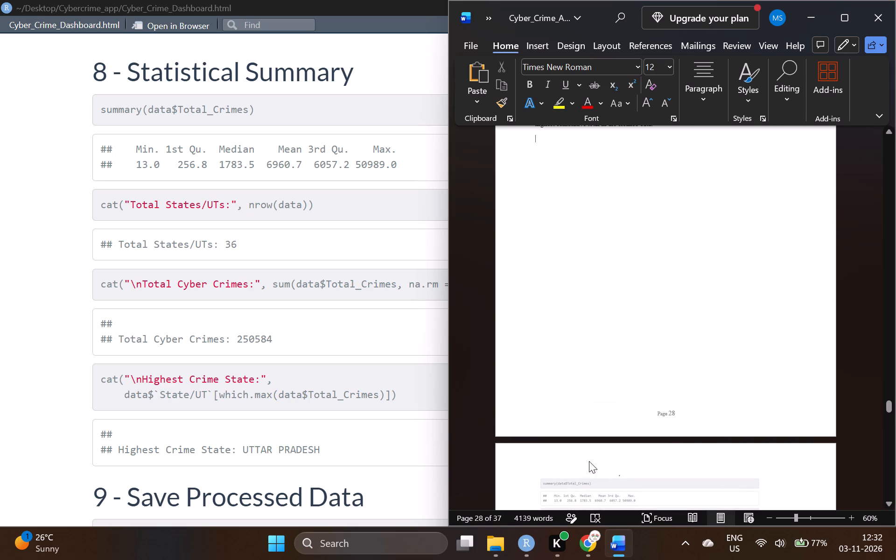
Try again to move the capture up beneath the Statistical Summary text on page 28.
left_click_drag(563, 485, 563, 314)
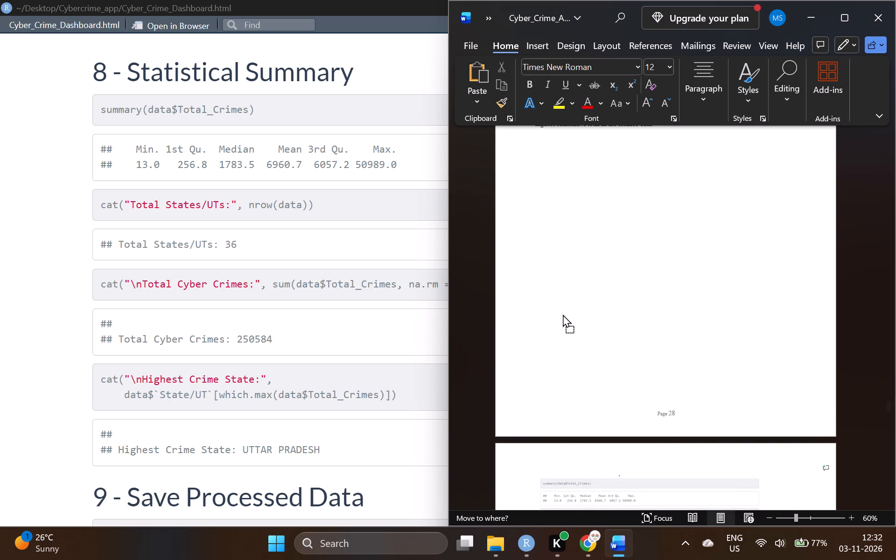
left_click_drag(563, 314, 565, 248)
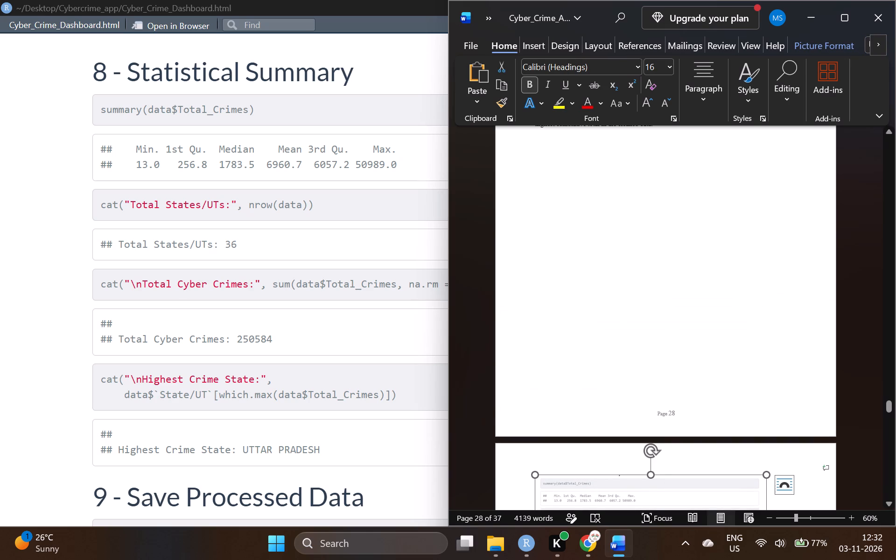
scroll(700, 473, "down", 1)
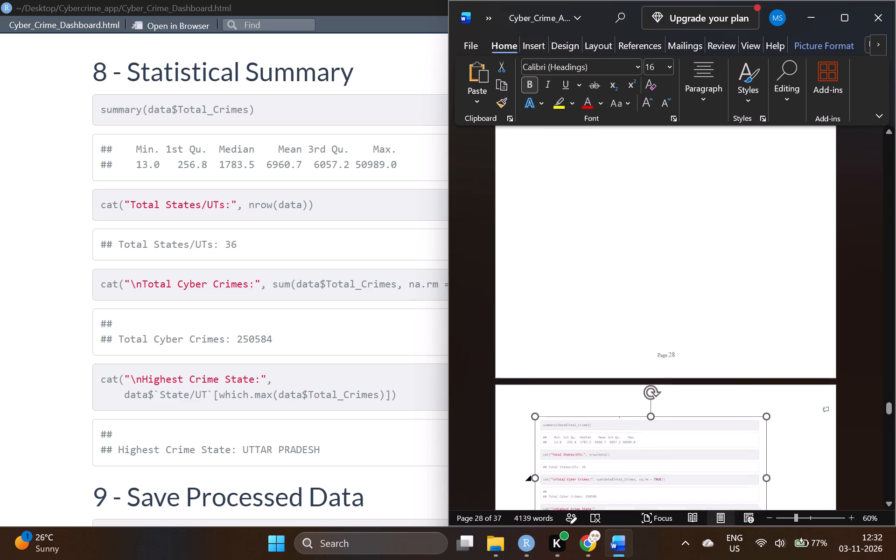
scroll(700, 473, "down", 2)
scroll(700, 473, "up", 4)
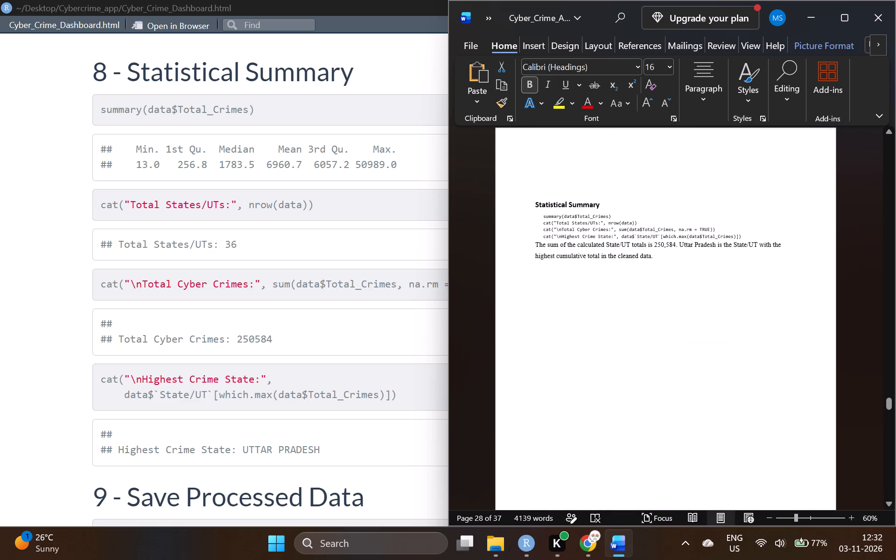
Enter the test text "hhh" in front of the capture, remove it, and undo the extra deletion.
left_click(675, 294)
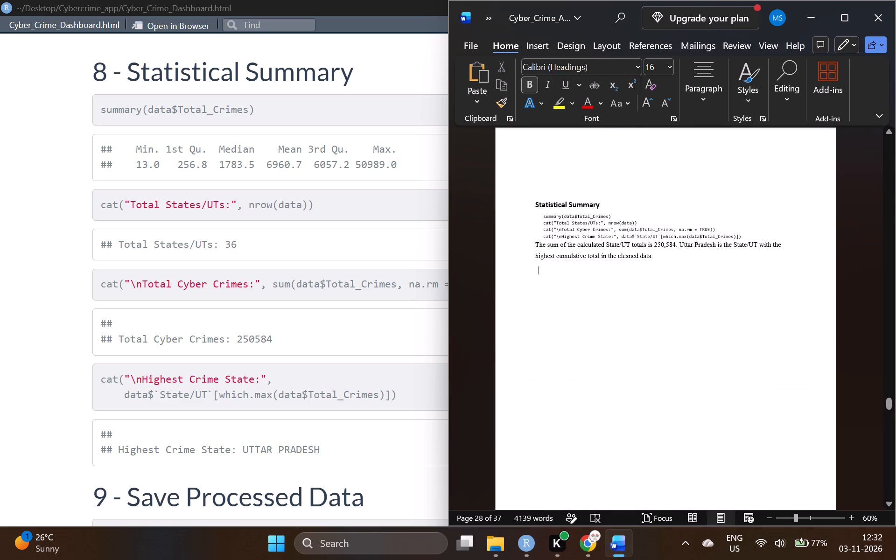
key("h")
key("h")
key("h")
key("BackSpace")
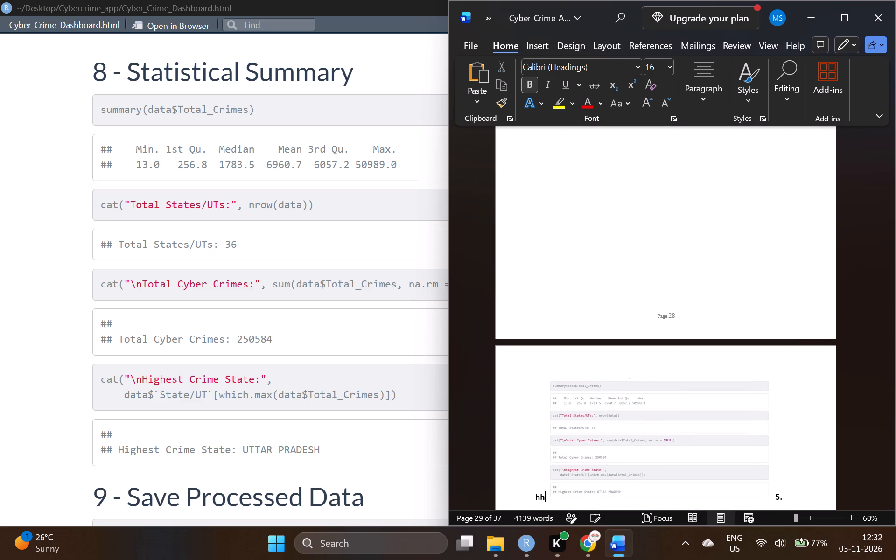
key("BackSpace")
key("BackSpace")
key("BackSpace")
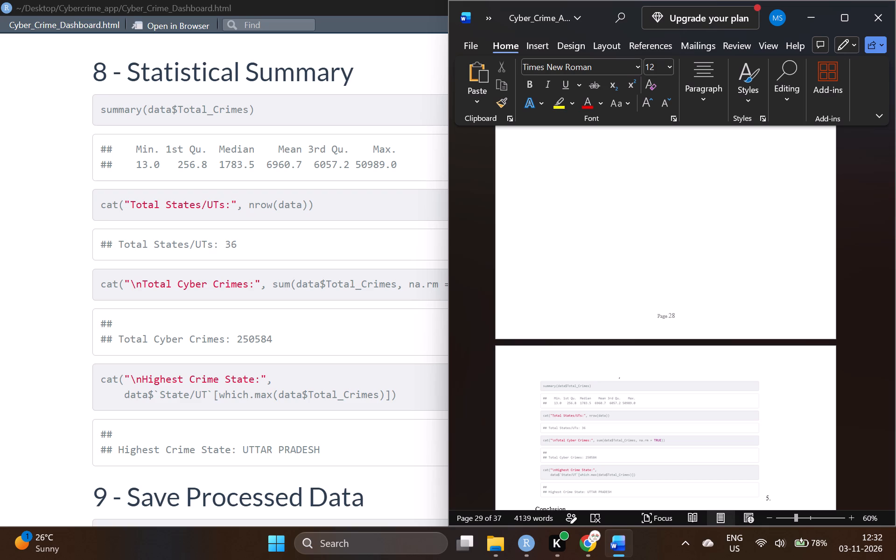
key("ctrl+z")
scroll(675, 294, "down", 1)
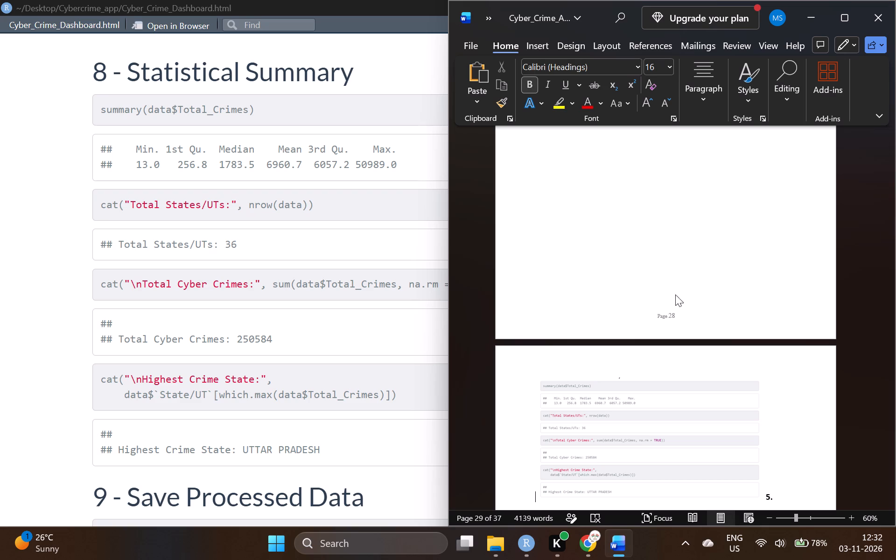
Undo the recent test edits around the capture above the Conclusion heading and delete the capture.
scroll(675, 294, "down", 1)
key("ctrl+z")
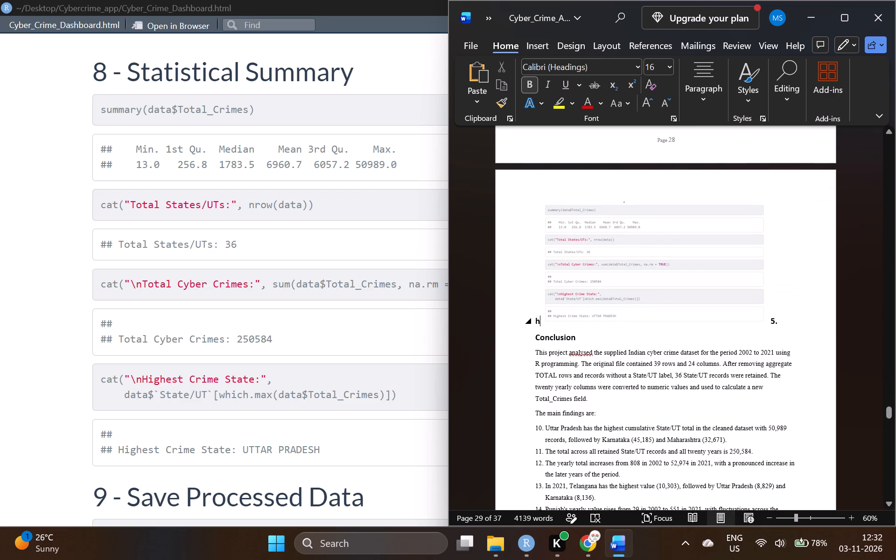
key("ctrl+z")
key("ctrl+z")
key("ctrl+z")
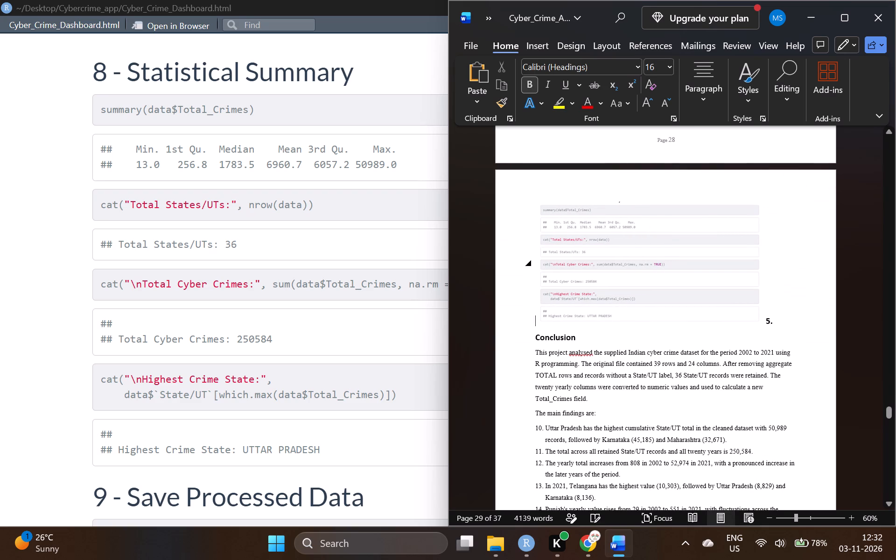
key("ctrl+z")
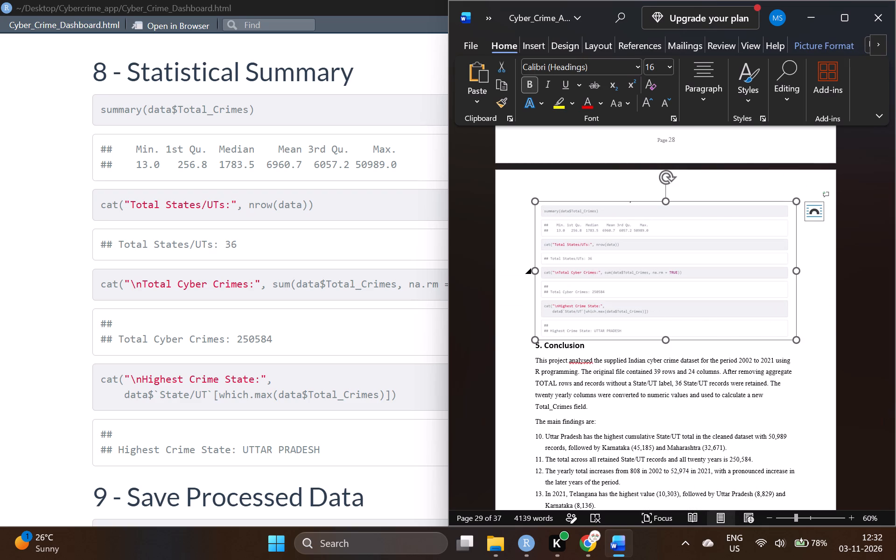
key("Delete")
Copy the summary(data$Total_Crimes) output lines from RStudio's Statistical Summary section and return to the report in Word.
scroll(675, 294, "up", 5)
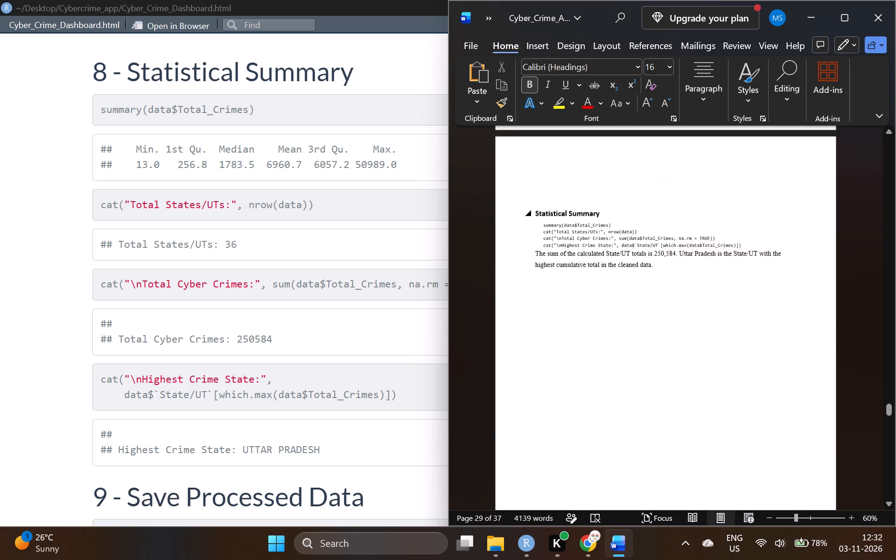
scroll(675, 294, "up", 1)
left_click(617, 379)
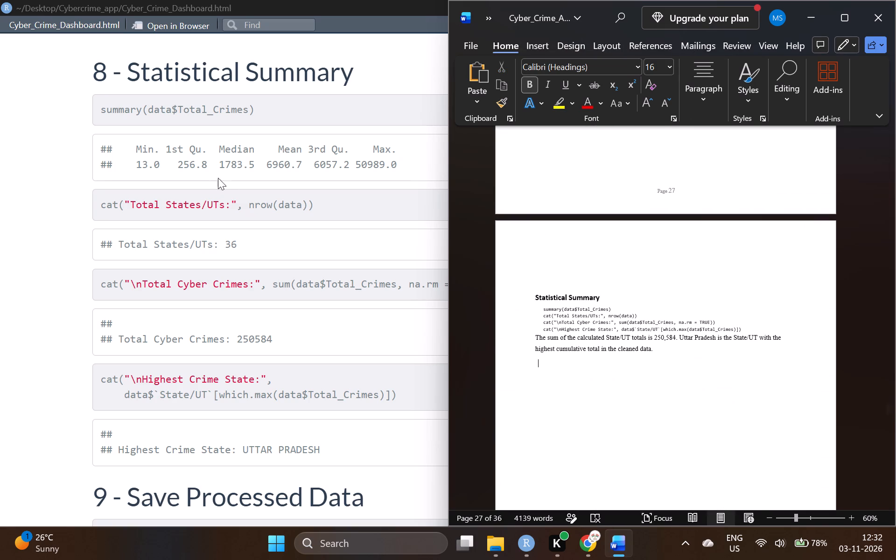
left_click_drag(98, 142, 333, 235)
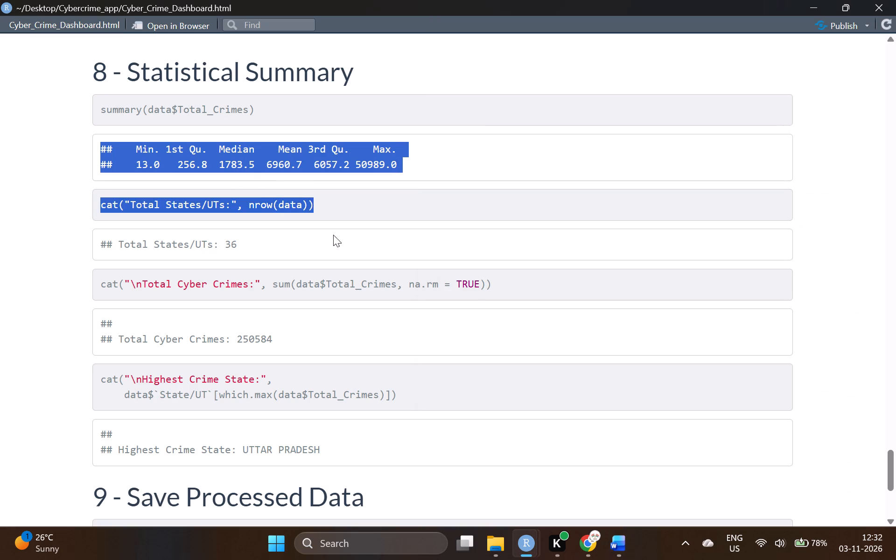
left_click_drag(333, 235, 408, 169)
key("ctrl+c")
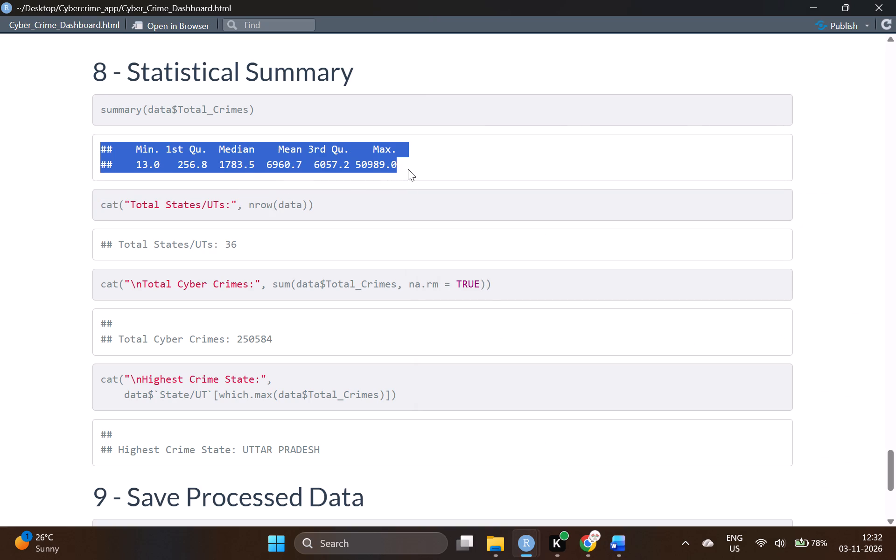
left_click(623, 555)
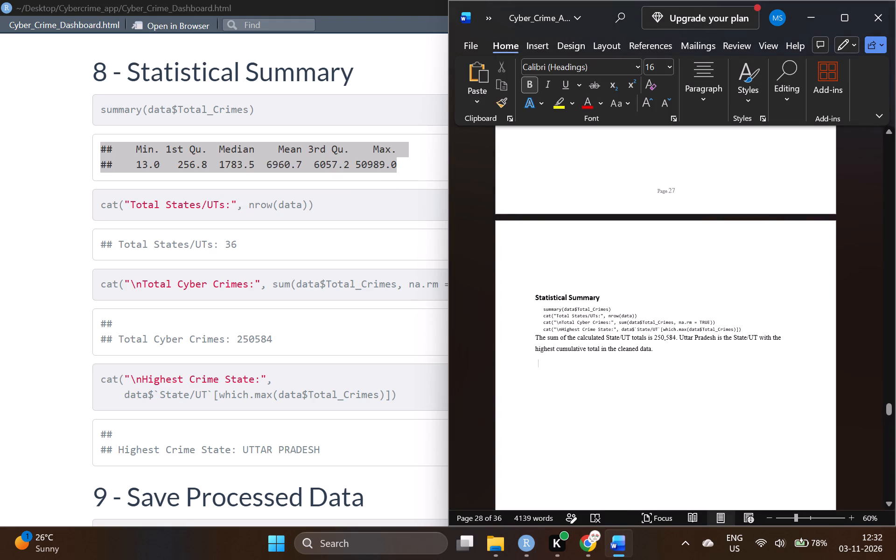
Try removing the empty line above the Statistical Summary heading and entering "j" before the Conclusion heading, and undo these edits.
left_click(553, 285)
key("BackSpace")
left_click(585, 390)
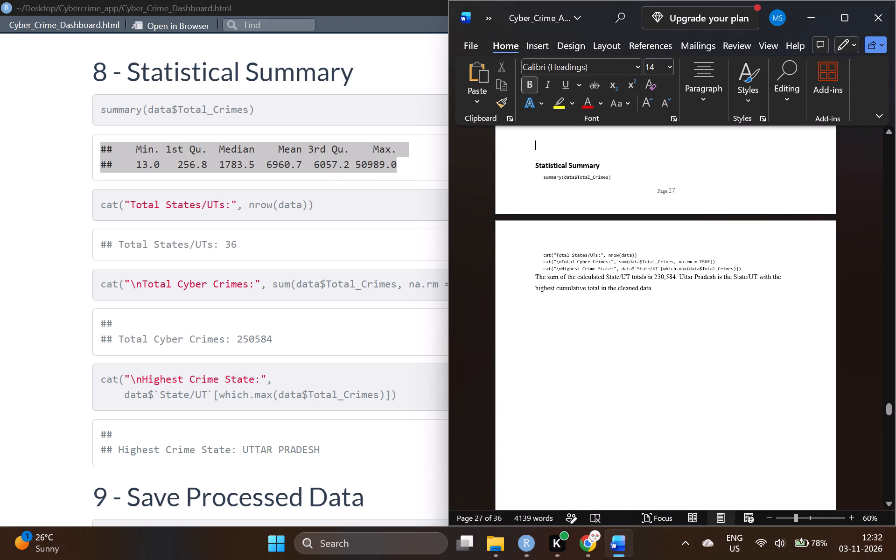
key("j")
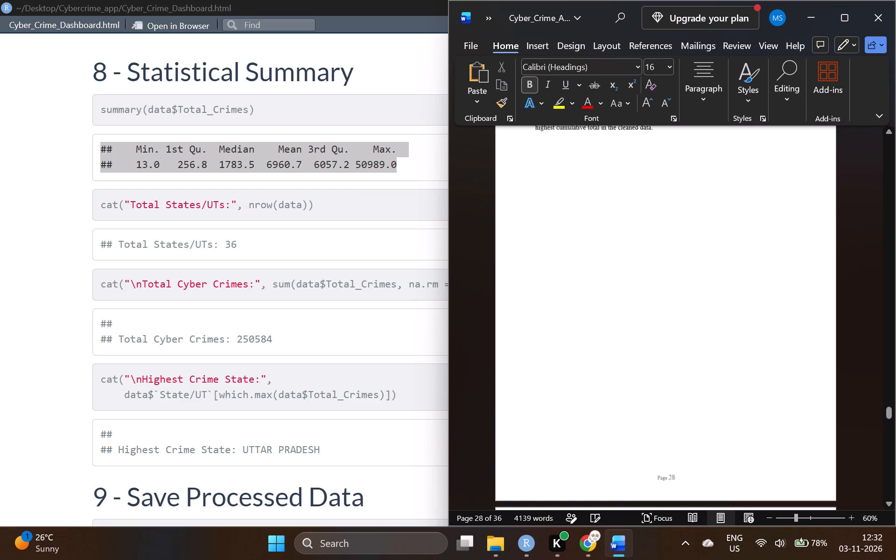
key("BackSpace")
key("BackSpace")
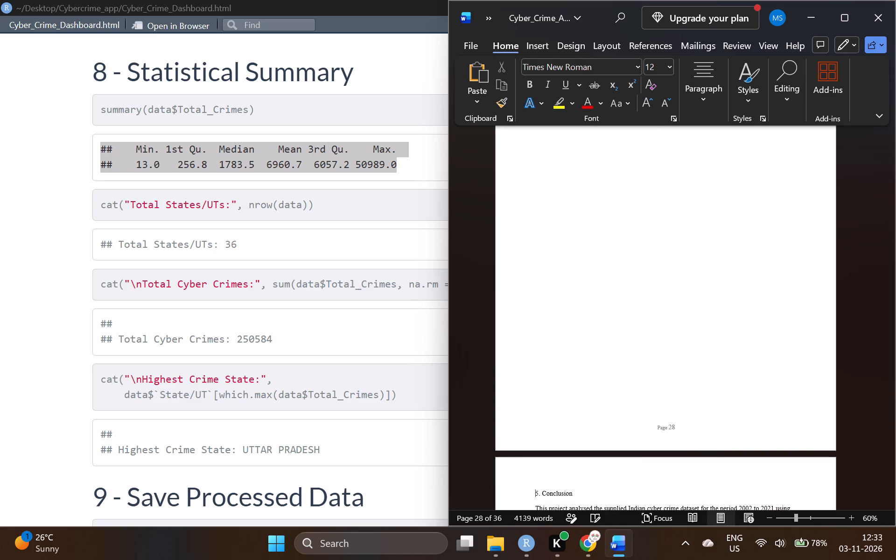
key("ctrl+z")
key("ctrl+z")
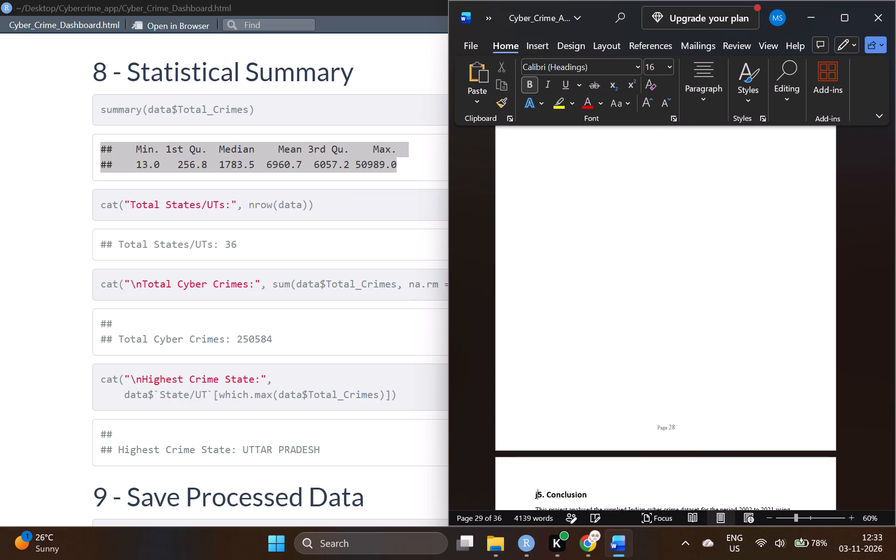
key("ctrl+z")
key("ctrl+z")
Examine pages 27 to 29 of the report alongside the RStudio Save Processed Data and Conclusion sections.
scroll(625, 390, "up", 1)
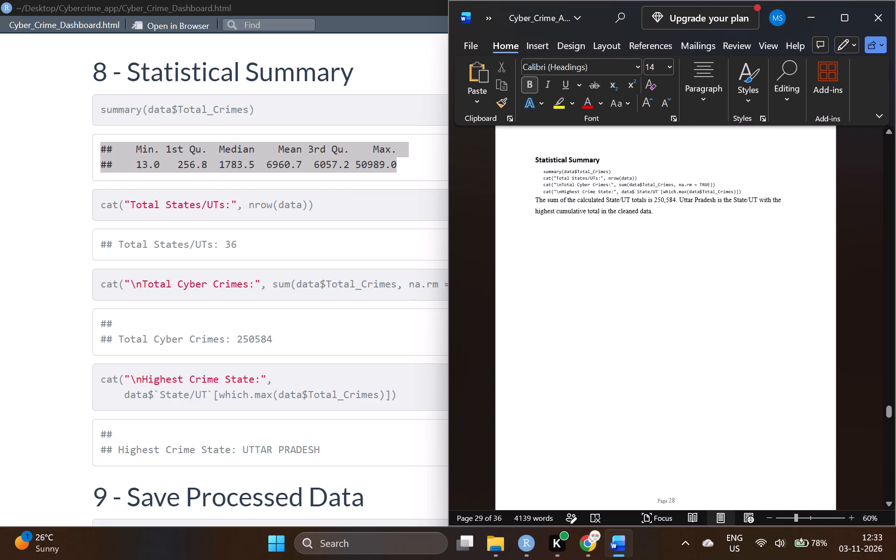
scroll(625, 390, "up", 4)
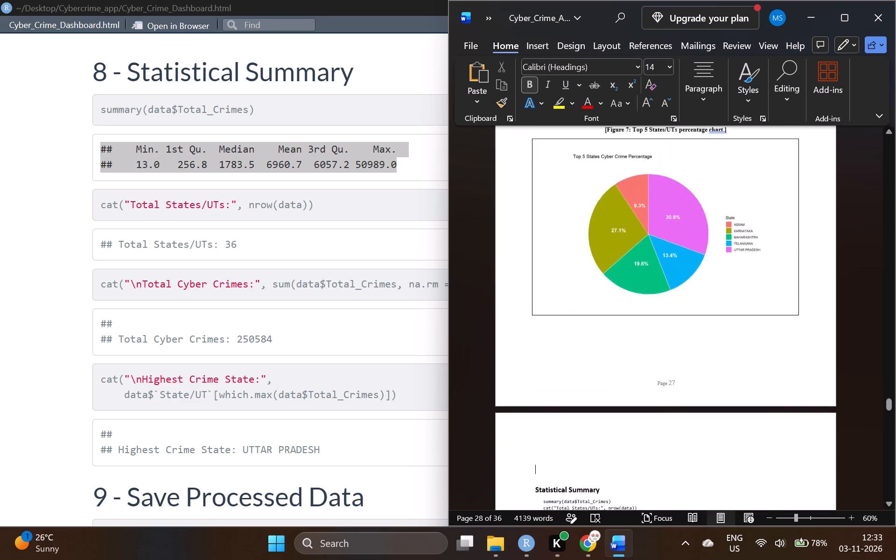
scroll(625, 390, "up", 1)
scroll(625, 390, "down", 1)
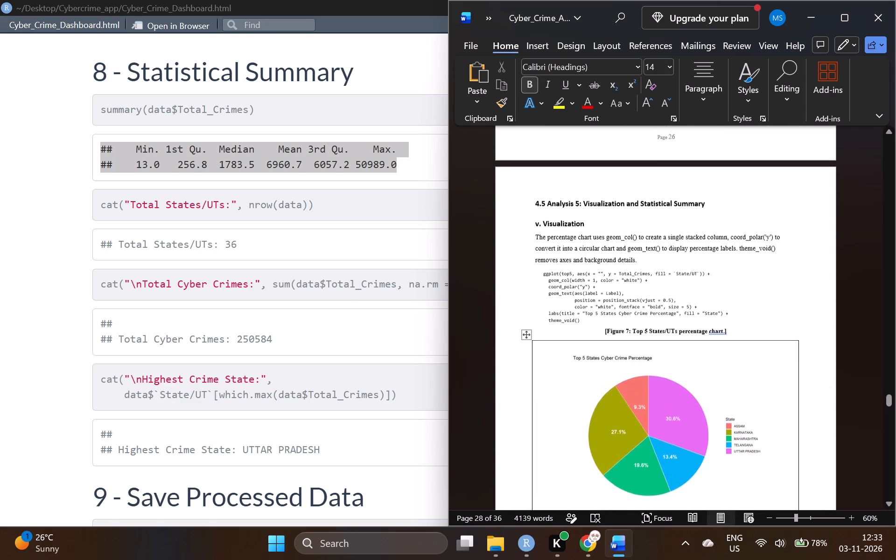
scroll(625, 390, "down", 4)
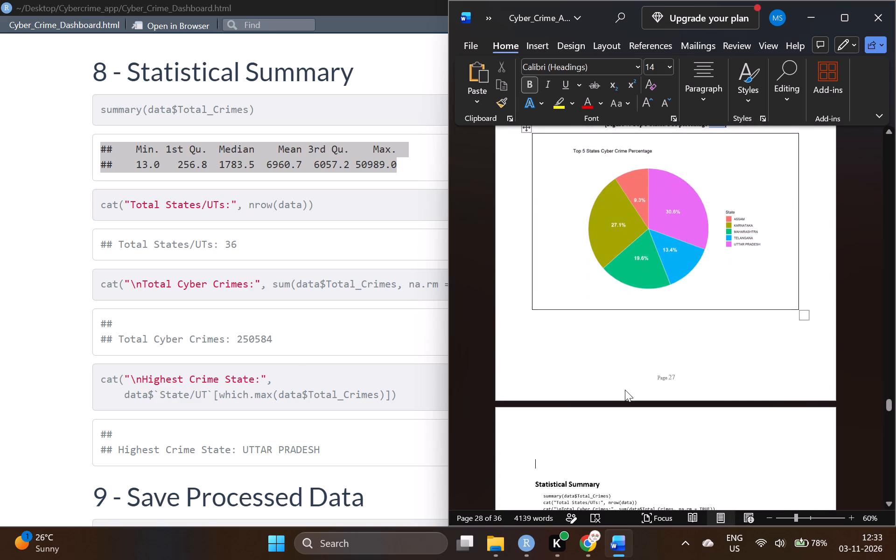
scroll(291, 361, "down", 5)
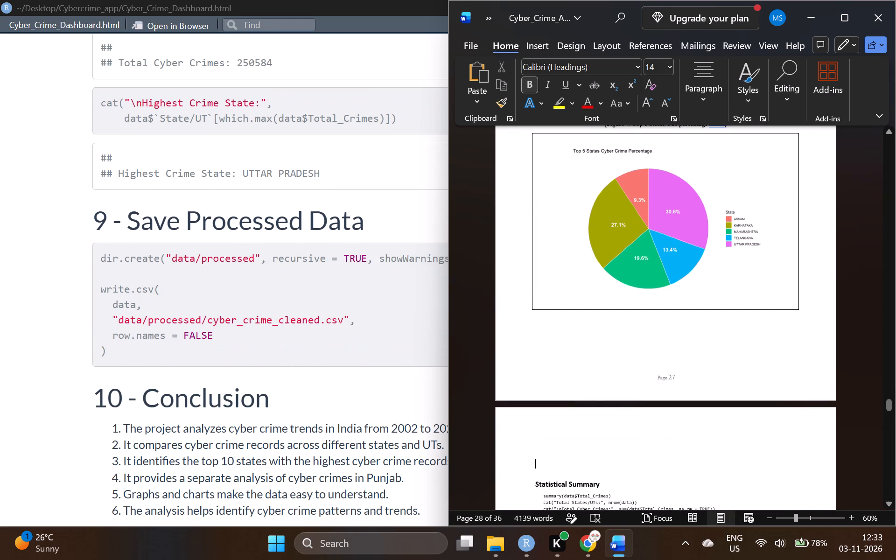
scroll(683, 330, "down", 13)
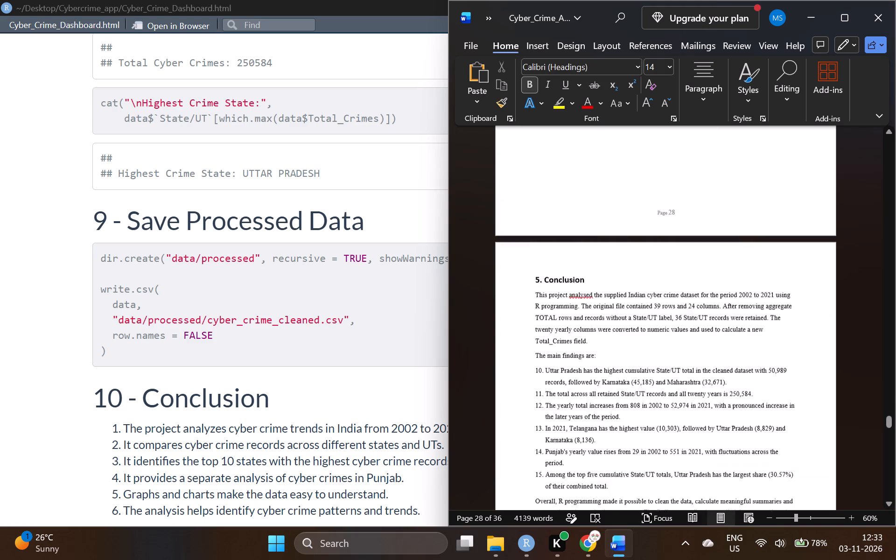
scroll(683, 330, "up", 3)
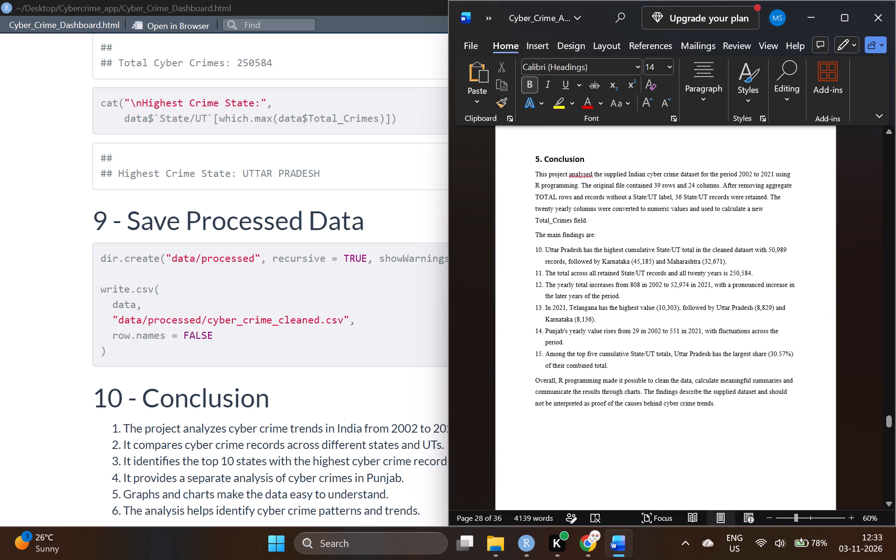
scroll(346, 434, "down", 1)
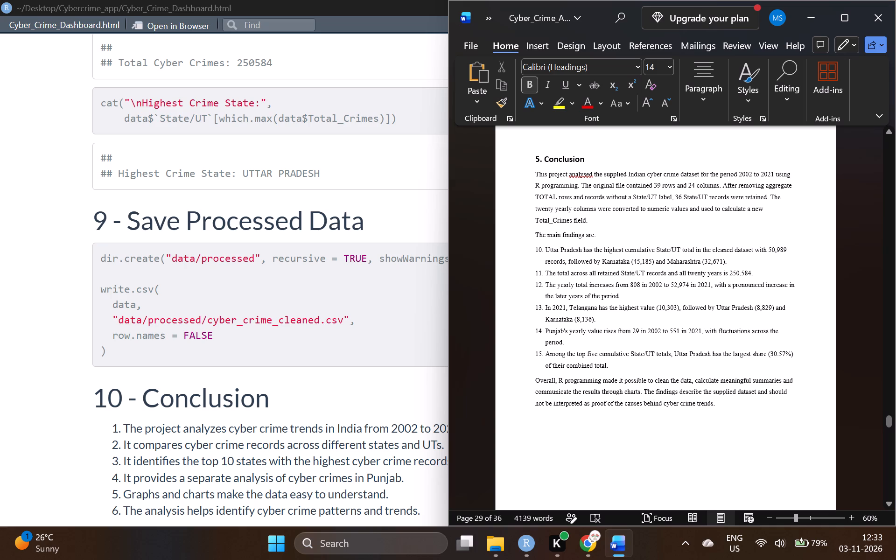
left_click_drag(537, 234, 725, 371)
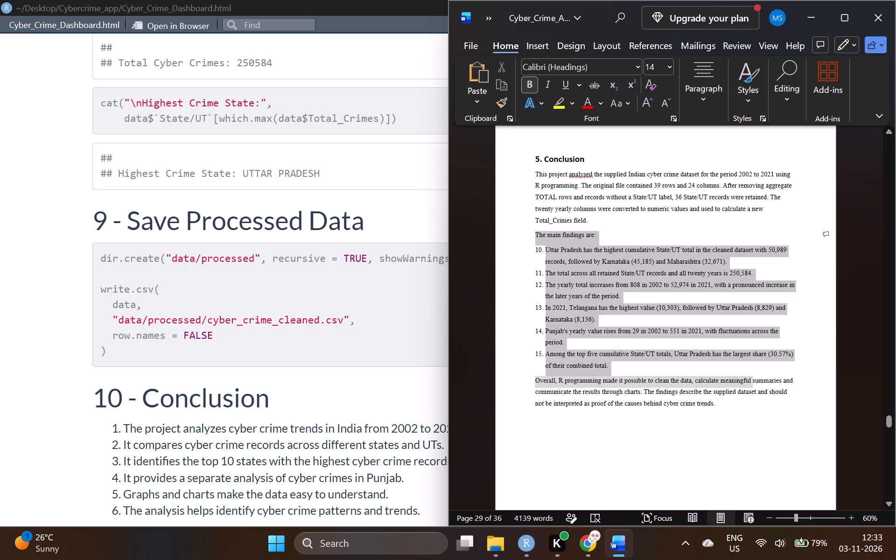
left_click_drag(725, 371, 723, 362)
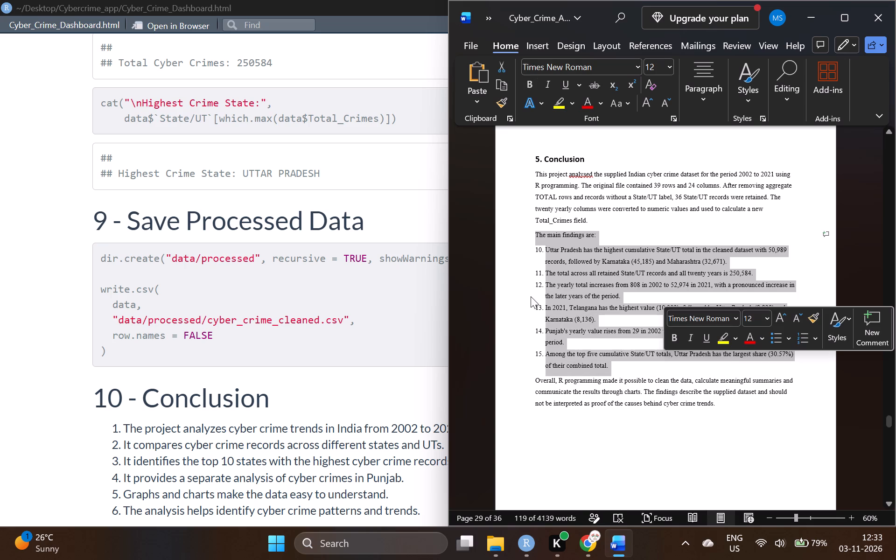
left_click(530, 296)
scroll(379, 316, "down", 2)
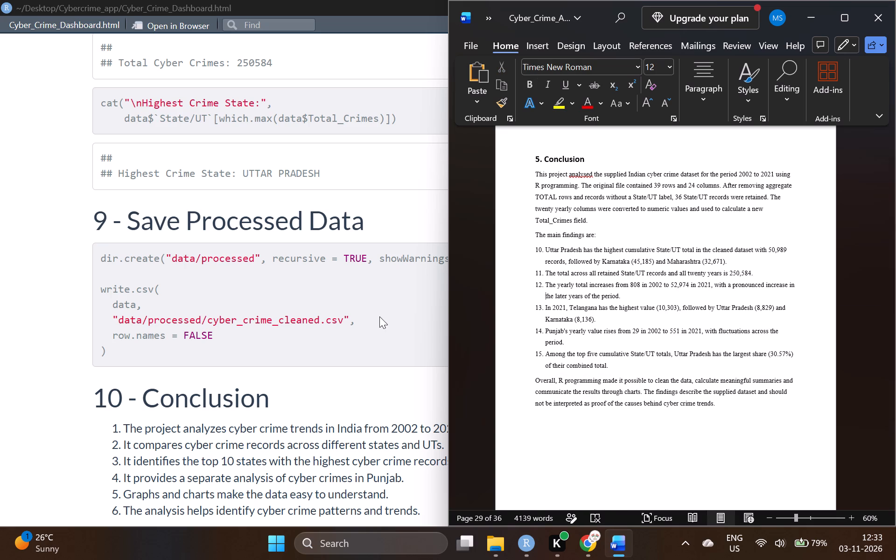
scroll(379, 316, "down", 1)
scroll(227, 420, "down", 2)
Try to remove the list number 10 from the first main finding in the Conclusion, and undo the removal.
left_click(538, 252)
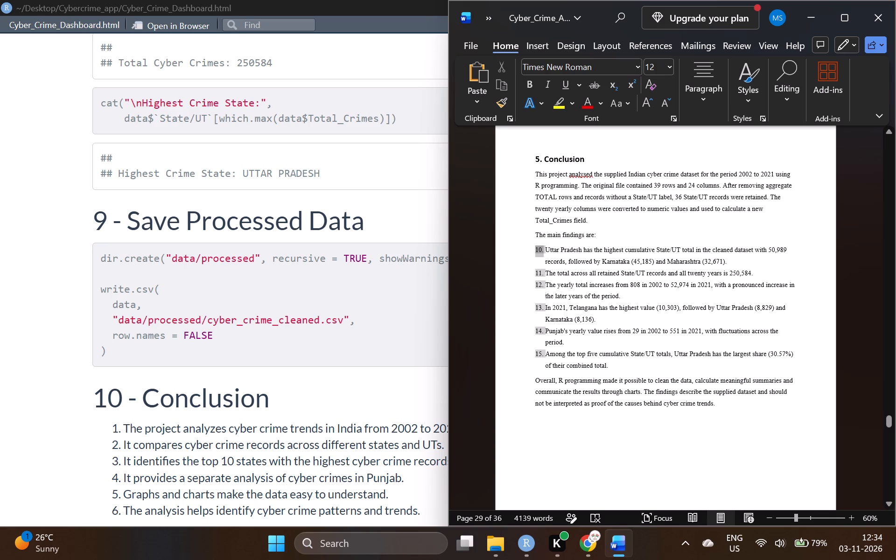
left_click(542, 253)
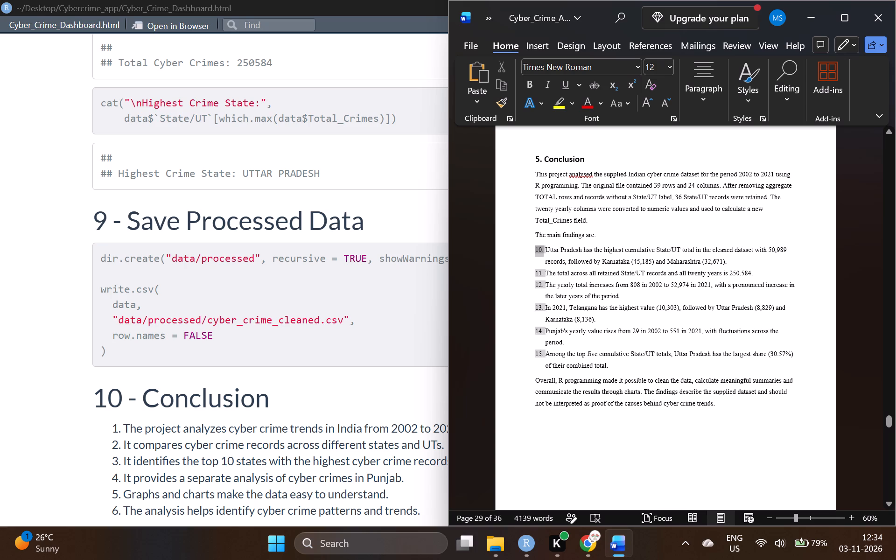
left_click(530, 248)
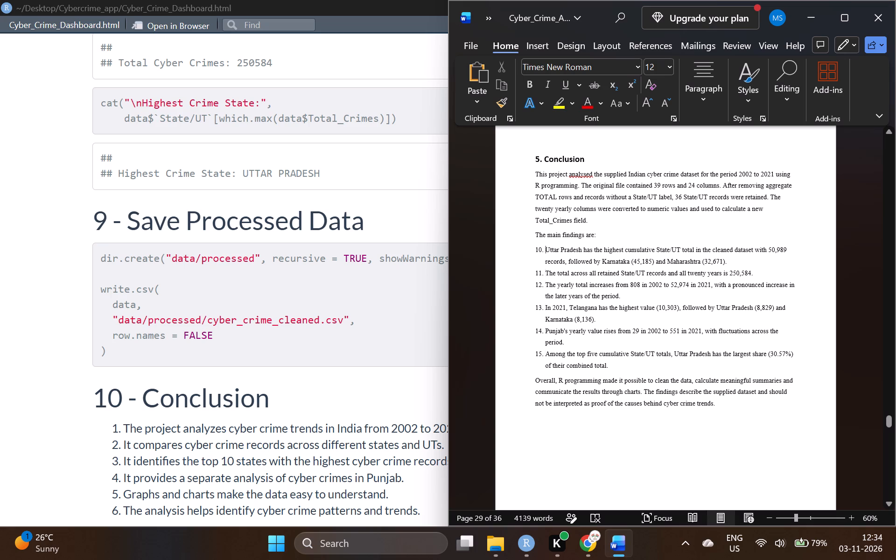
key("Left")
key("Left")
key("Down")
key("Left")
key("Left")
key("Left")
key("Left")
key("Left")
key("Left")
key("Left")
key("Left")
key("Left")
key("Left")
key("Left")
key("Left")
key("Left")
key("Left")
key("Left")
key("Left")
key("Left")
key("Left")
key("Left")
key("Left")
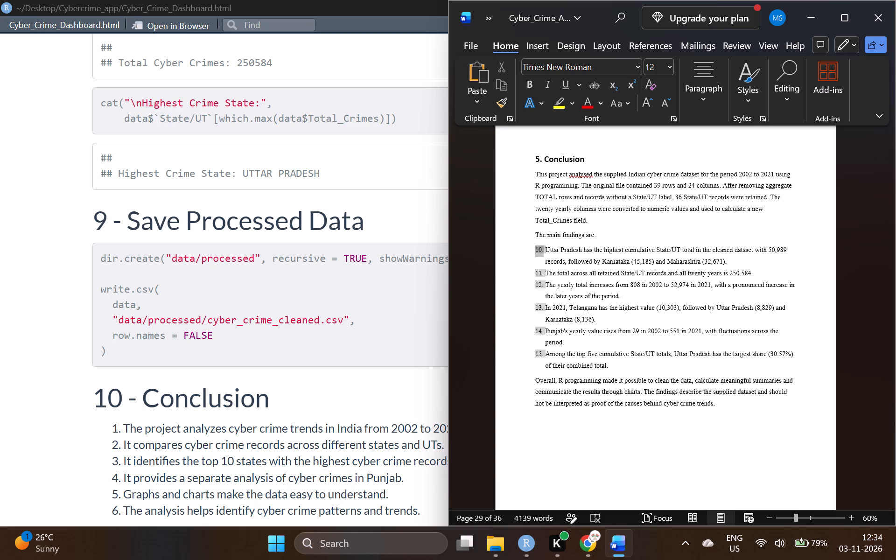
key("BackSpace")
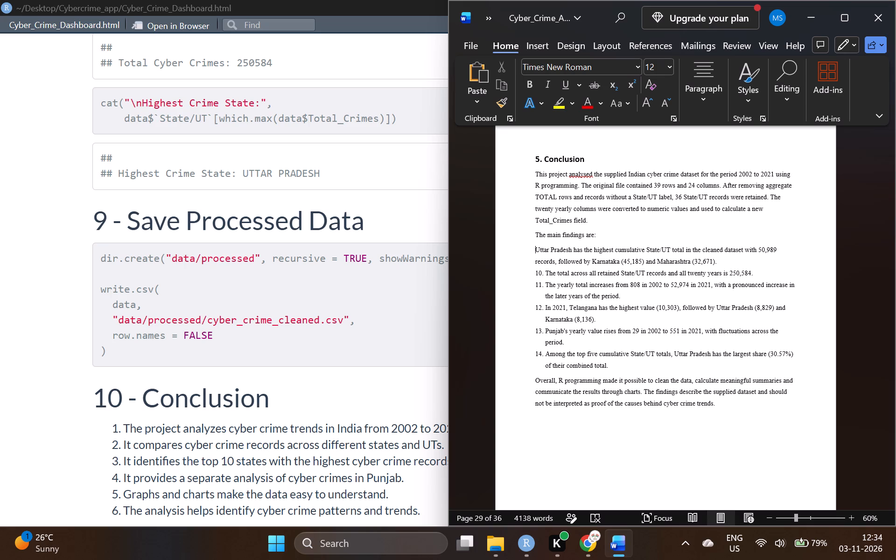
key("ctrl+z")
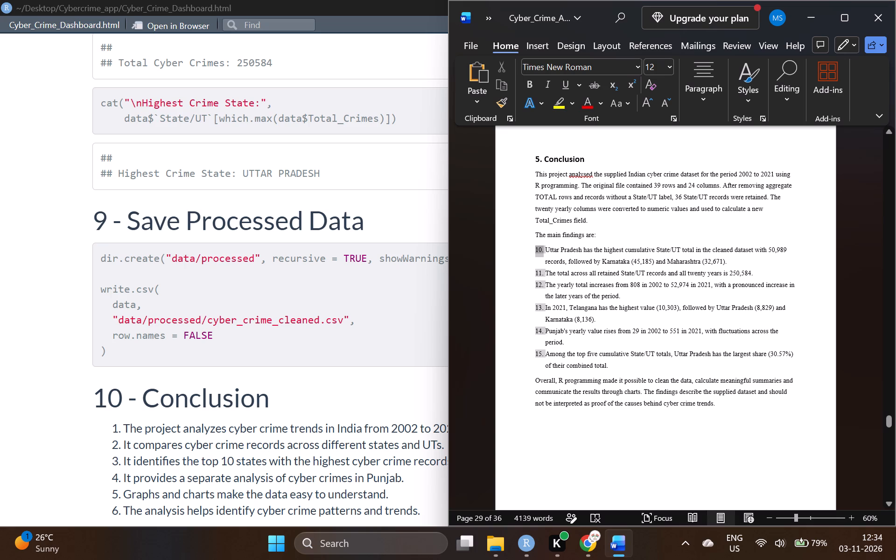
Examine the report's Future Scope and References pages, along with the Statistical Summary section in RStudio.
left_click(616, 477)
scroll(616, 477, "down", 4)
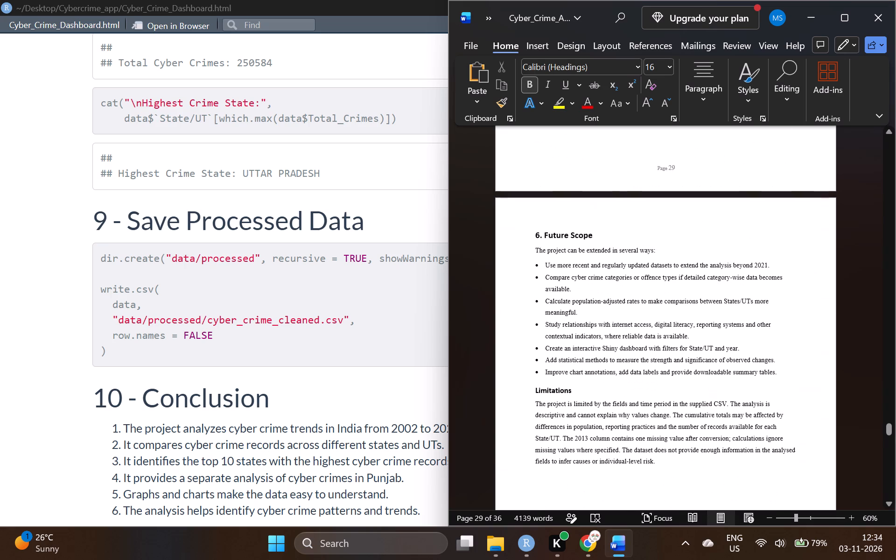
scroll(616, 467, "down", 4)
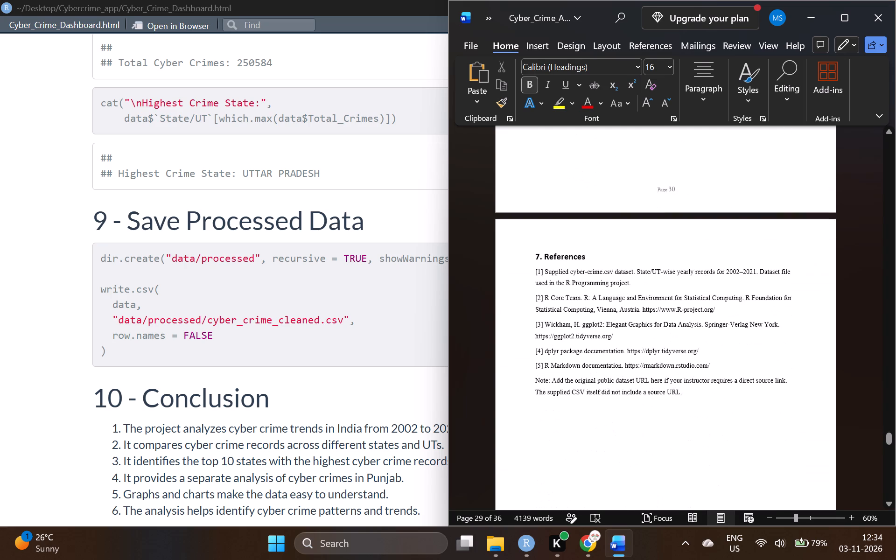
scroll(266, 393, "down", 5)
scroll(266, 393, "up", 3)
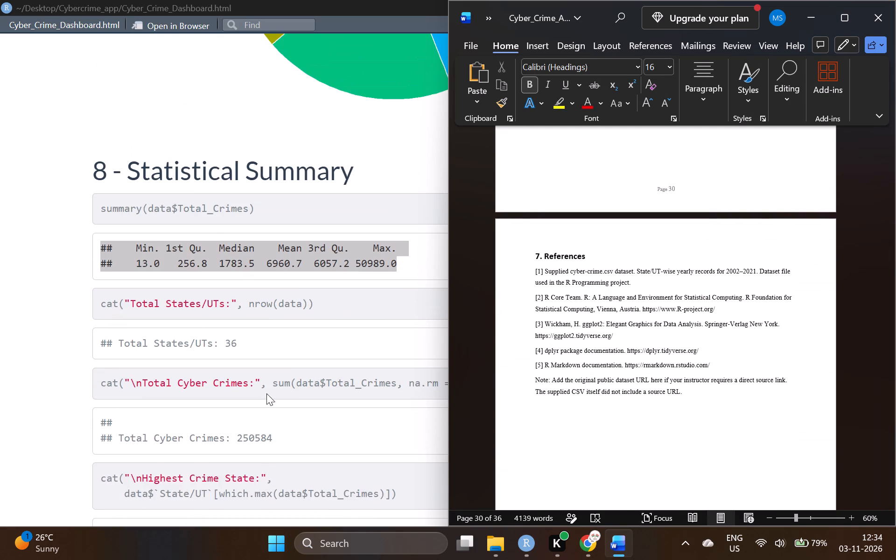
scroll(680, 302, "up", 20)
scroll(680, 302, "up", 14)
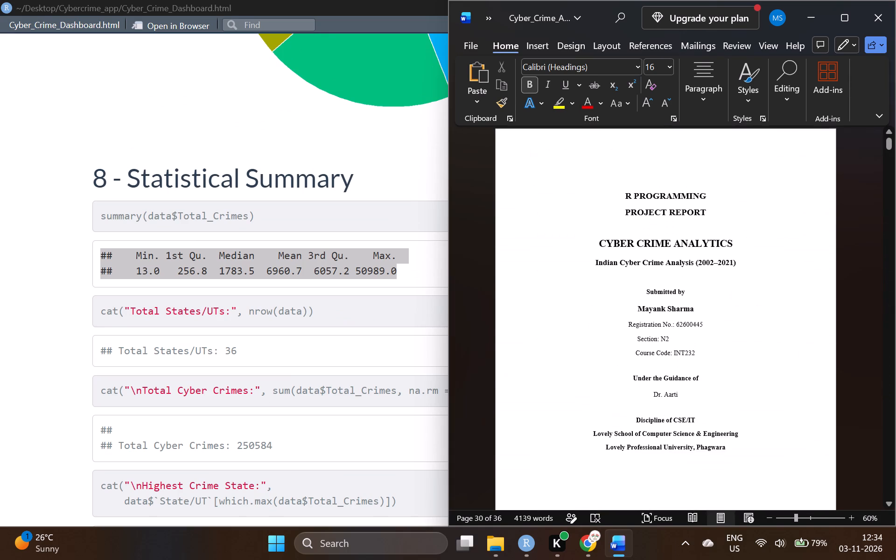
Review the report's front matter from the cover page through the Declaration, Certificate and Acknowledgement.
scroll(680, 302, "down", 2)
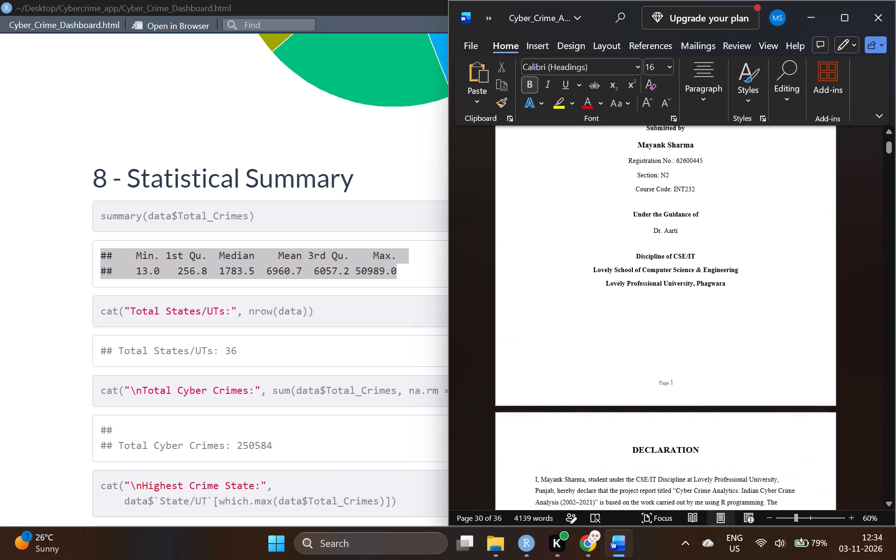
scroll(680, 302, "down", 1)
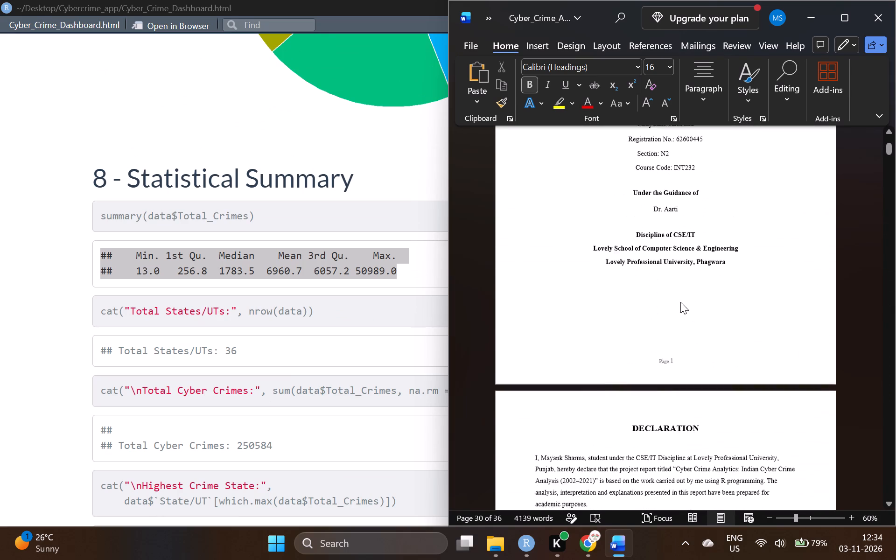
scroll(680, 302, "down", 3)
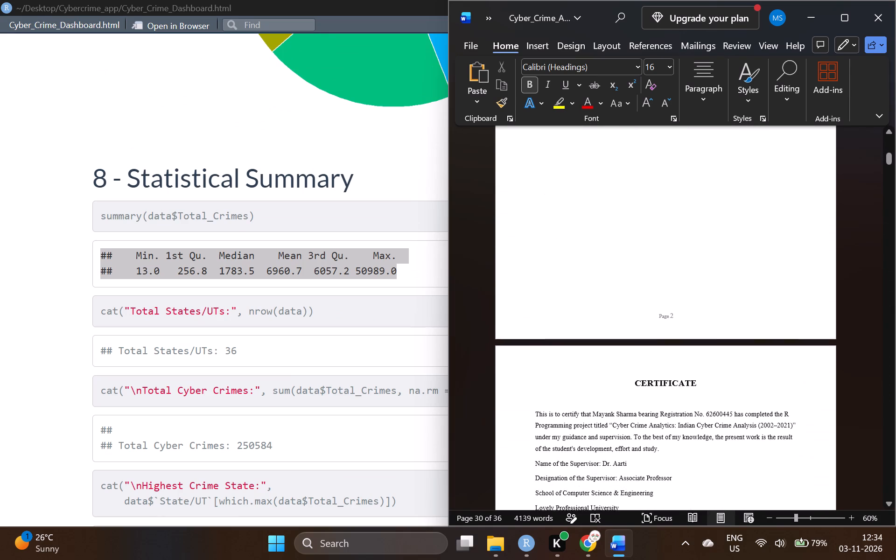
scroll(680, 302, "down", 1)
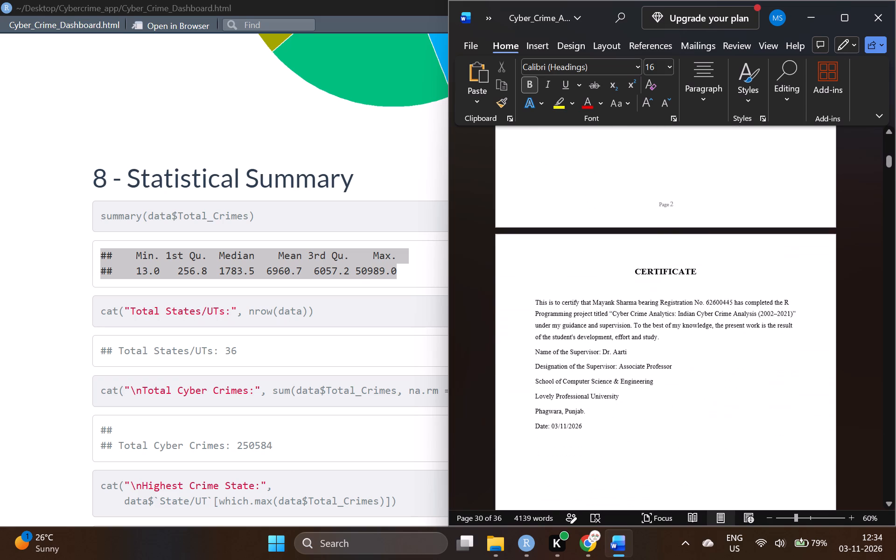
scroll(680, 302, "down", 3)
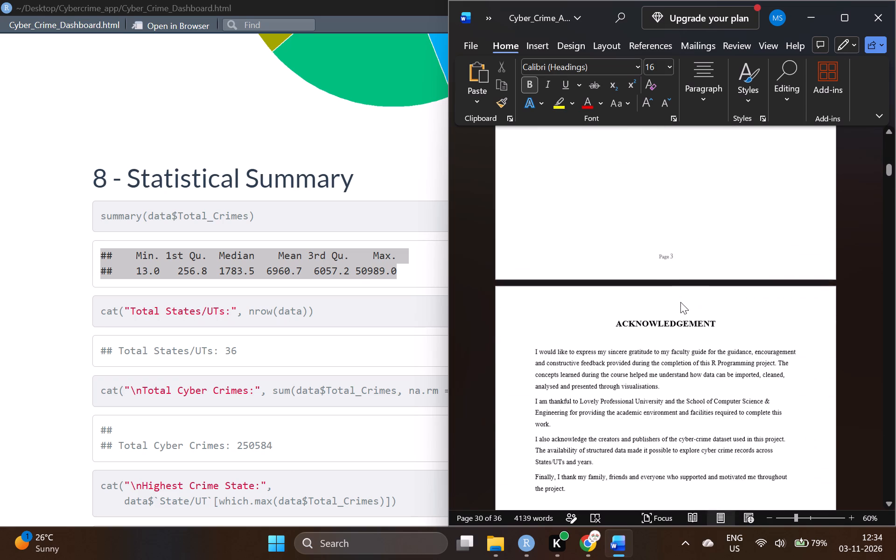
scroll(680, 302, "down", 2)
Review the Table of Contents, the List of Figures and Tables, and the Introduction with its numbered objectives.
scroll(680, 302, "down", 1)
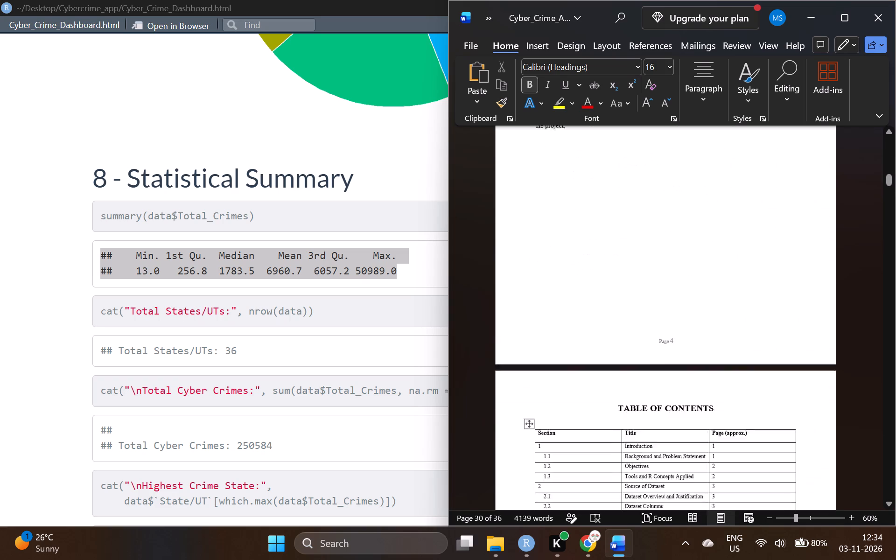
scroll(680, 302, "down", 3)
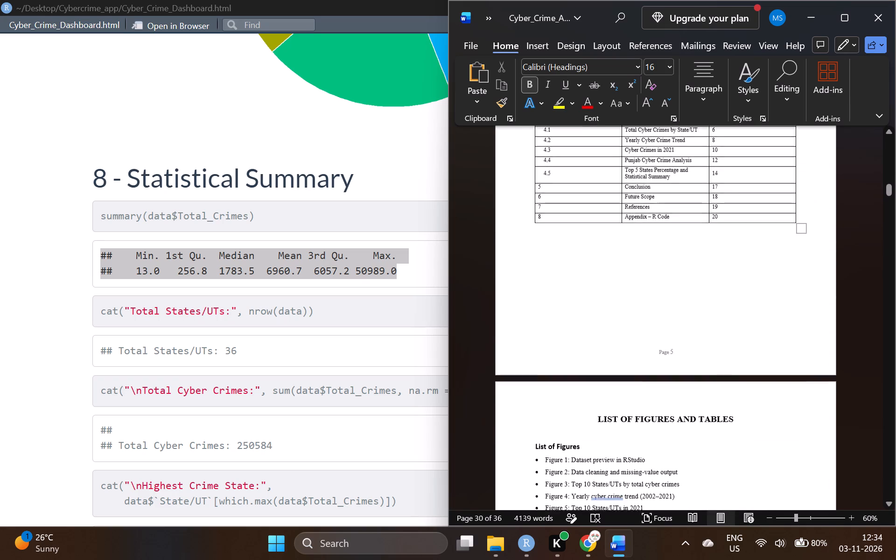
scroll(680, 302, "down", 1)
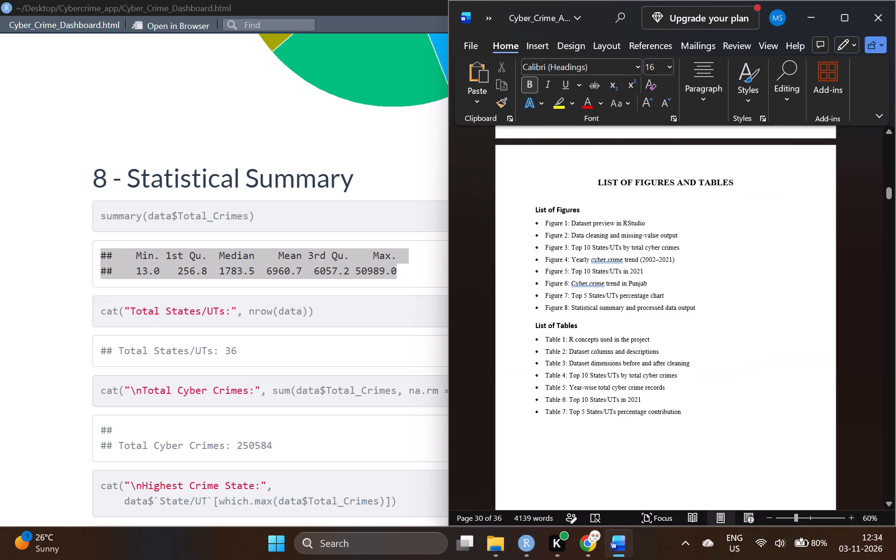
scroll(669, 301, "down", 5)
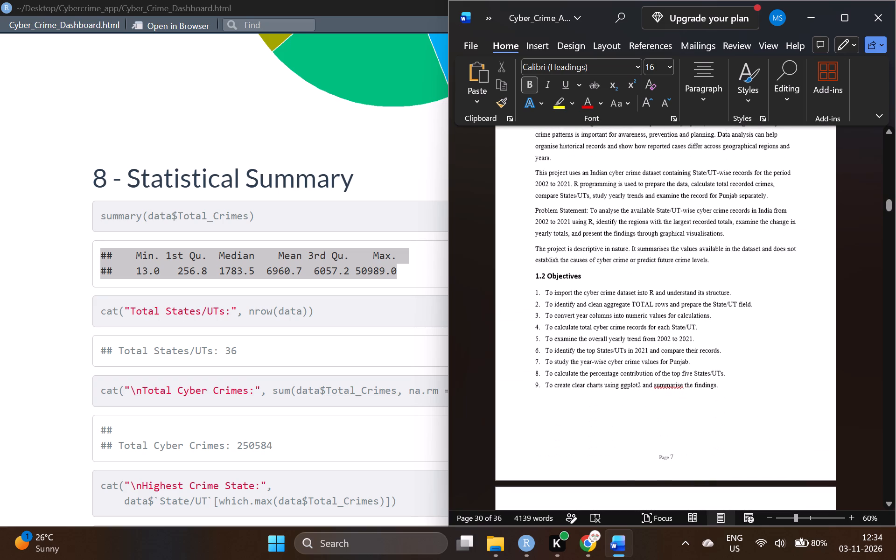
scroll(669, 301, "up", 1)
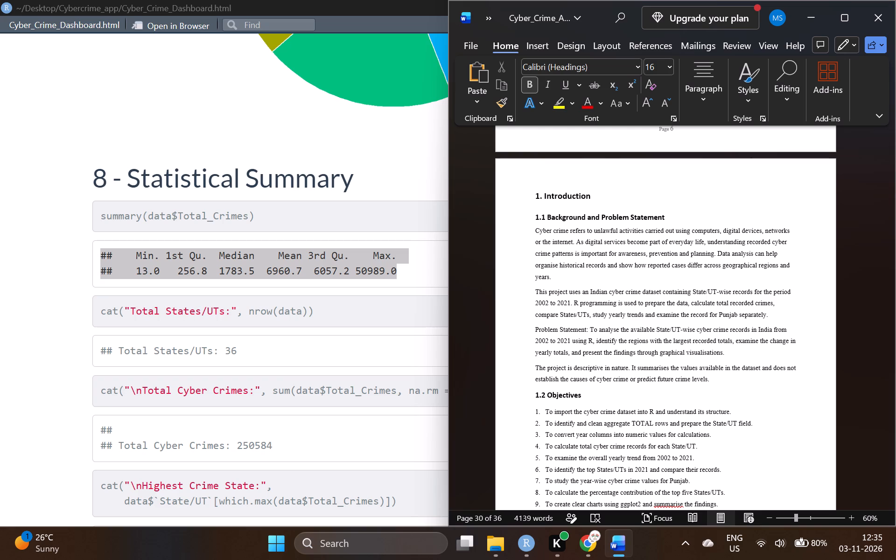
Enter "l" directly before the "6. Future Scope" heading.
key("l")
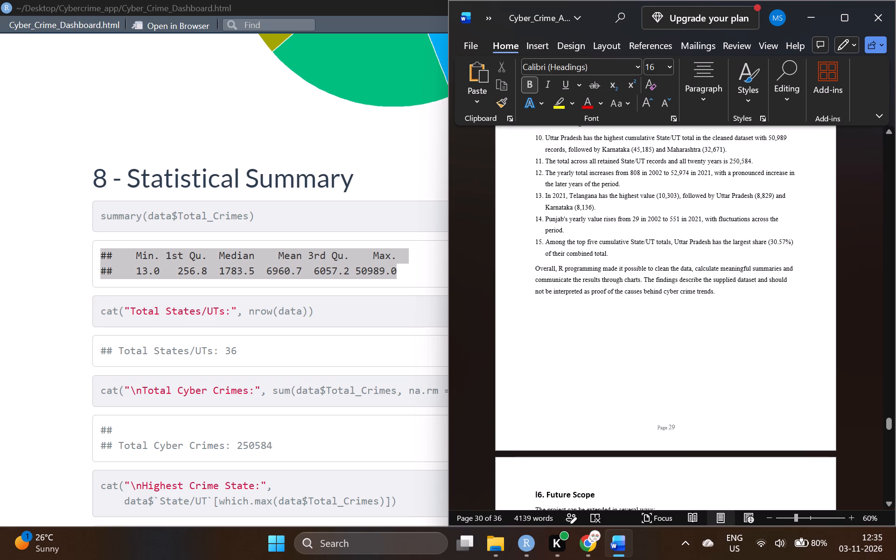
Clear the output selection in RStudio, return to the report in Word at full window size, and examine the Conclusion on page 29.
left_click(408, 140)
left_click(434, 230)
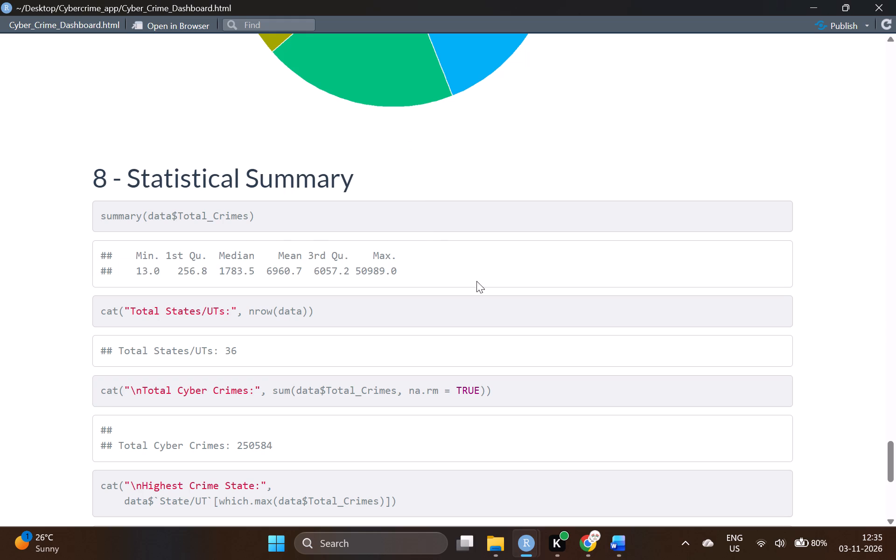
left_click(616, 540)
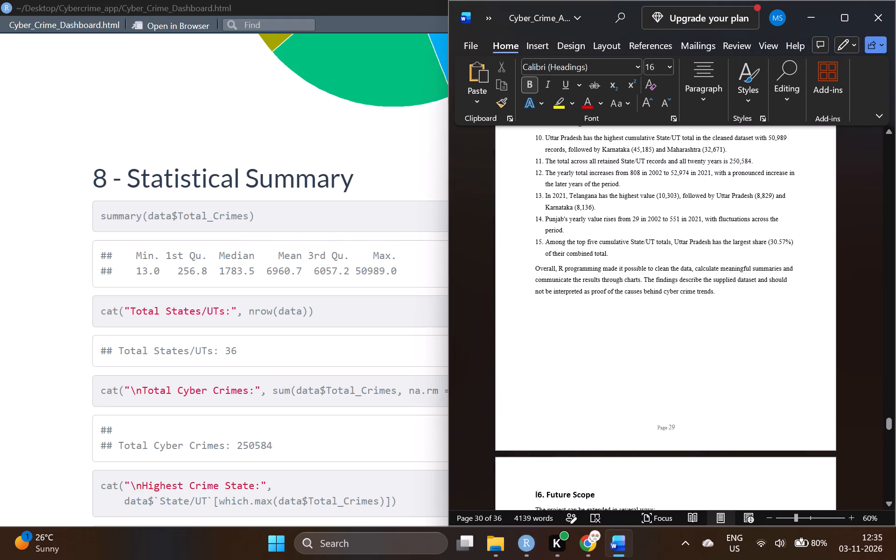
left_click(844, 8)
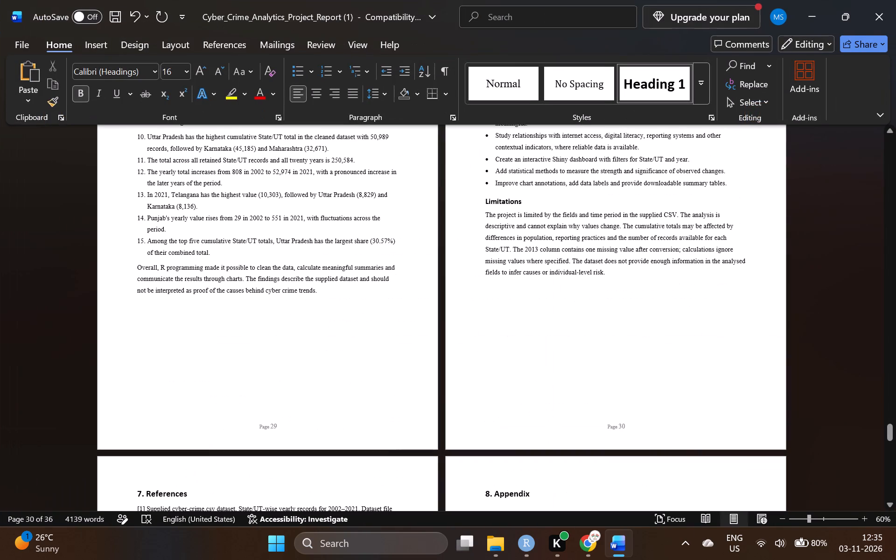
scroll(290, 279, "up", 4, "ctrl")
scroll(290, 279, "up", 1)
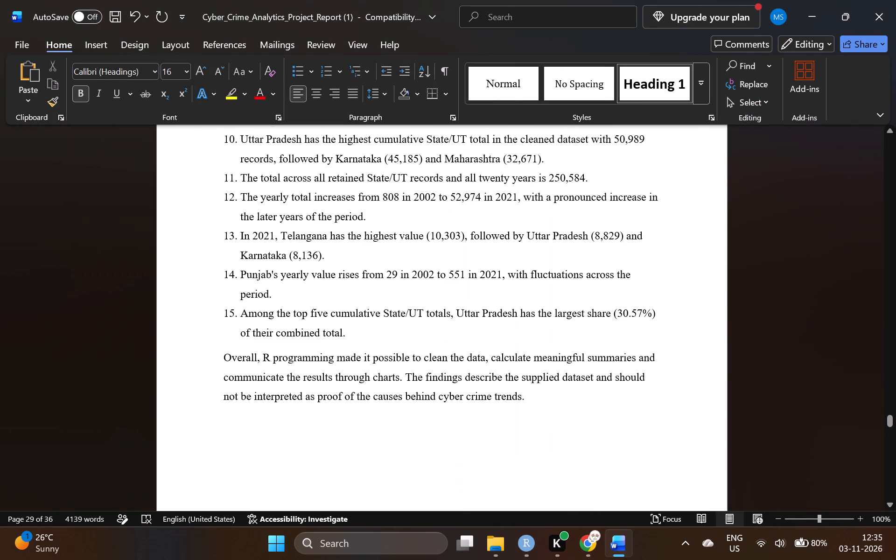
scroll(290, 279, "up", 3)
scroll(290, 279, "down", 2)
scroll(290, 279, "up", 1)
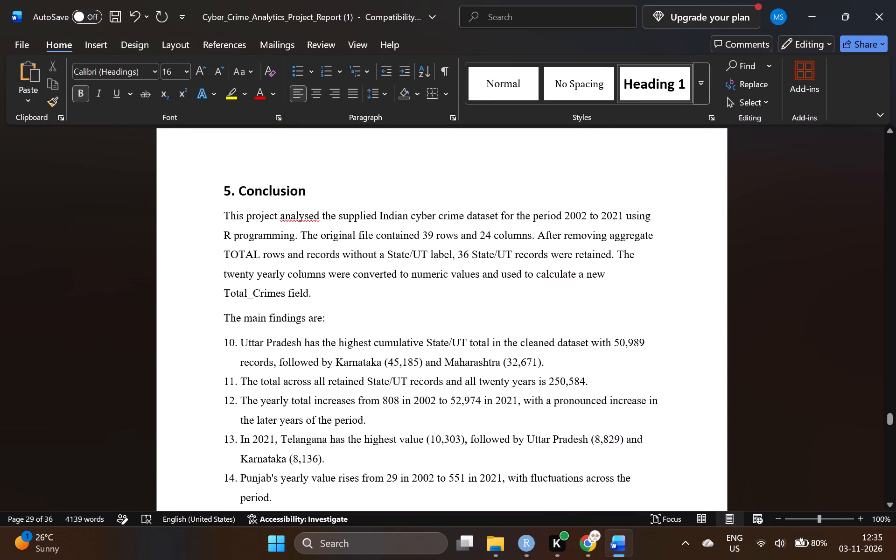
scroll(690, 308, "down", 3)
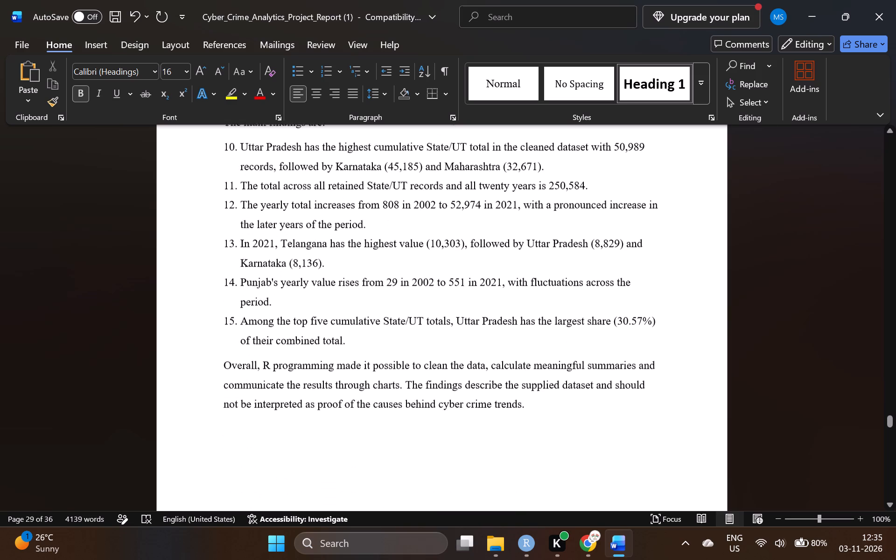
scroll(690, 308, "down", 2)
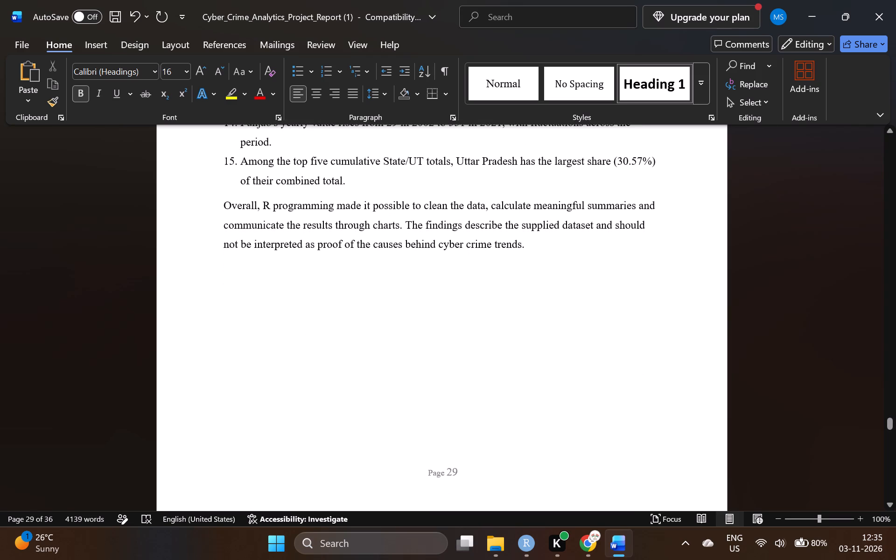
Examine the Future Scope and Limitations sections on page 30 of the report.
scroll(690, 308, "down", 1)
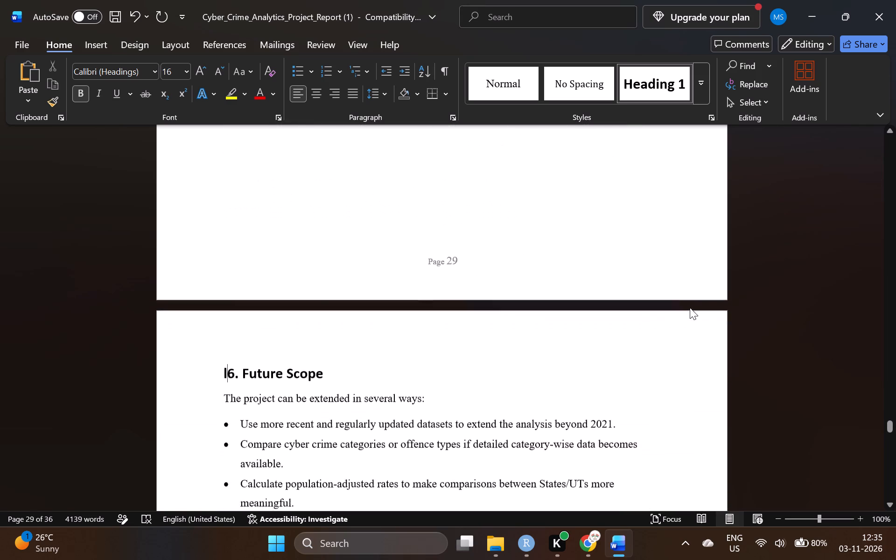
scroll(690, 308, "down", 3)
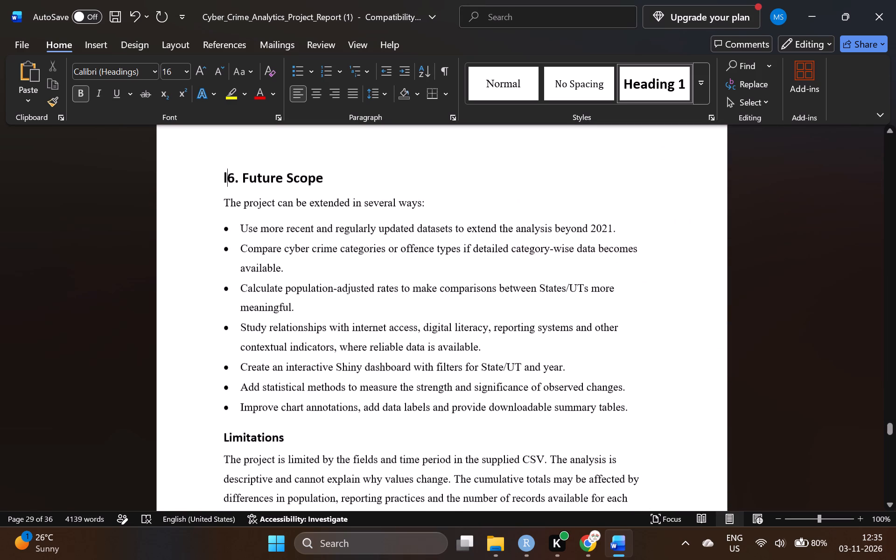
scroll(690, 308, "down", 3)
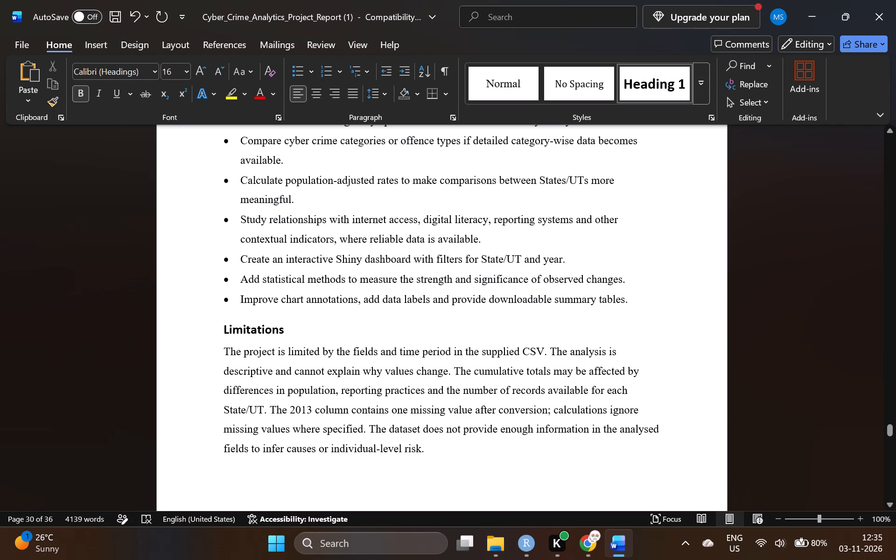
scroll(690, 308, "down", 1)
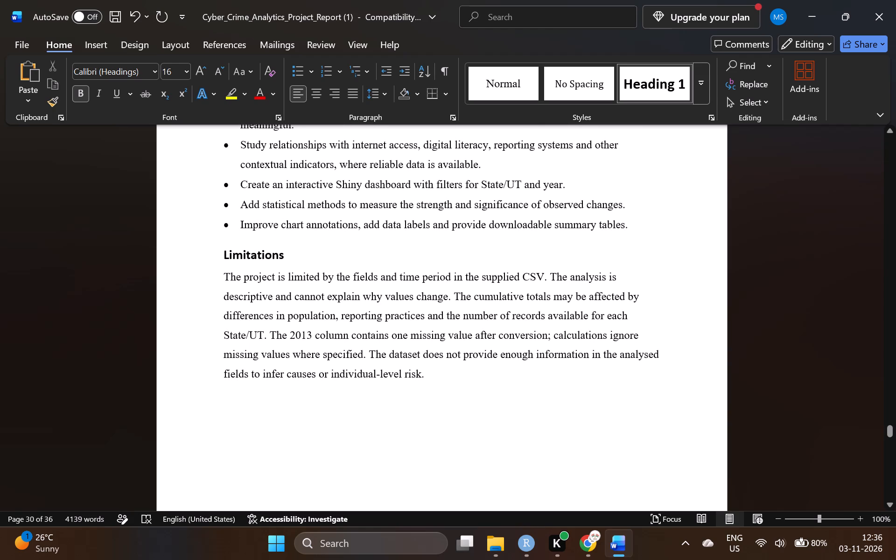
scroll(552, 388, "down", 2)
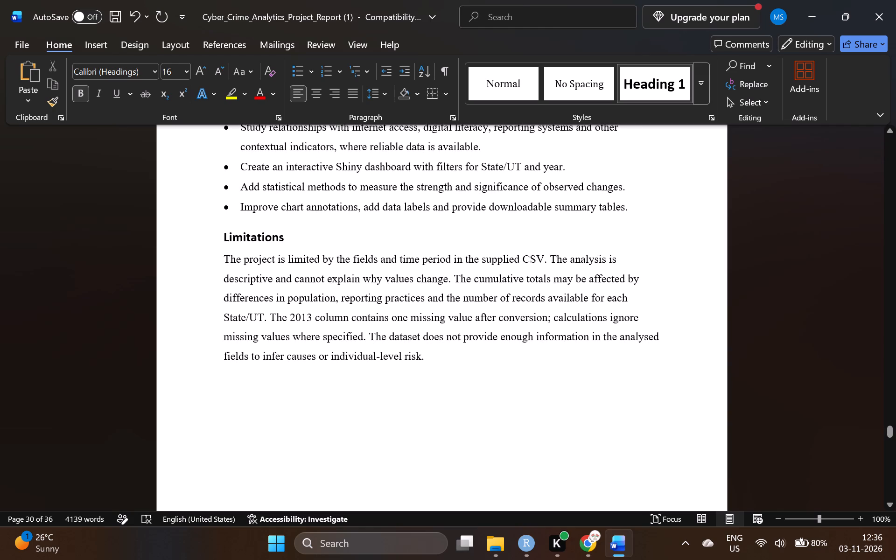
scroll(552, 388, "down", 1)
scroll(425, 374, "down", 1)
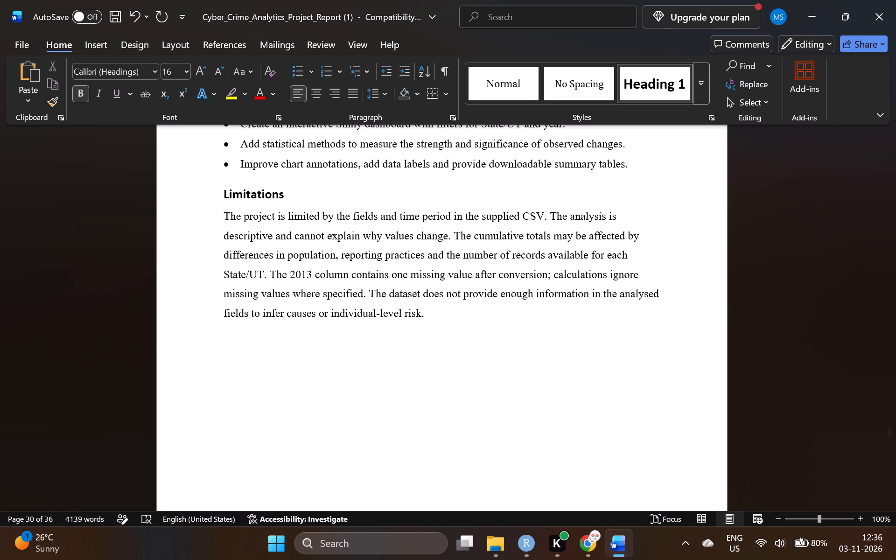
scroll(425, 374, "down", 3)
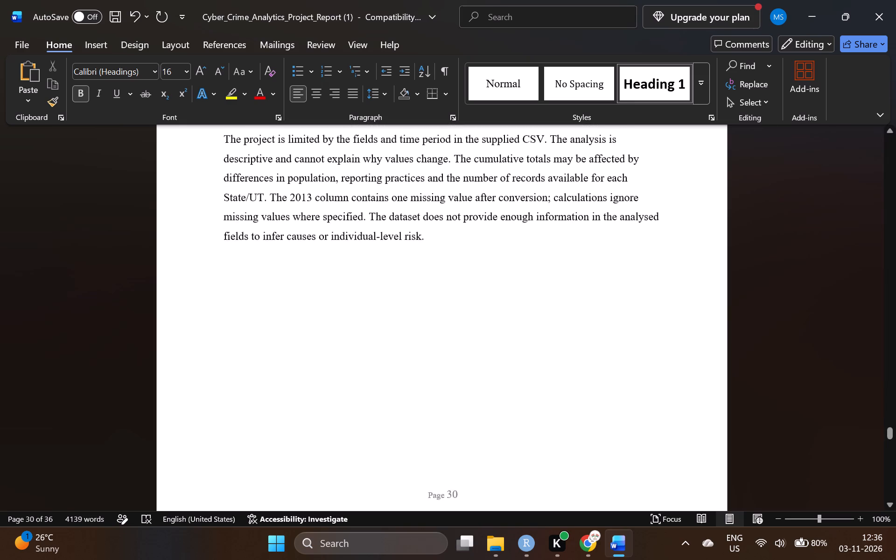
Examine the References page and the start of Appendix A with the data import and cleaning code.
scroll(425, 374, "down", 3)
scroll(425, 374, "up", 1)
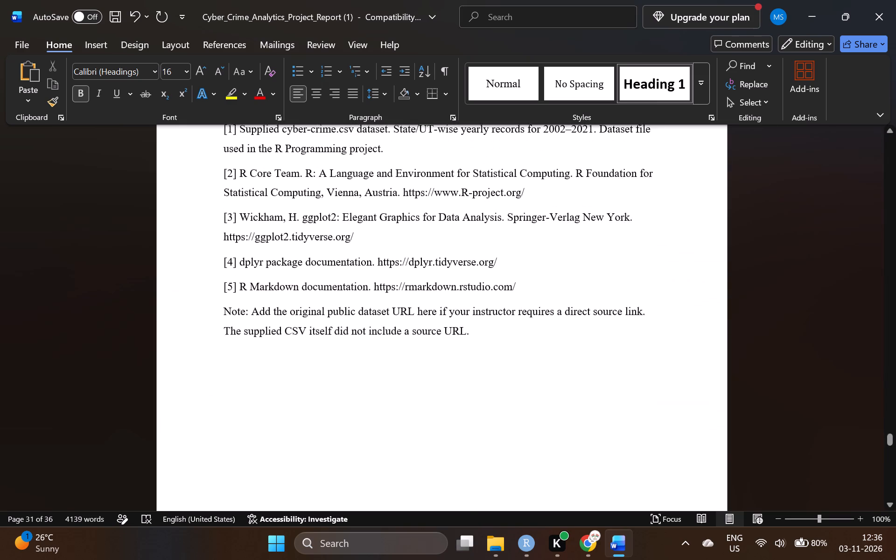
scroll(425, 374, "up", 1)
scroll(518, 365, "right", 1)
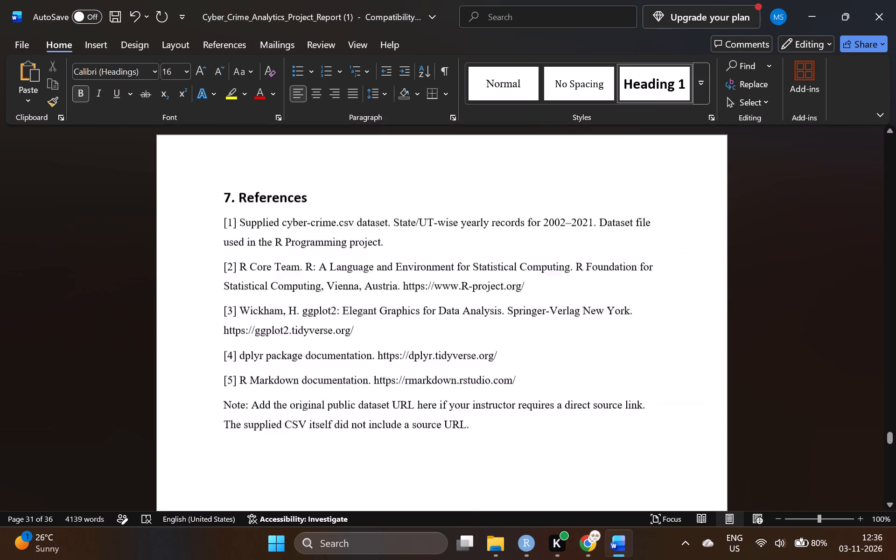
scroll(518, 365, "right", 1)
scroll(518, 365, "down", 4)
scroll(518, 365, "up", 1)
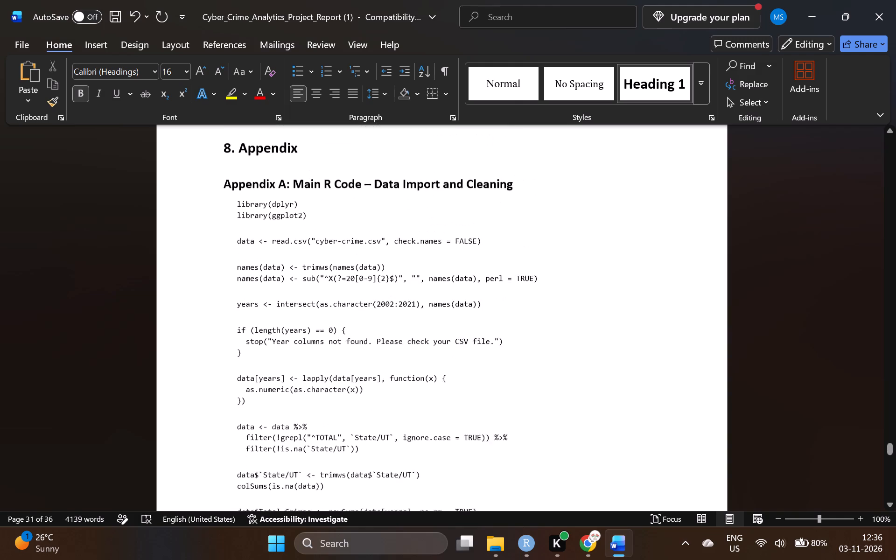
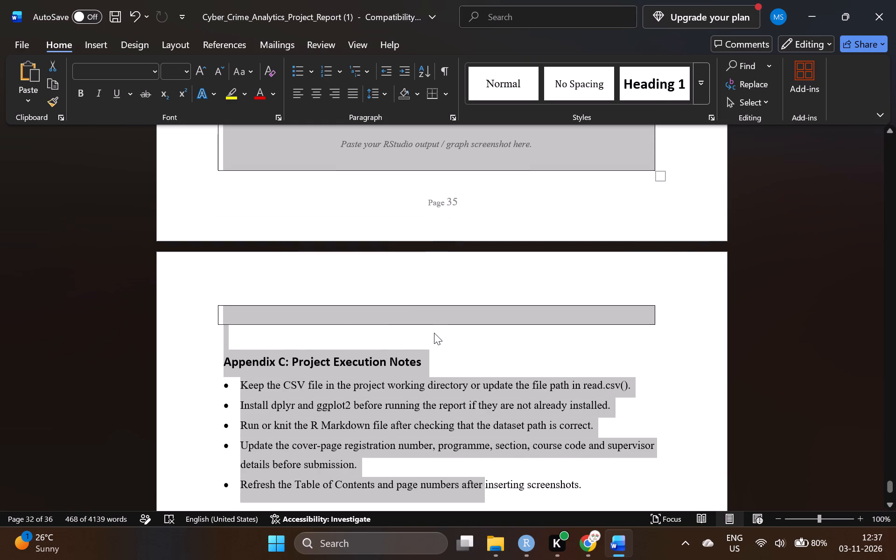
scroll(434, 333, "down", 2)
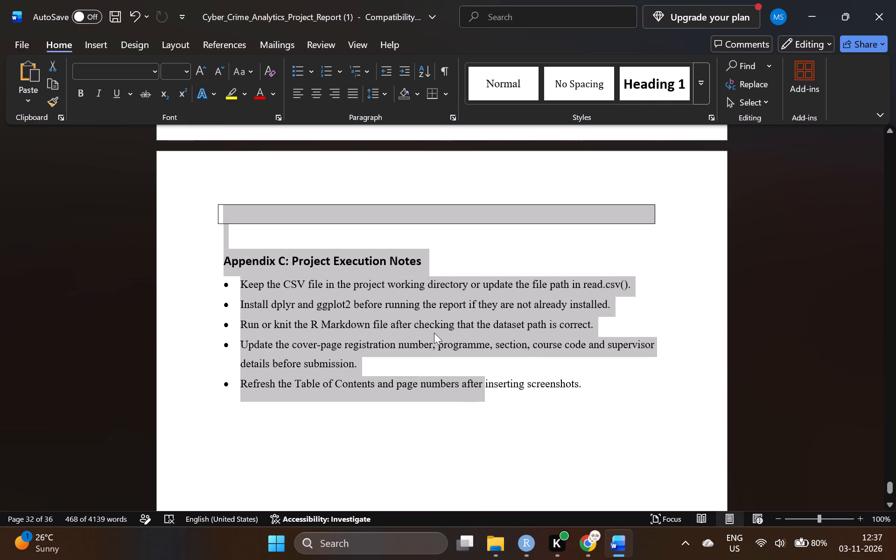
Delete the selected appendix content from after "Appendix A:" through "Refresh the Table of Contents and page numbers after" in Appendix C.
key("BackSpace")
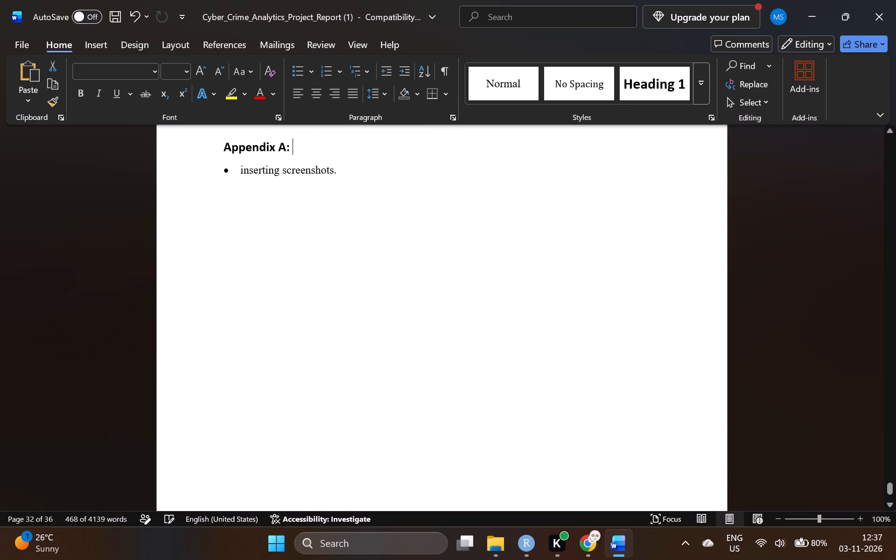
Select the leftover bullet "inserting screenshots." below the "Appendix A:" heading.
scroll(434, 333, "down", 6)
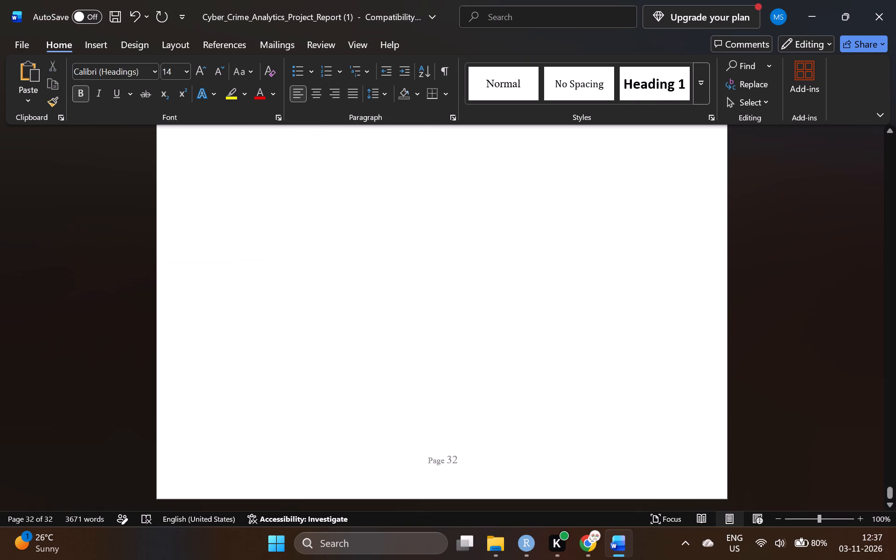
scroll(434, 333, "up", 5)
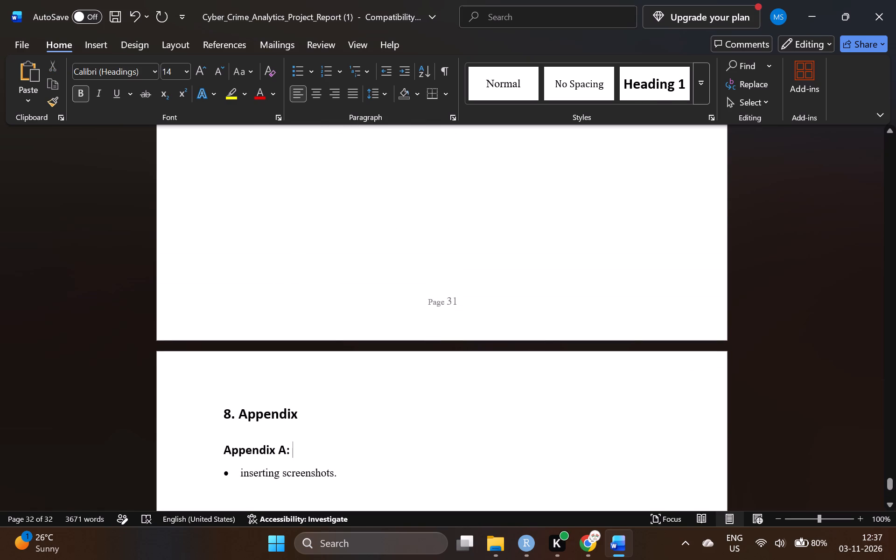
left_click_drag(349, 472, 218, 474)
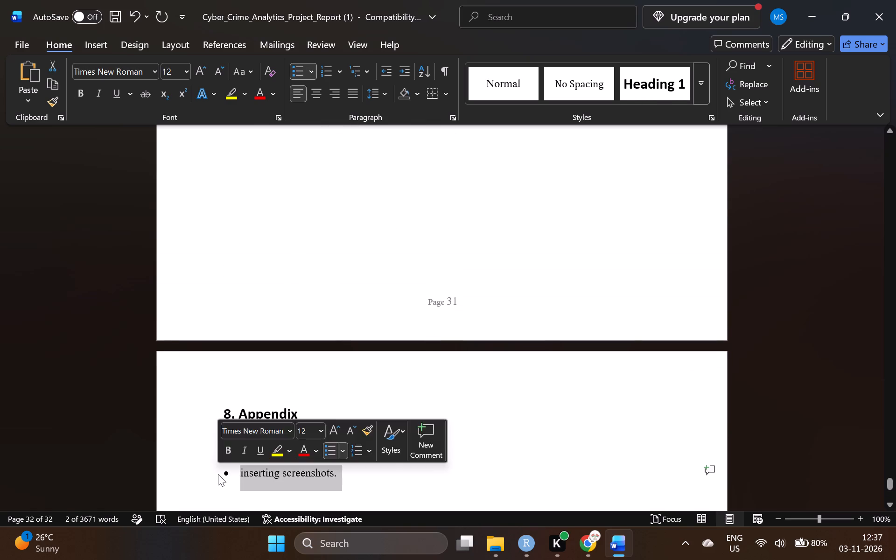
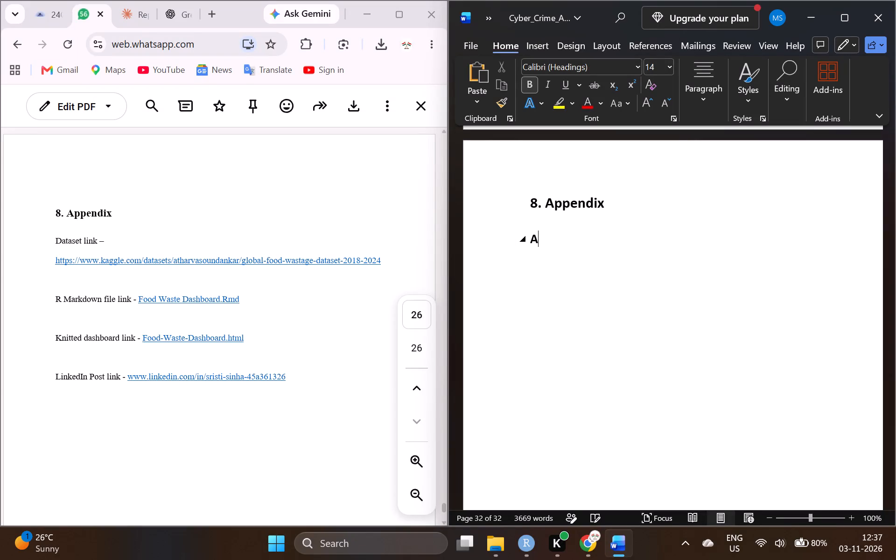
Remove the leftover "A" heading line under "8. Appendix" and start a plain body-text line below the section heading.
key("BackSpace")
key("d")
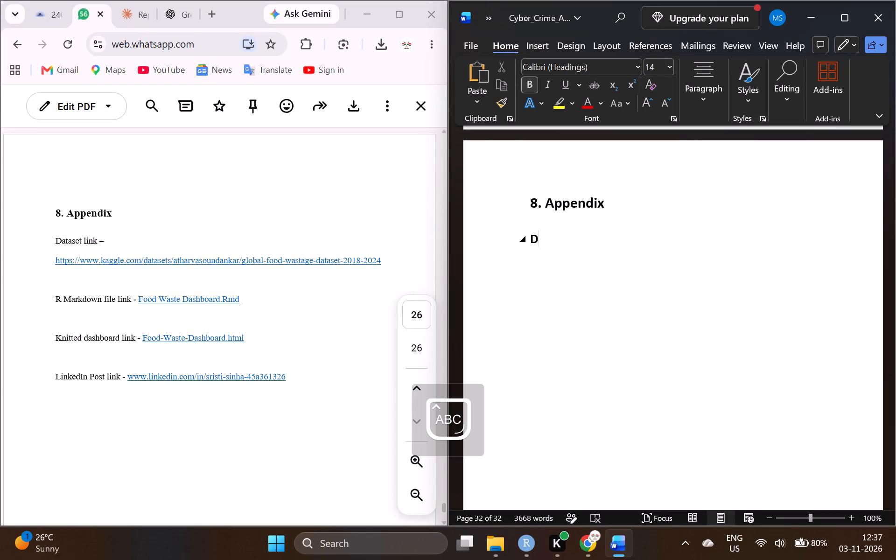
key("BackSpace")
key("BackSpace")
key("Return")
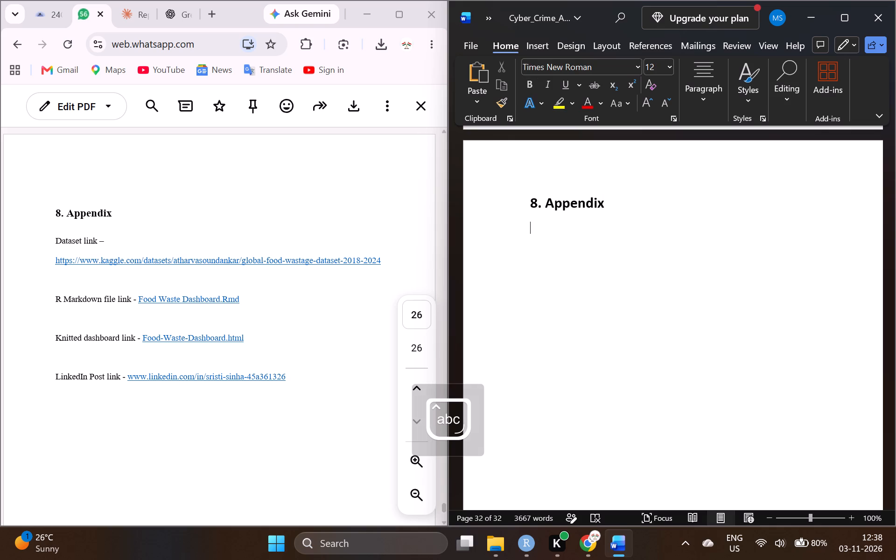
Enter the label "Dataset link" as body text beneath the "8. Appendix" heading.
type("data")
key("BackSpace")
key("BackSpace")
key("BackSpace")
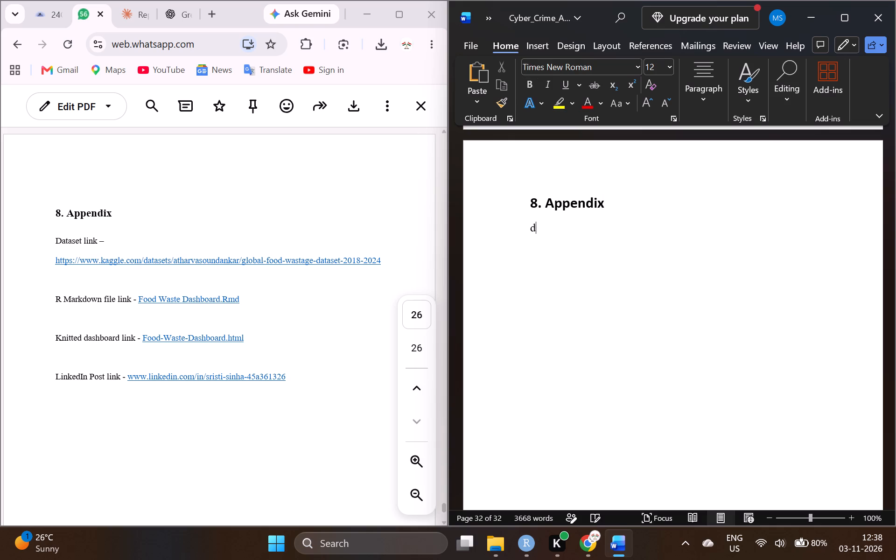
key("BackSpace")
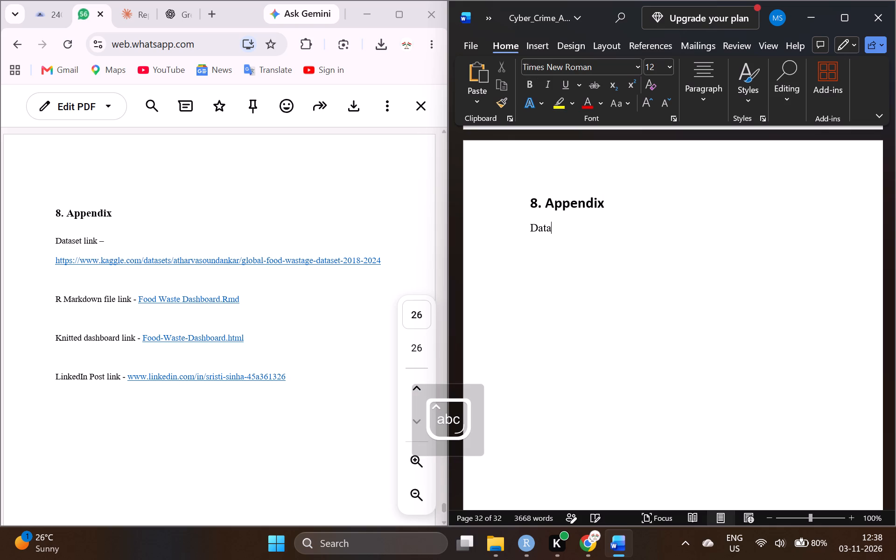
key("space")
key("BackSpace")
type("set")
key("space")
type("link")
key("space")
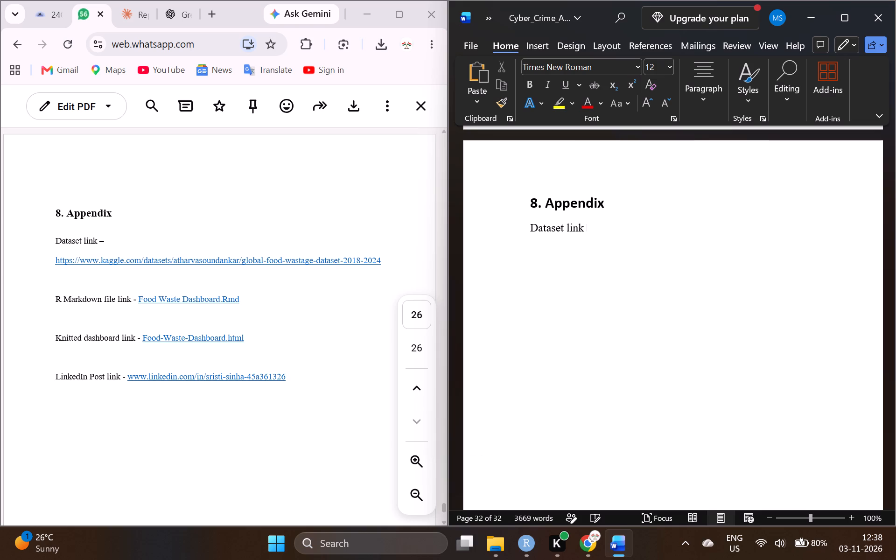
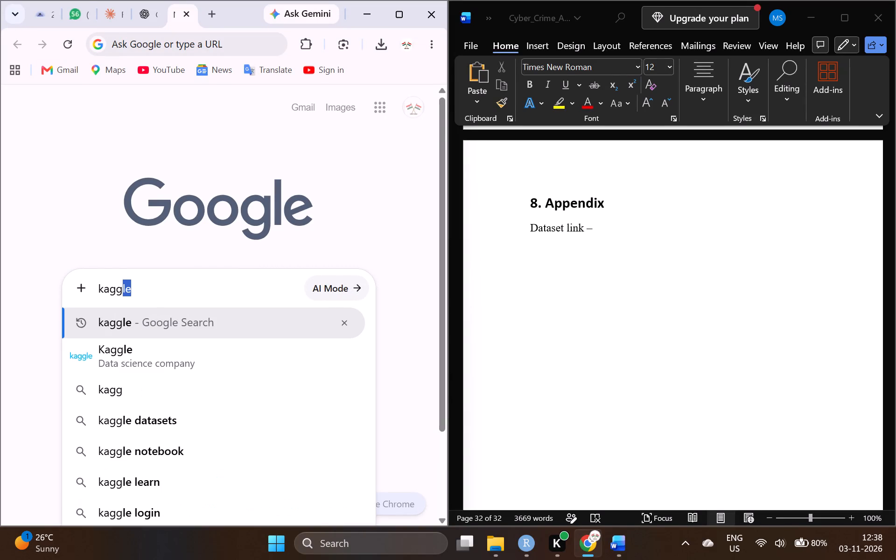
Search Google for kaggle datasets and open the Kaggle Datasets page.
type("e")
key("space")
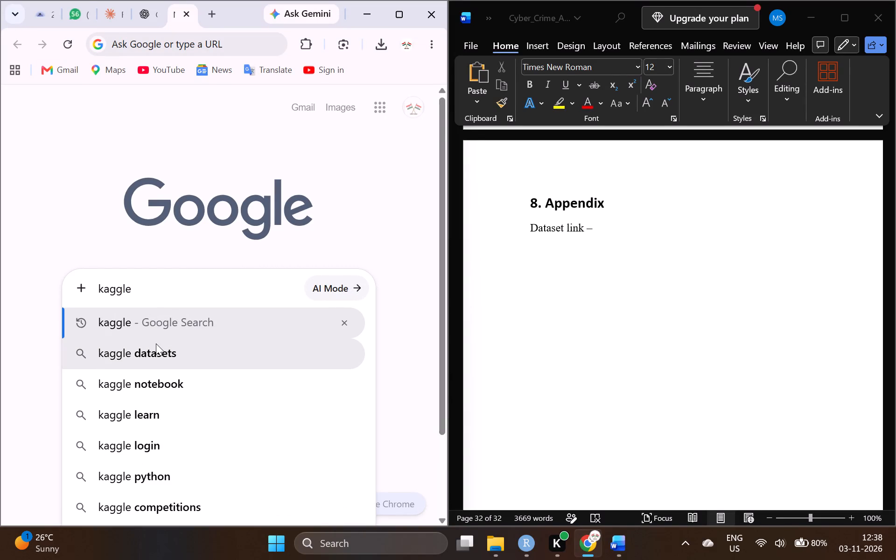
left_click(156, 343)
left_click(173, 247)
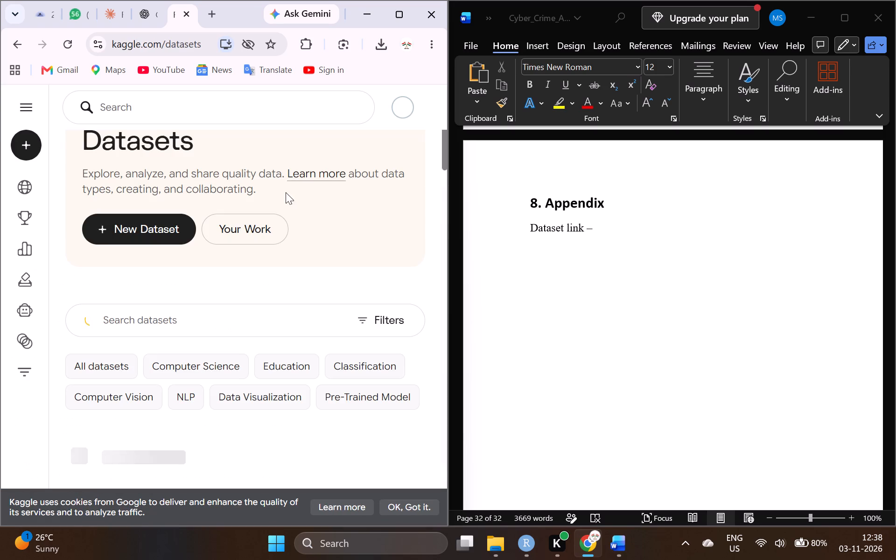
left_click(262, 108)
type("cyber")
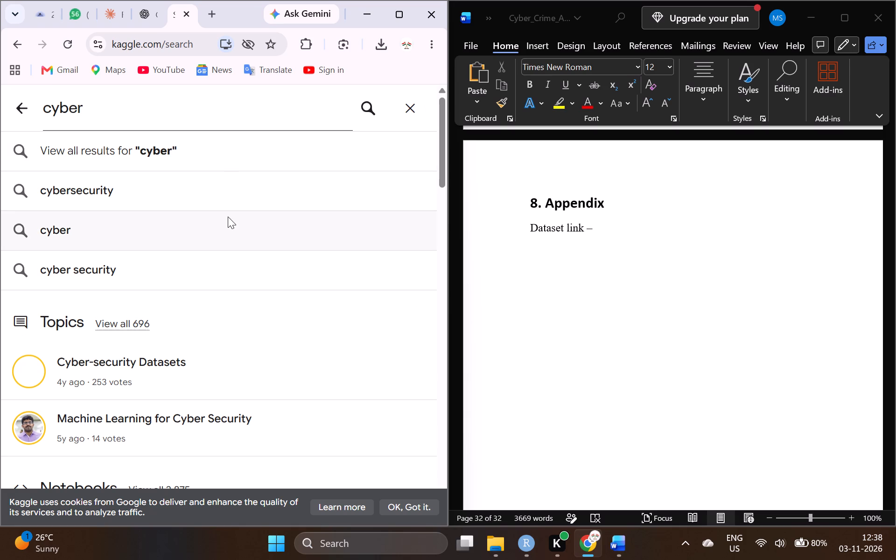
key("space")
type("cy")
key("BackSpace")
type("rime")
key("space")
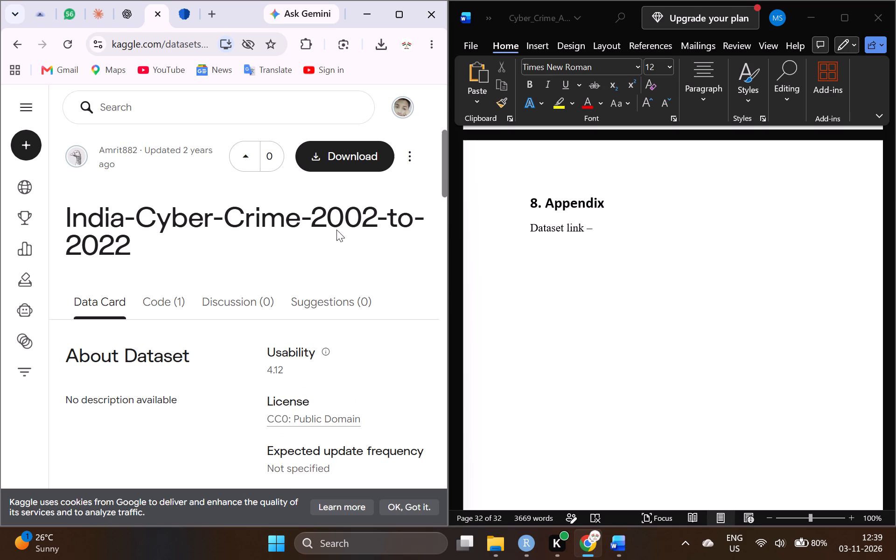
Copy the web address of the Kaggle dataset page and check it by opening it in a new browser tab.
left_click(415, 159)
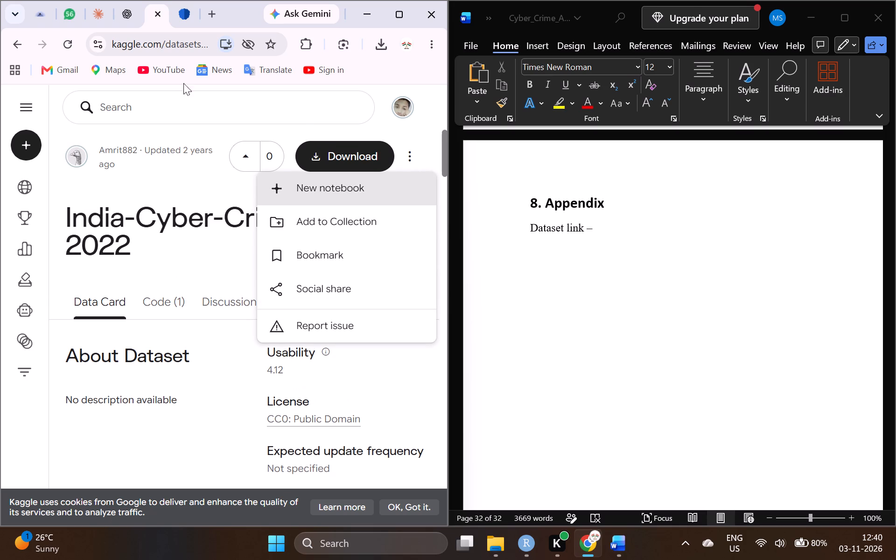
left_click(176, 45)
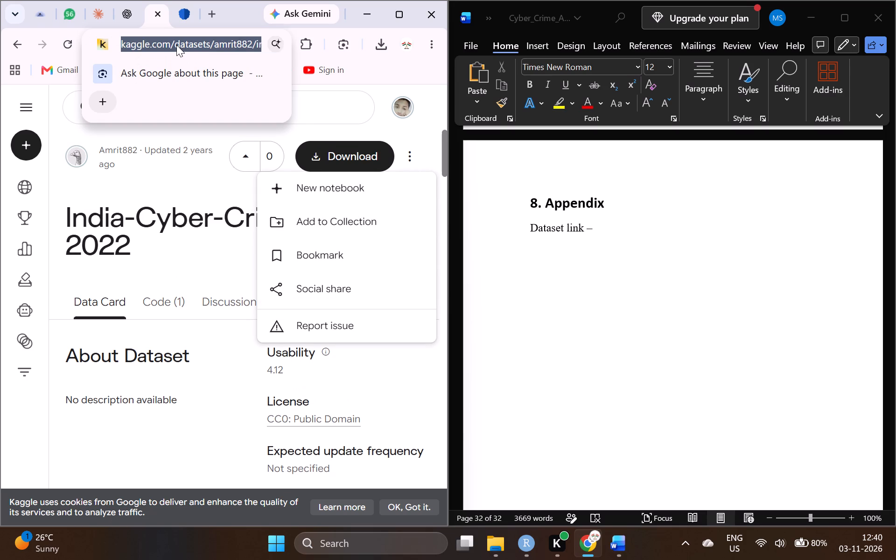
key("ctrl+c")
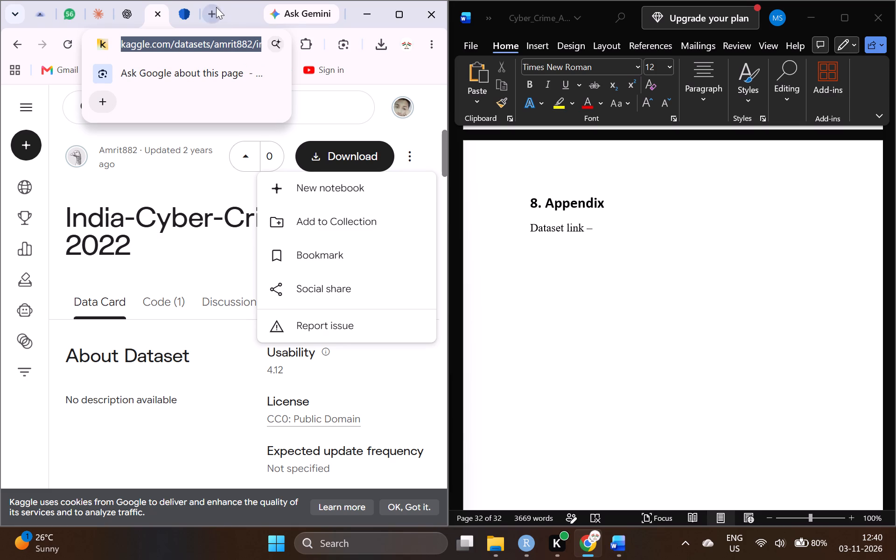
left_click(216, 7)
key("ctrl+v")
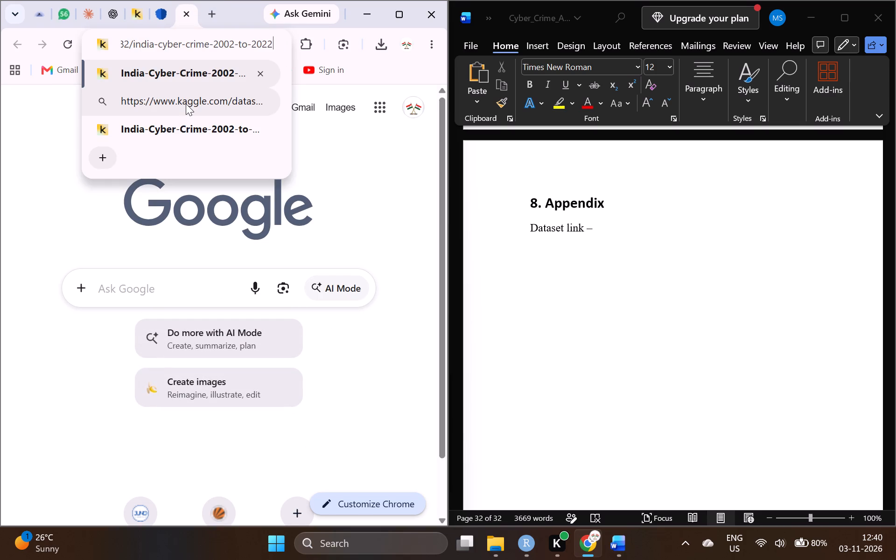
key("Return")
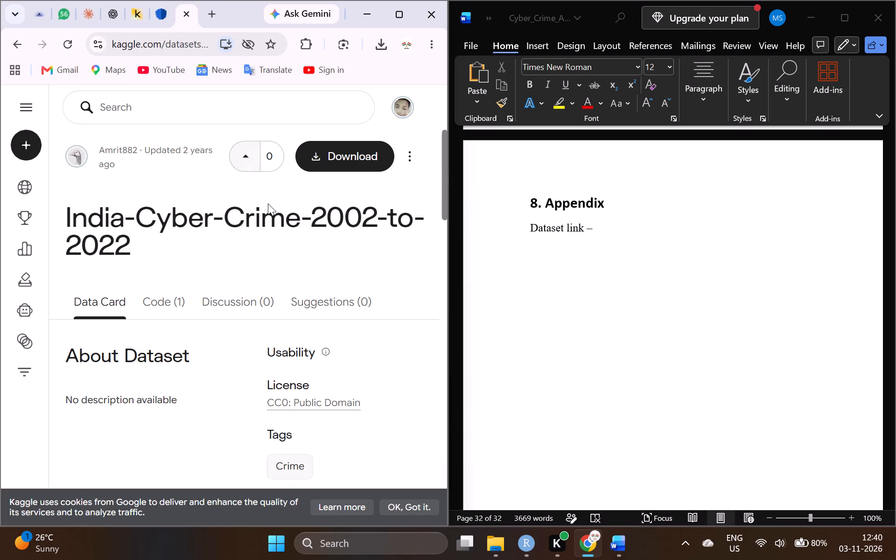
scroll(236, 293, "up", 1)
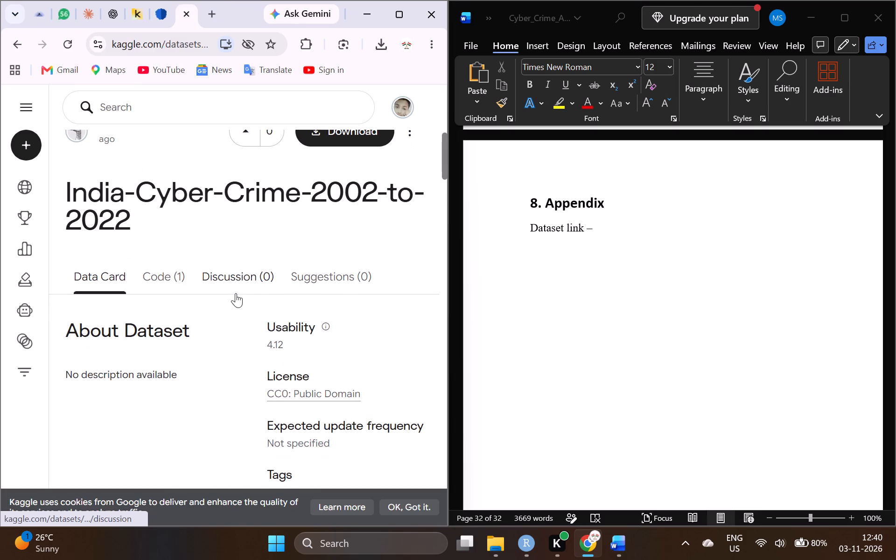
scroll(236, 293, "up", 1)
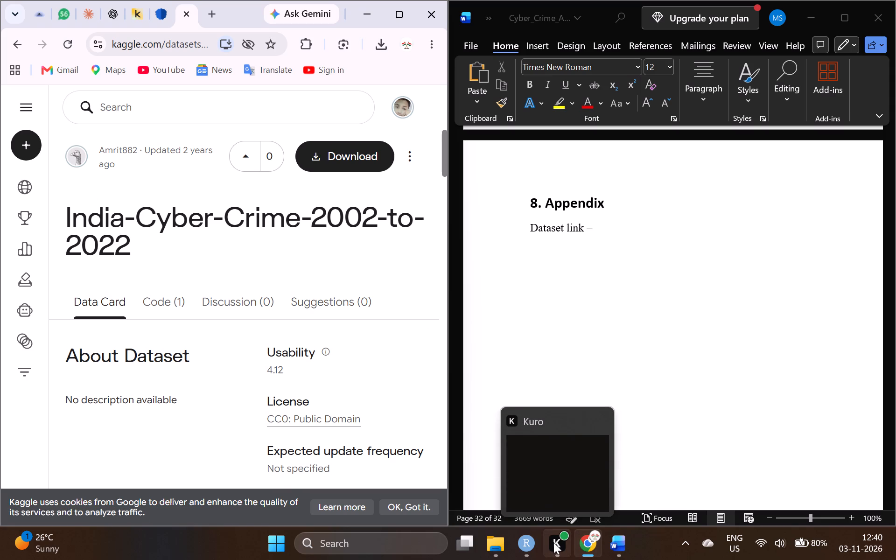
Switch to the Word report and paste the copied Kaggle address of the india-cyber-crime-2002-to-2022 dataset below "Dataset link –" in the Appendix.
left_click(609, 547)
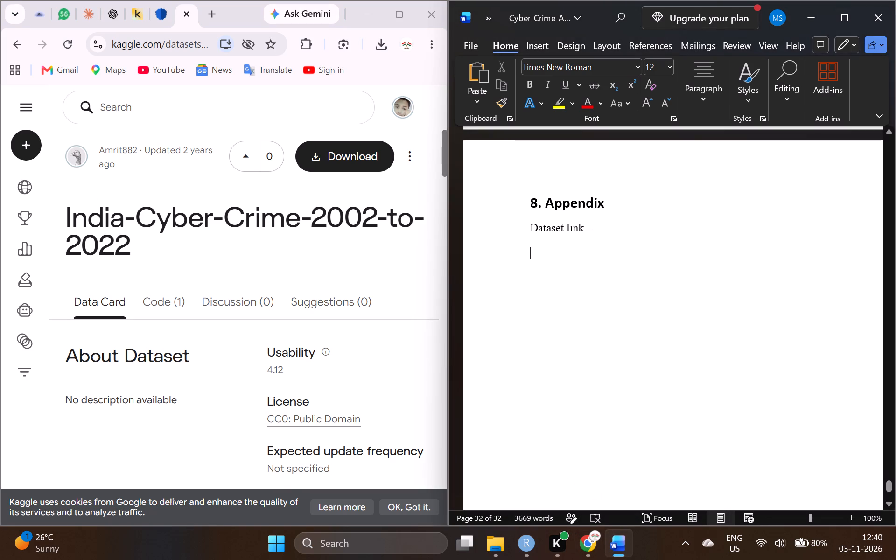
scroll(597, 393, "up", 19)
scroll(597, 393, "up", 20)
scroll(597, 393, "up", 1)
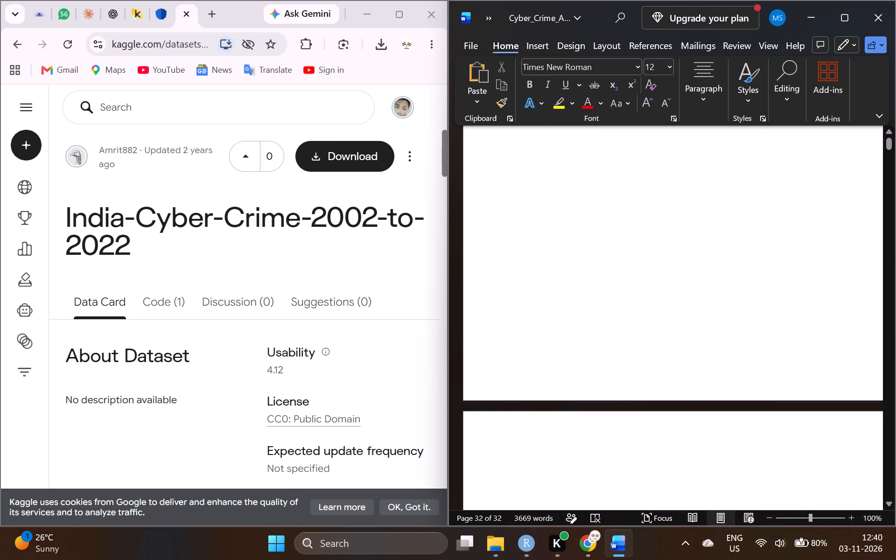
scroll(597, 393, "down", 7)
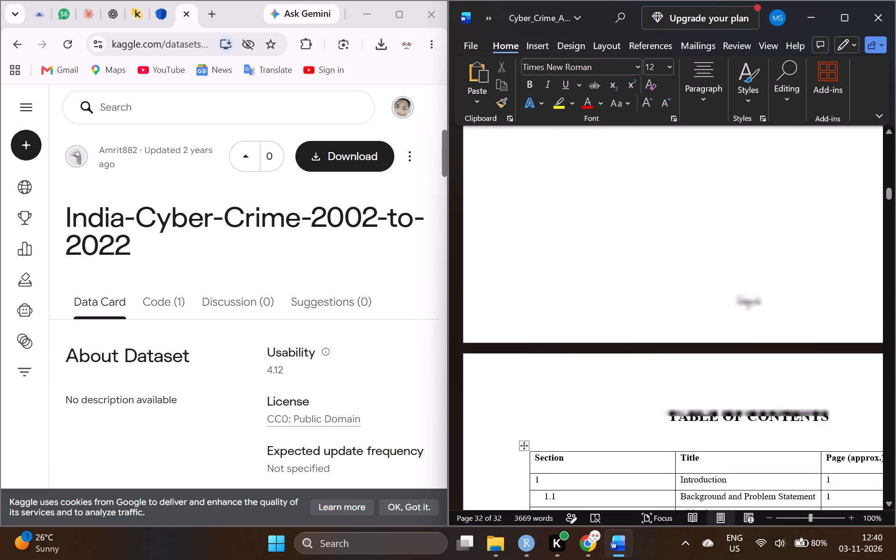
scroll(597, 393, "down", 3)
scroll(597, 393, "up", 18)
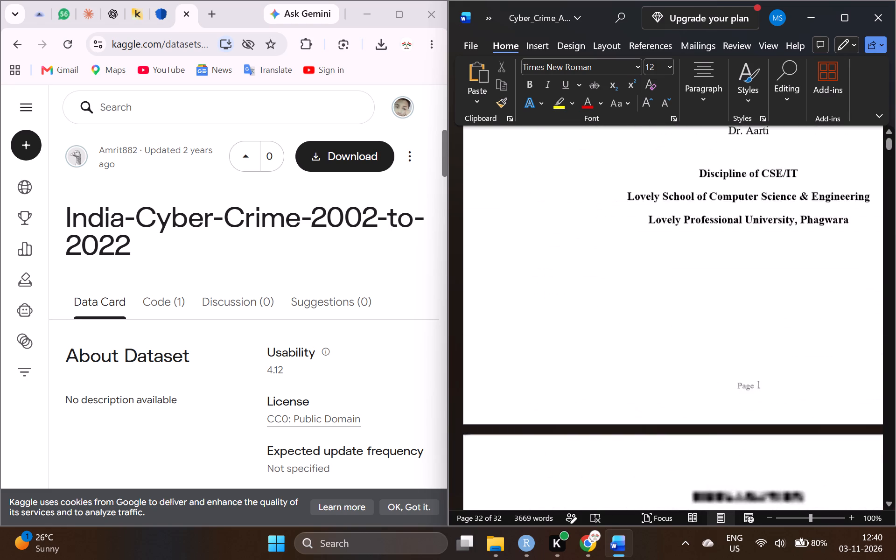
scroll(597, 393, "down", 20)
scroll(597, 393, "down", 8)
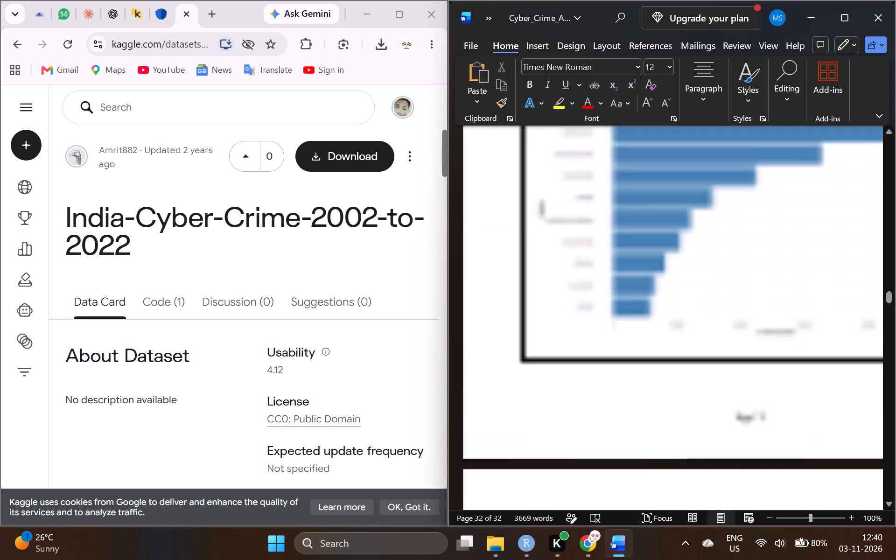
scroll(597, 393, "down", 6)
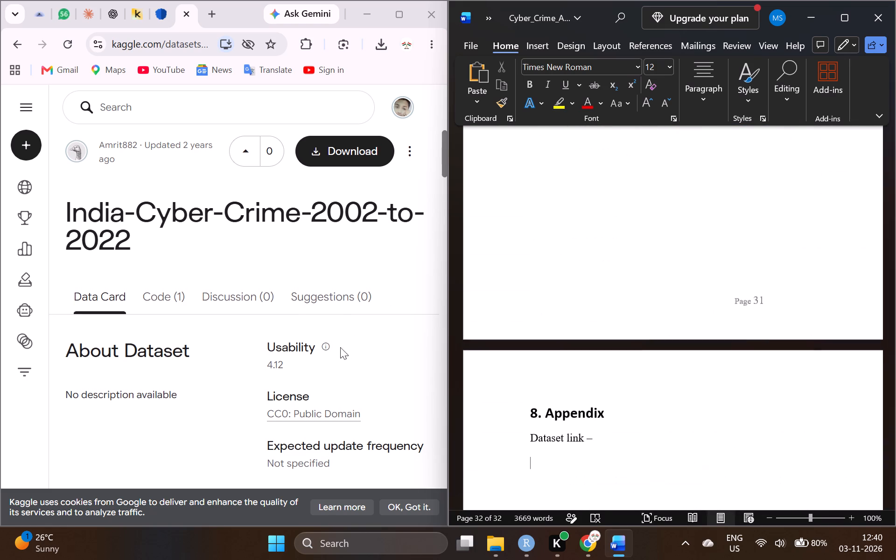
scroll(672, 375, "down", 6)
scroll(672, 375, "up", 4)
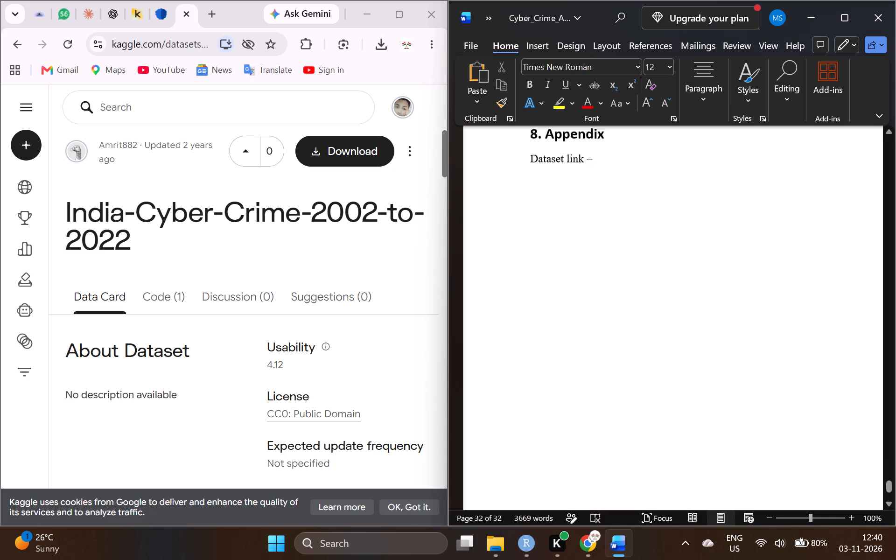
scroll(672, 375, "up", 1)
key("ctrl+v")
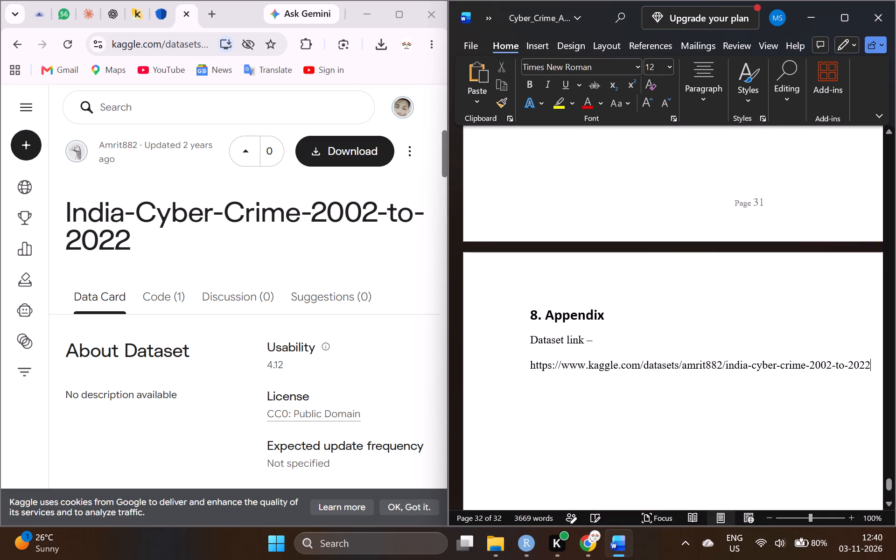
scroll(672, 375, "left", 2)
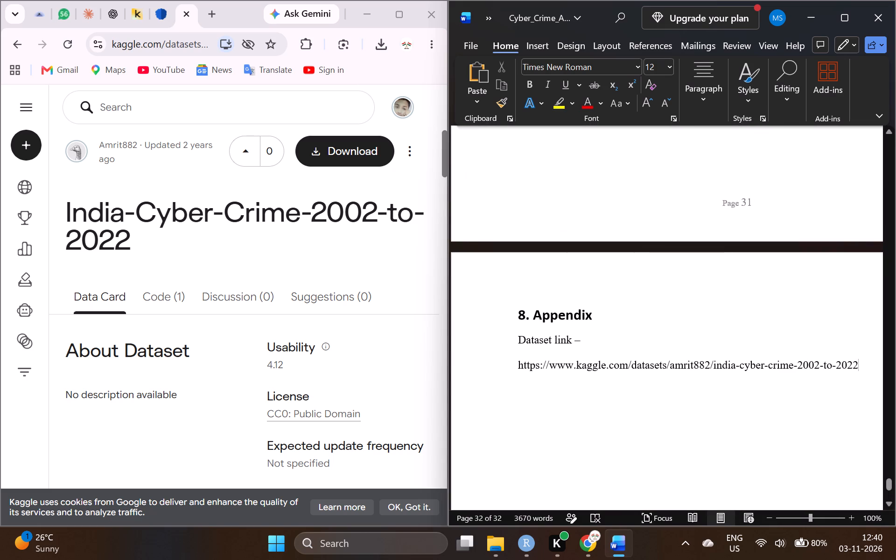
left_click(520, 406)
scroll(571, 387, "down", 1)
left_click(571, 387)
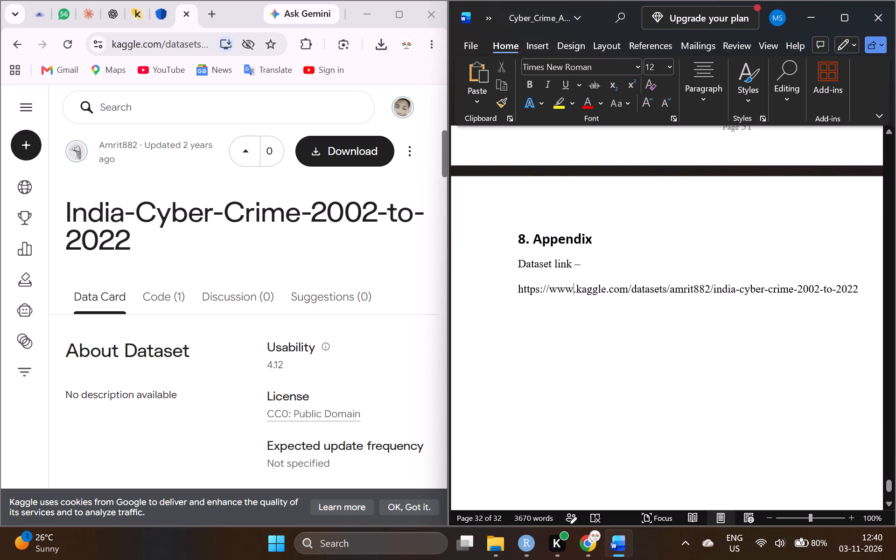
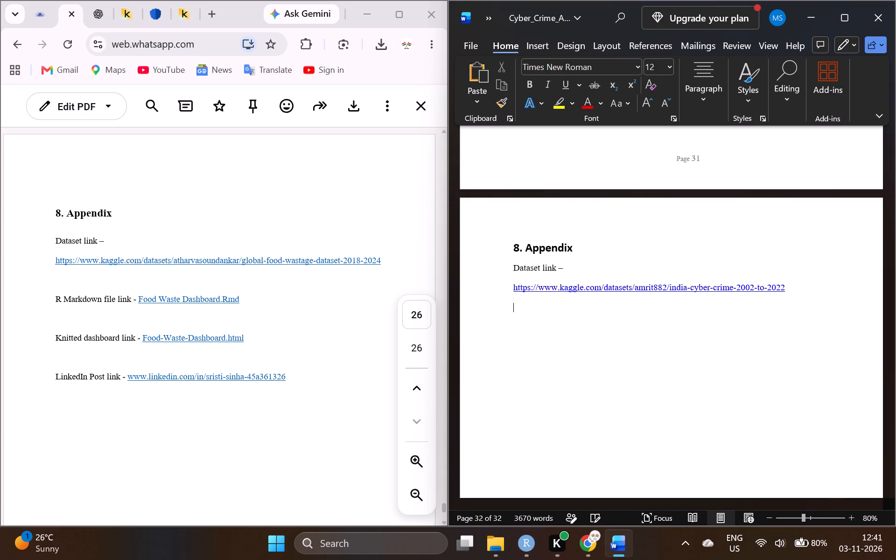
Follow the pasted india-cyber-crime-2002-to-2022 Kaggle link in the report's Appendix to test that it opens in the browser.
double_click(757, 290)
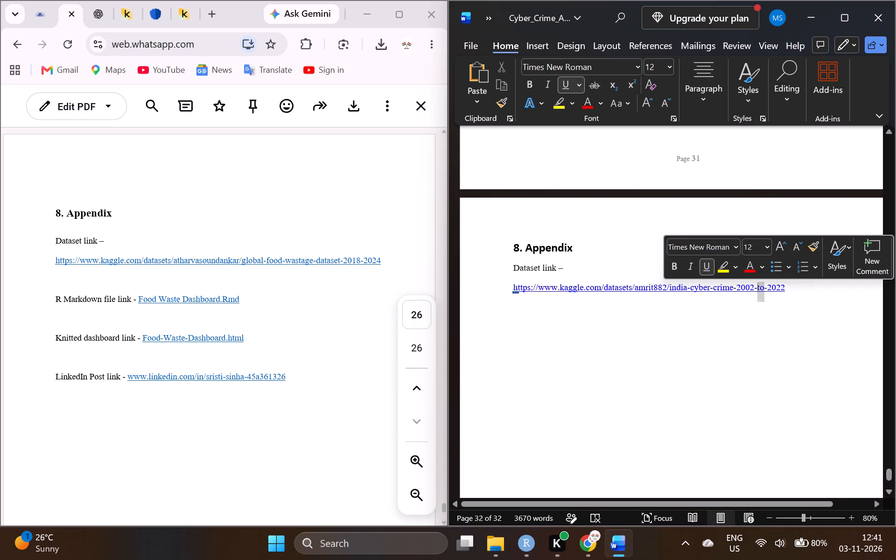
left_click(747, 322)
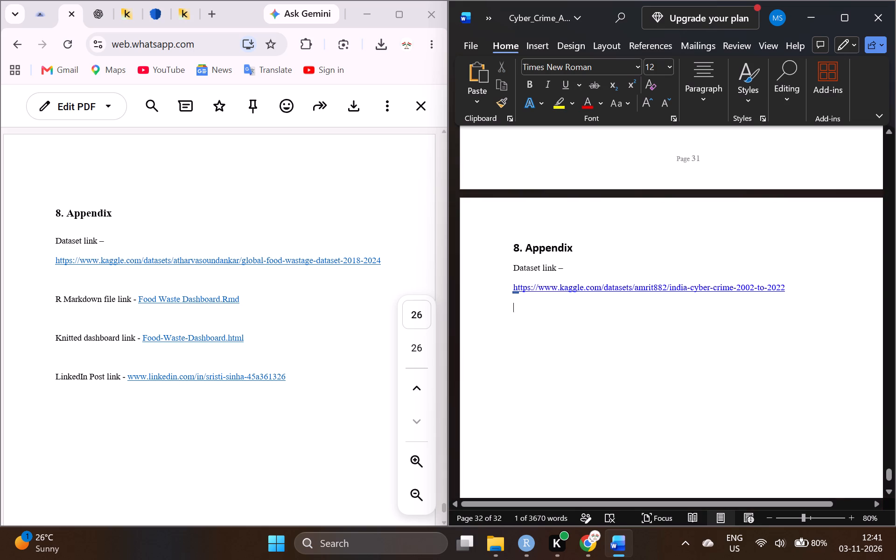
left_click(729, 293)
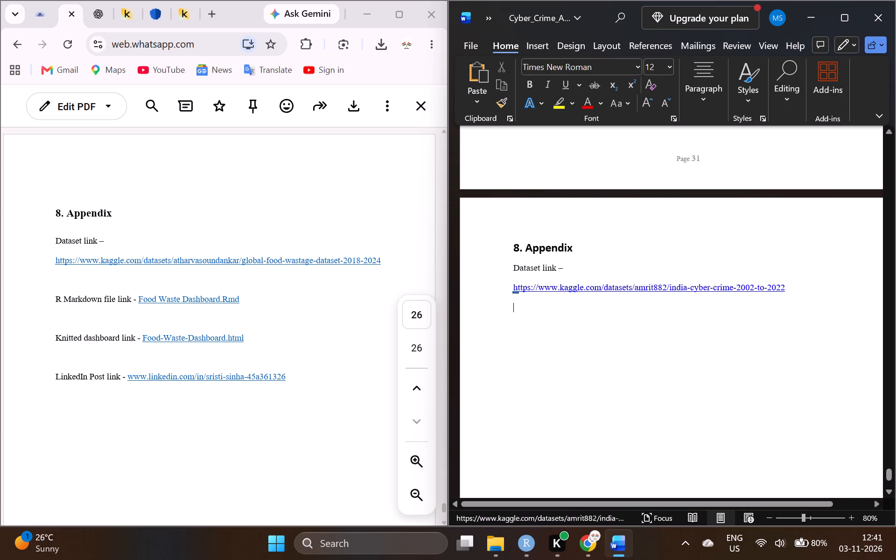
left_click(729, 293)
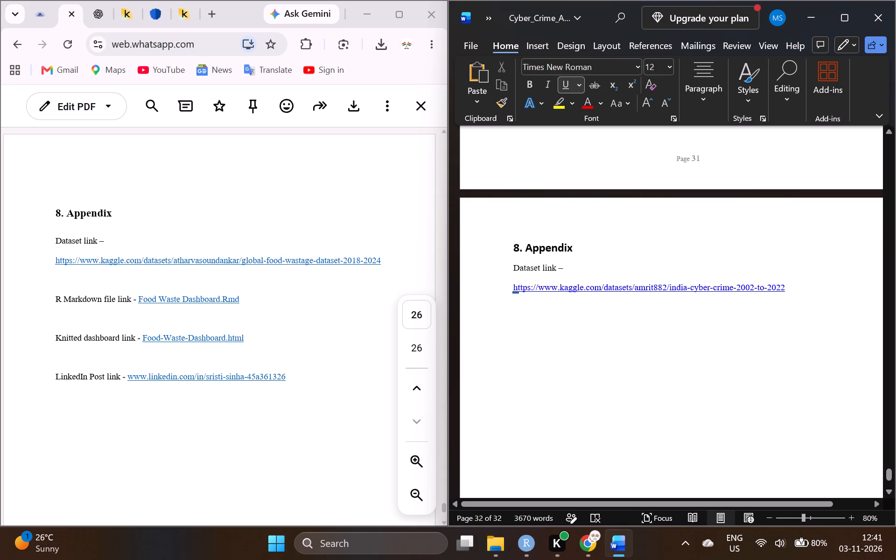
left_click(744, 343)
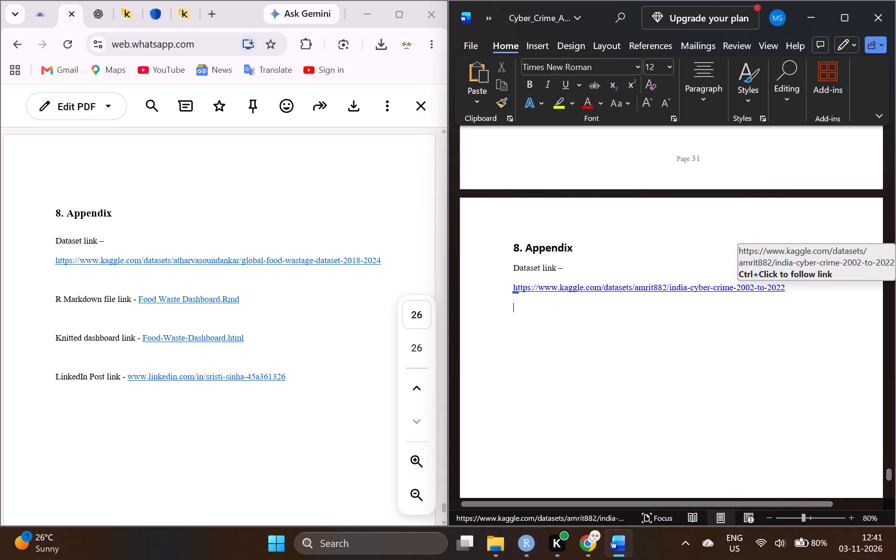
left_click(738, 287, "ctrl")
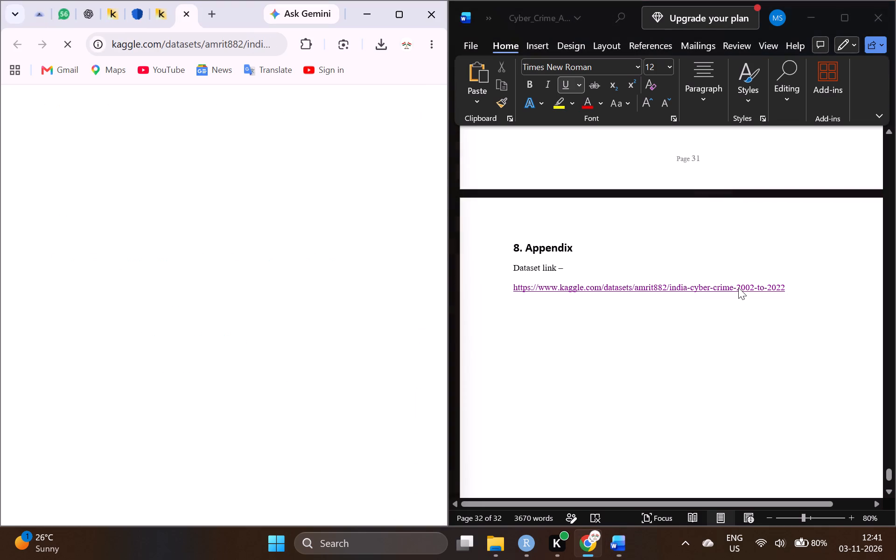
Examine the opened Kaggle dataset page, including the cyber-crime.csv preview by State/UT, to check it is the right dataset.
scroll(313, 343, "down", 1)
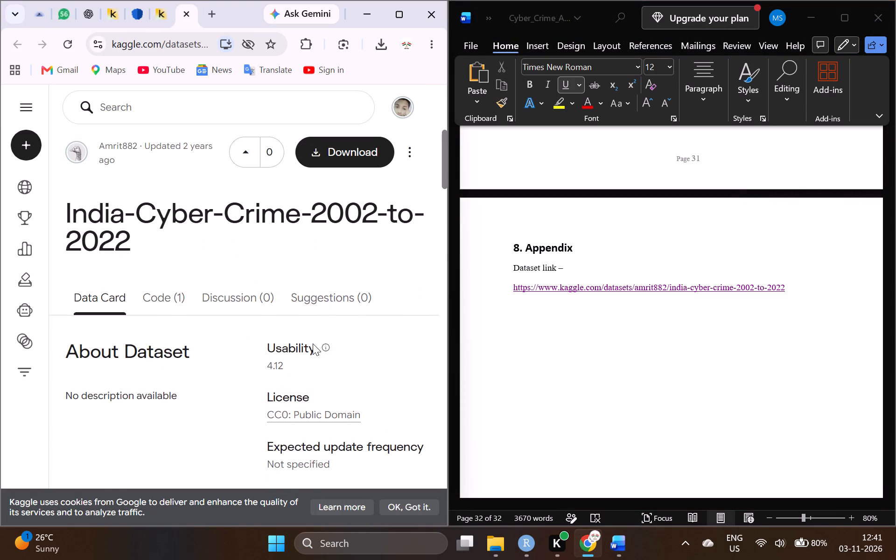
scroll(313, 343, "down", 5)
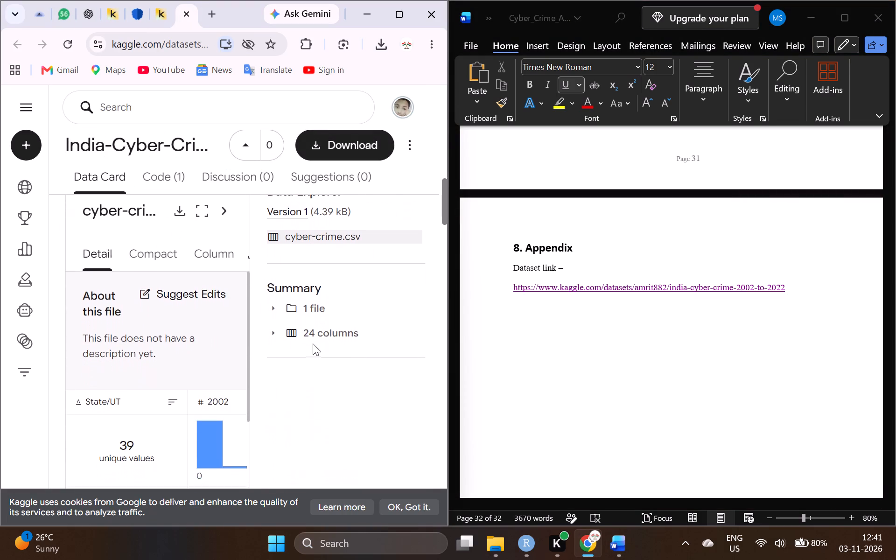
scroll(313, 343, "down", 3)
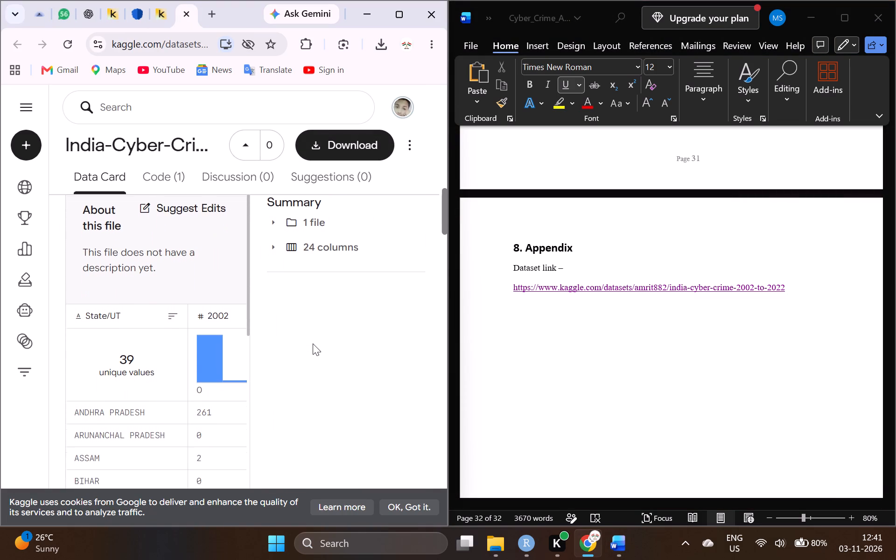
scroll(313, 343, "down", 2)
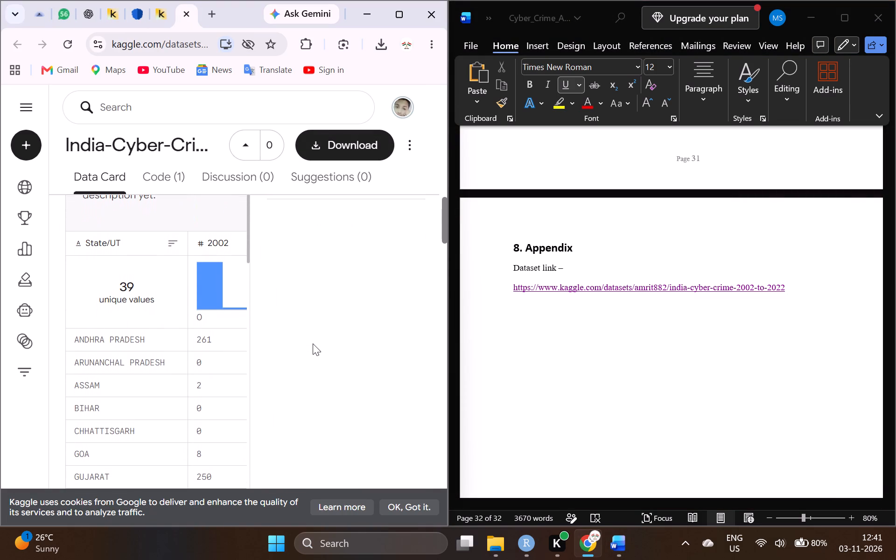
scroll(313, 343, "down", 1)
scroll(313, 343, "up", 2)
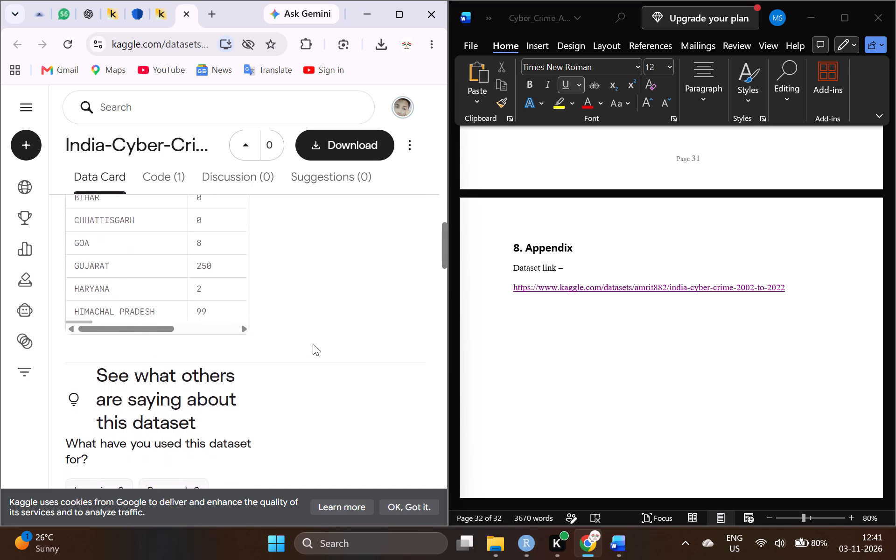
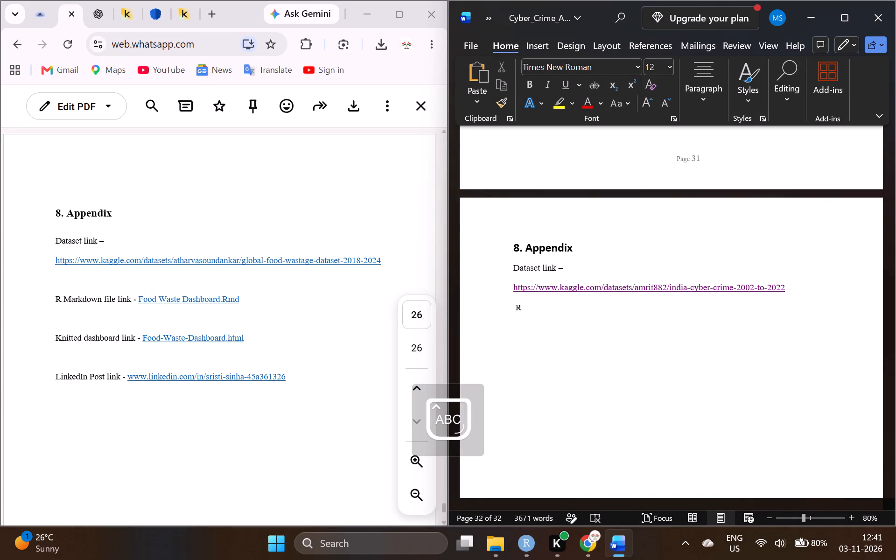
Write "R Markdown" as the start of the next link label below the Kaggle dataset address in the Appendix.
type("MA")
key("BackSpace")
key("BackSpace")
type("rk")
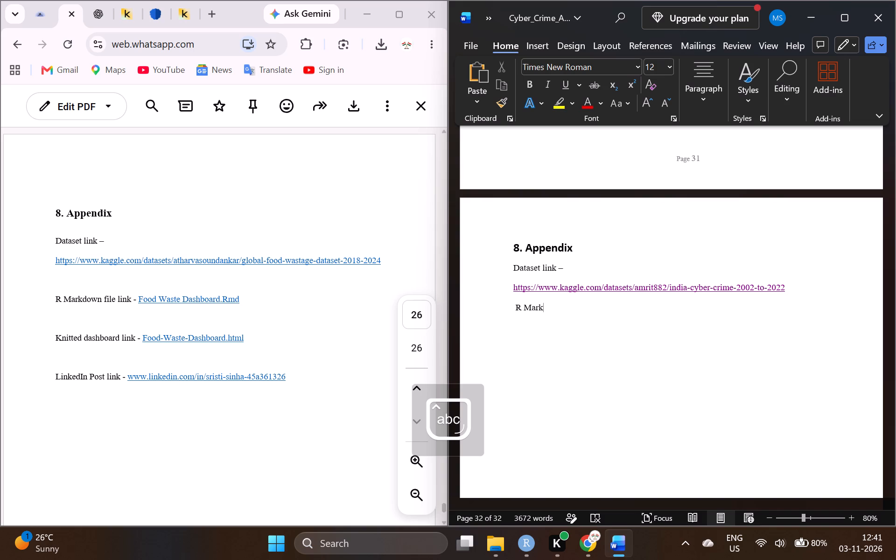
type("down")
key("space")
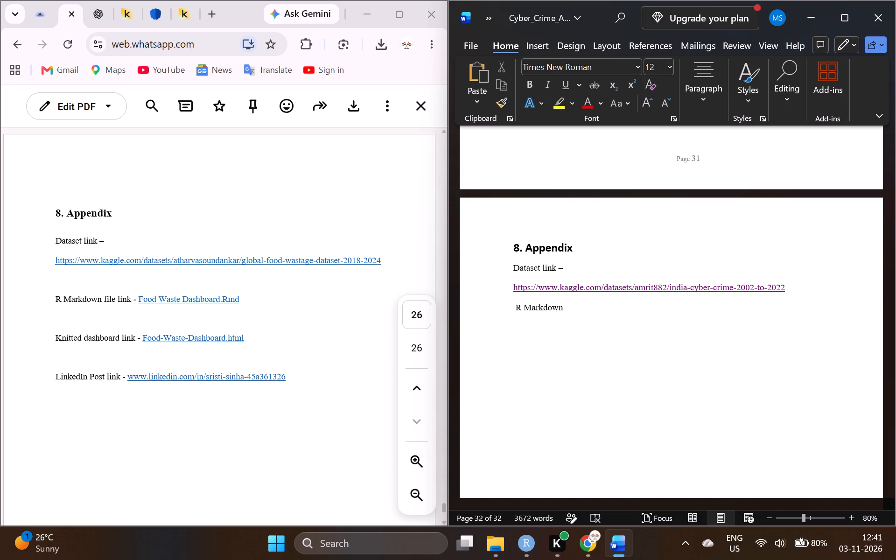
Complete the label below the Kaggle dataset link in the Appendix so it reads "R Markdown file link-".
type("file")
key("space")
type("link")
type("-")
key("space")
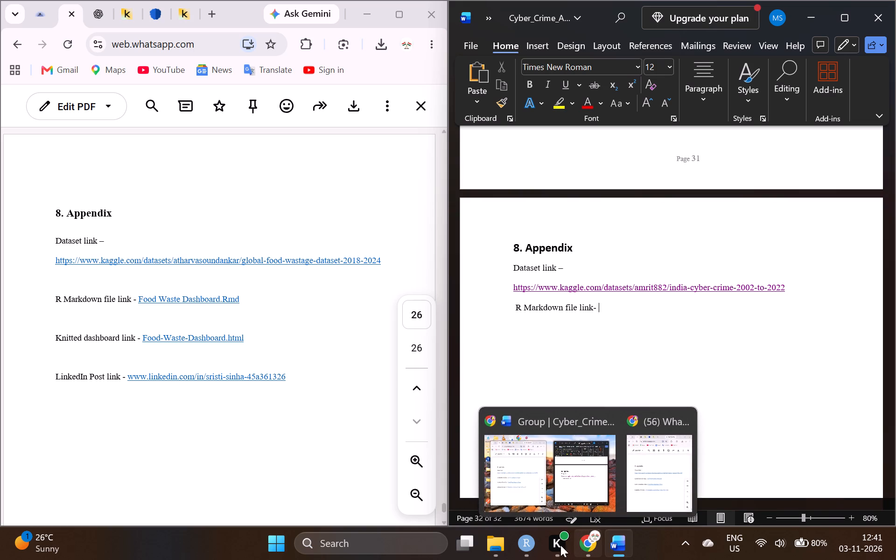
Switch to File Explorer to look for the project's R Markdown file.
left_click(500, 559)
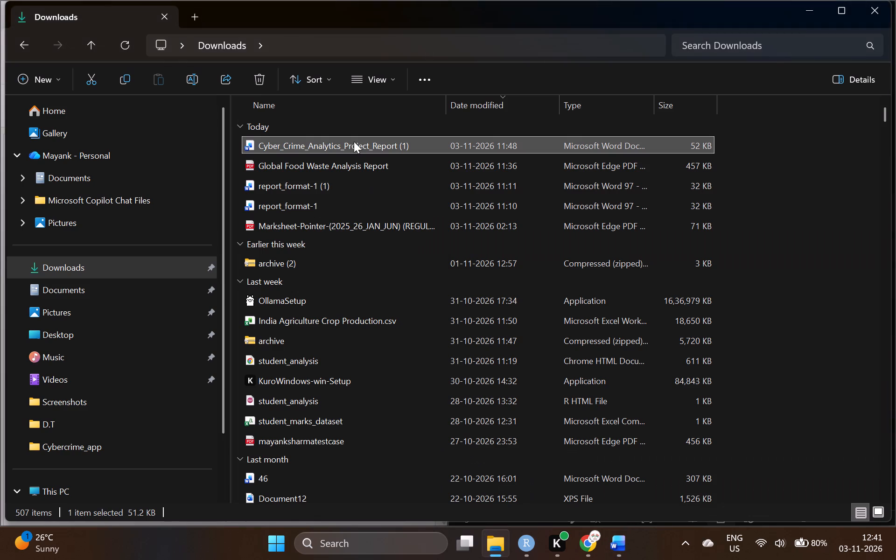
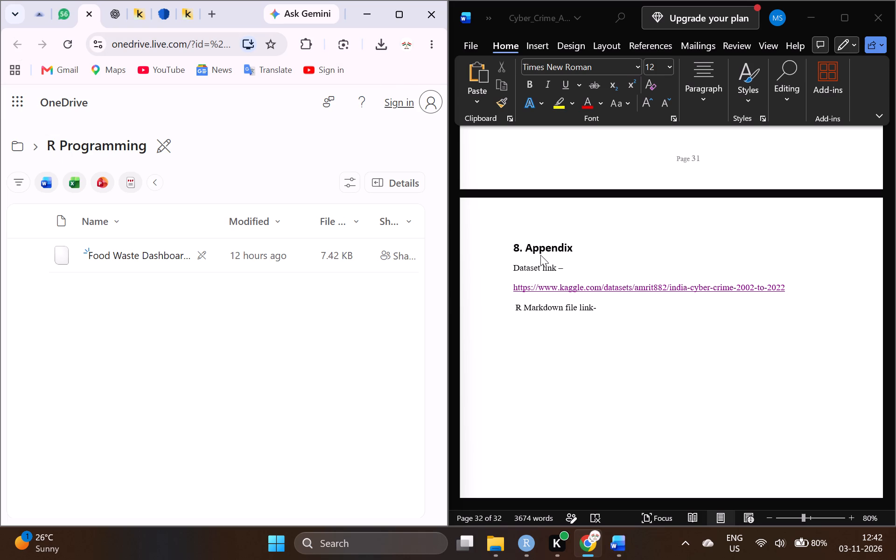
Start a new empty line below the "R Markdown file link-" label in the Appendix.
left_click(550, 325)
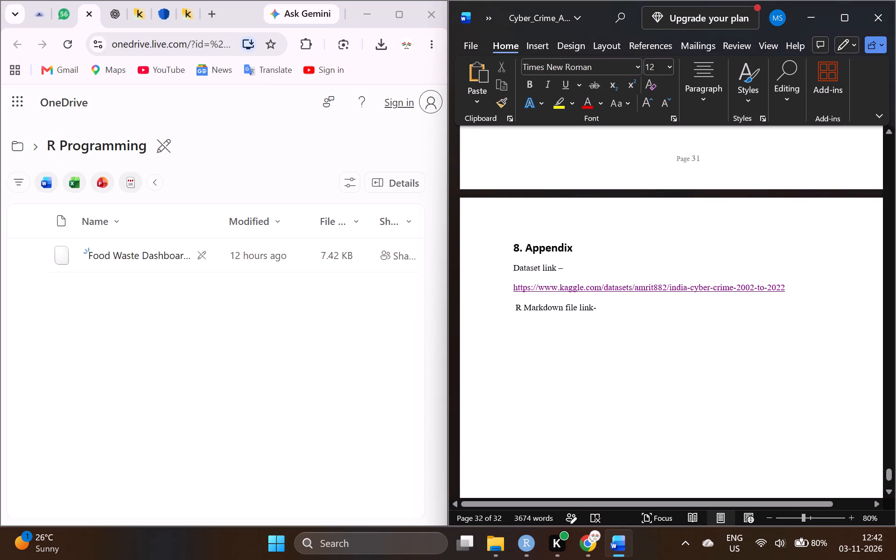
key("Return")
Switch to Chrome and search Google for "one drive" in a new tab.
left_click(584, 559)
left_click(584, 559)
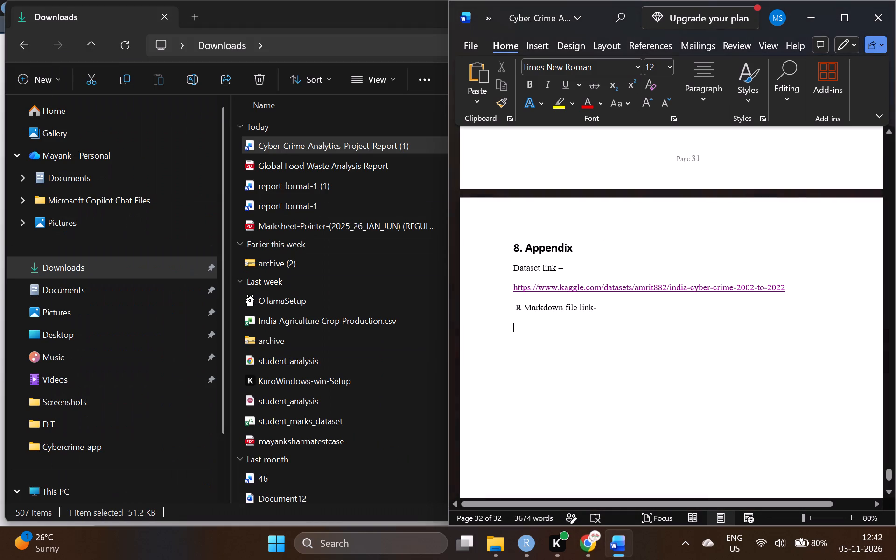
left_click(584, 559)
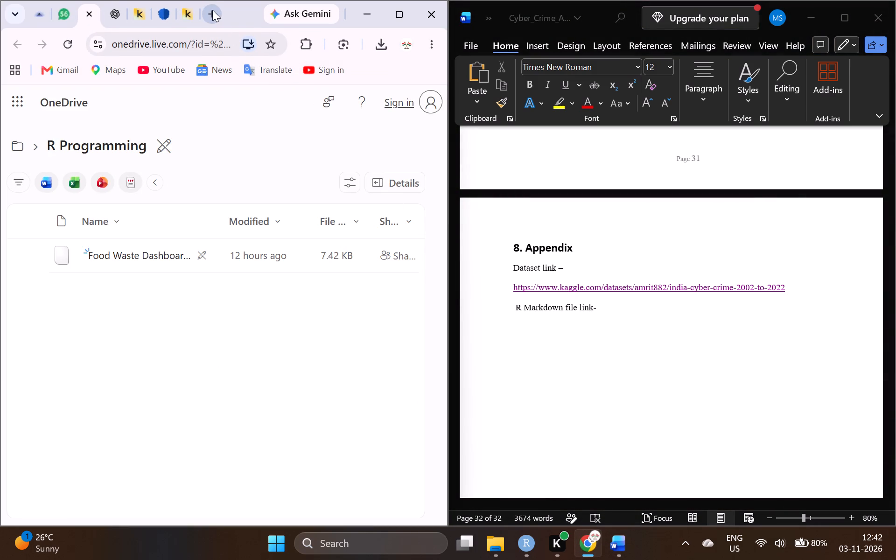
left_click(212, 10)
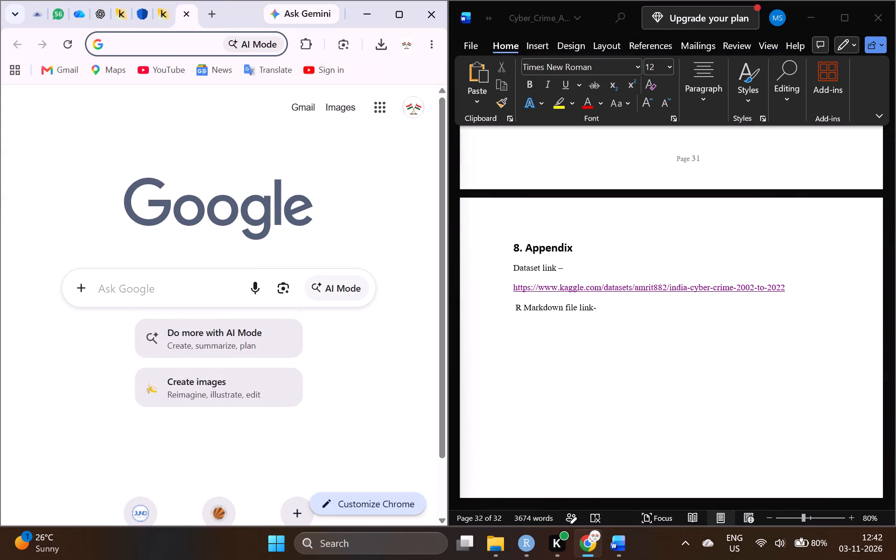
left_click(202, 281)
type("one drive")
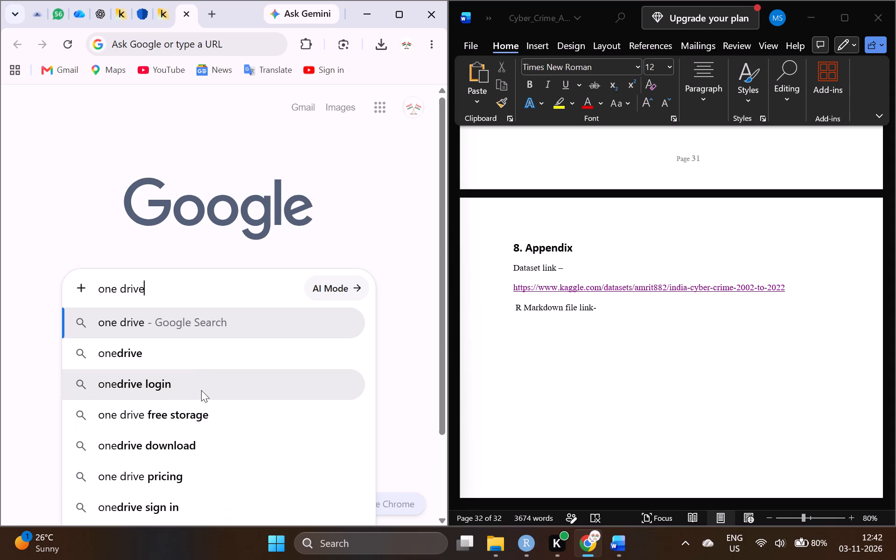
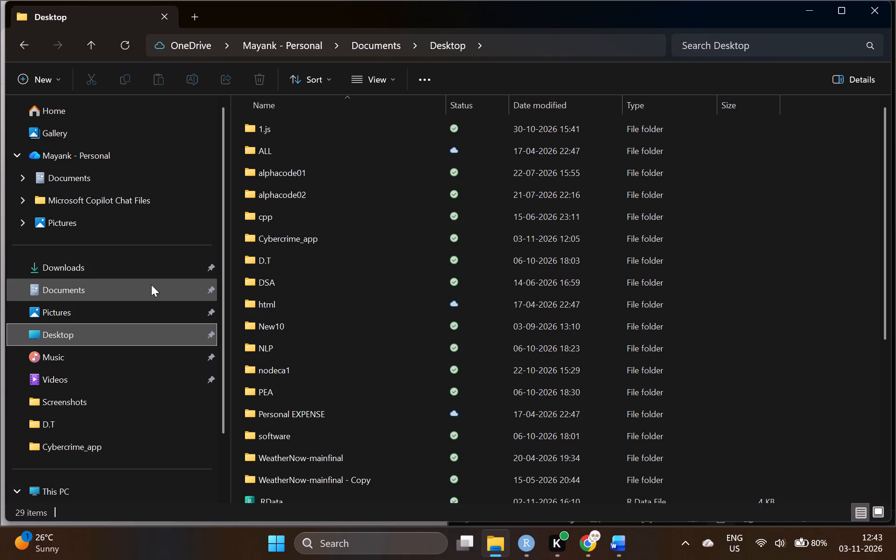
Look through the Pictures, Desktop, Downloads and OneDrive Documents folders in File Explorer for the project's R Markdown file.
left_click(123, 322)
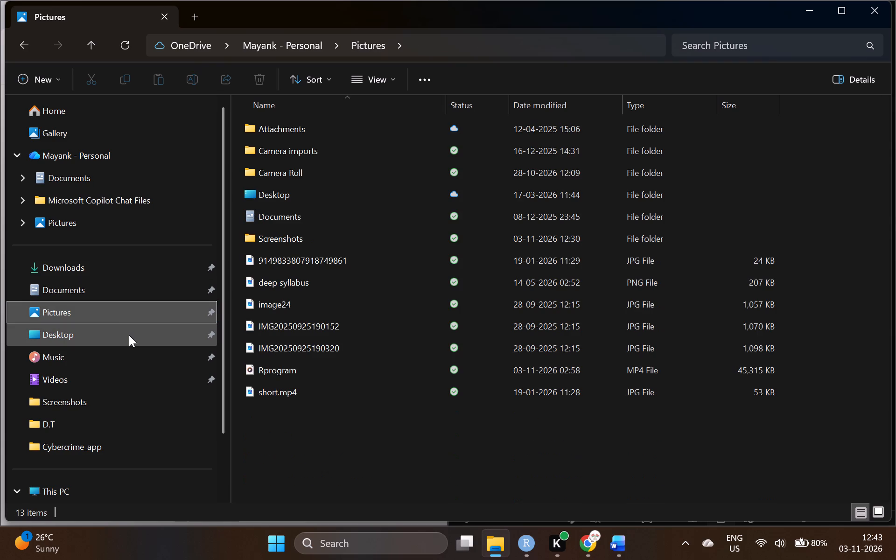
left_click(129, 335)
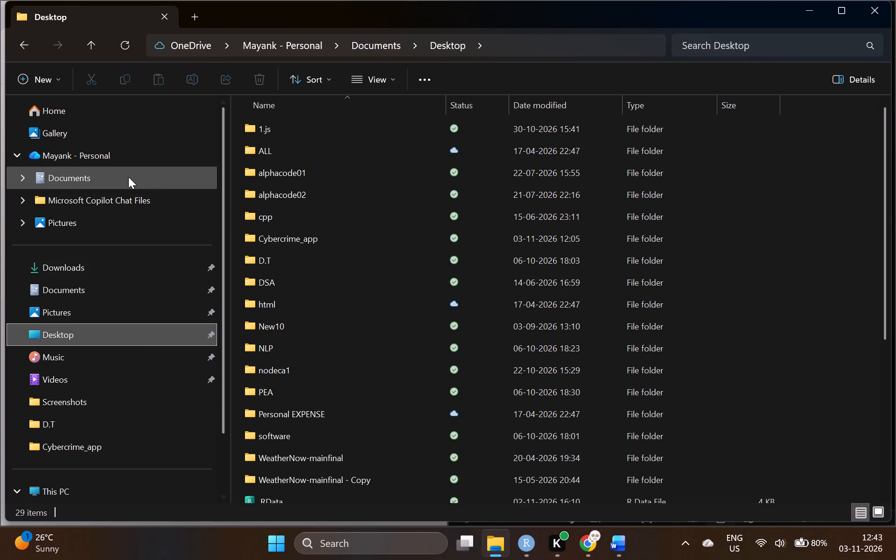
left_click(116, 264)
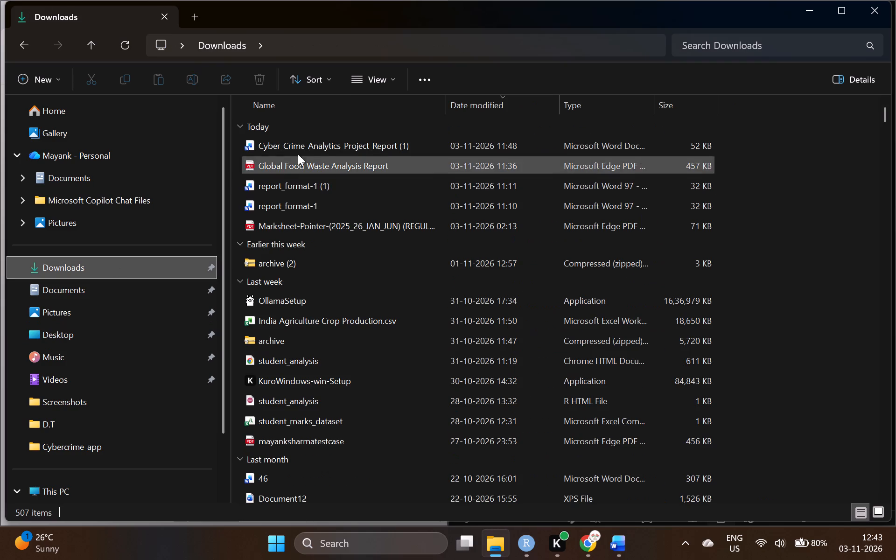
left_click(66, 336)
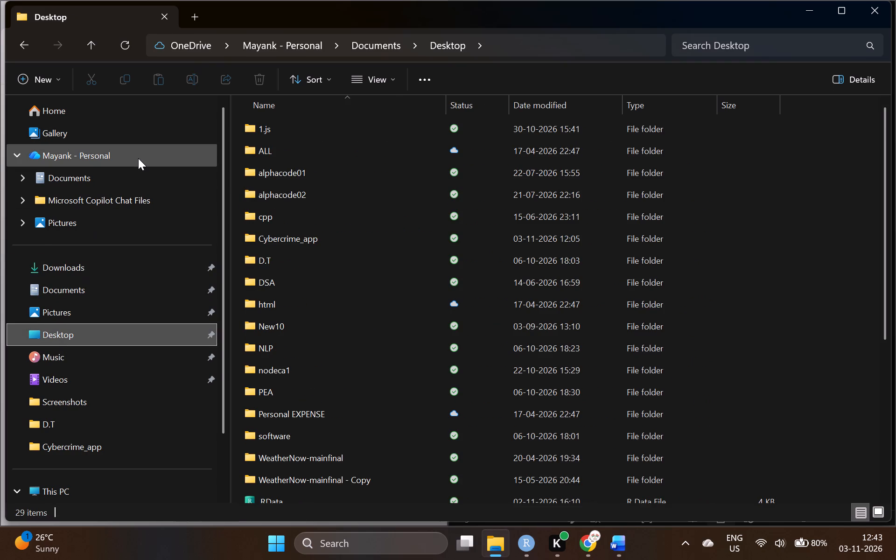
left_click(138, 158)
double_click(267, 133)
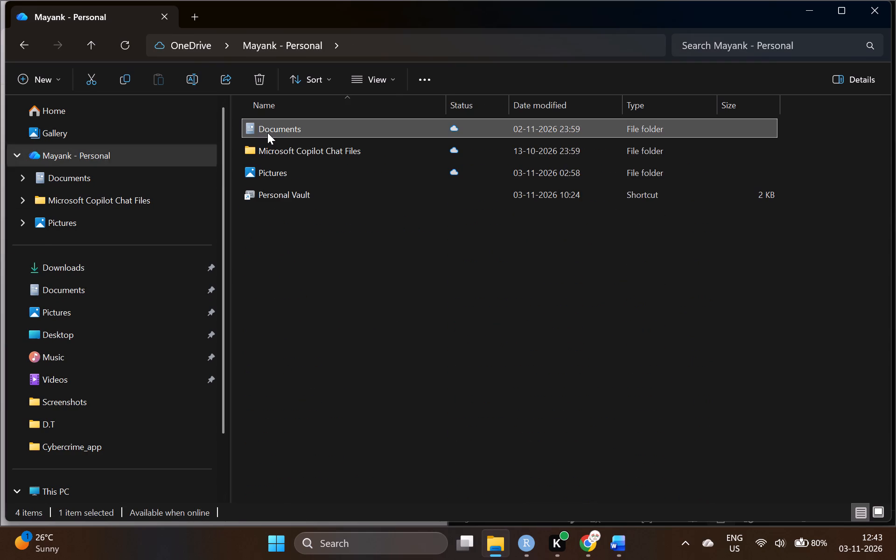
scroll(338, 431, "down", 3)
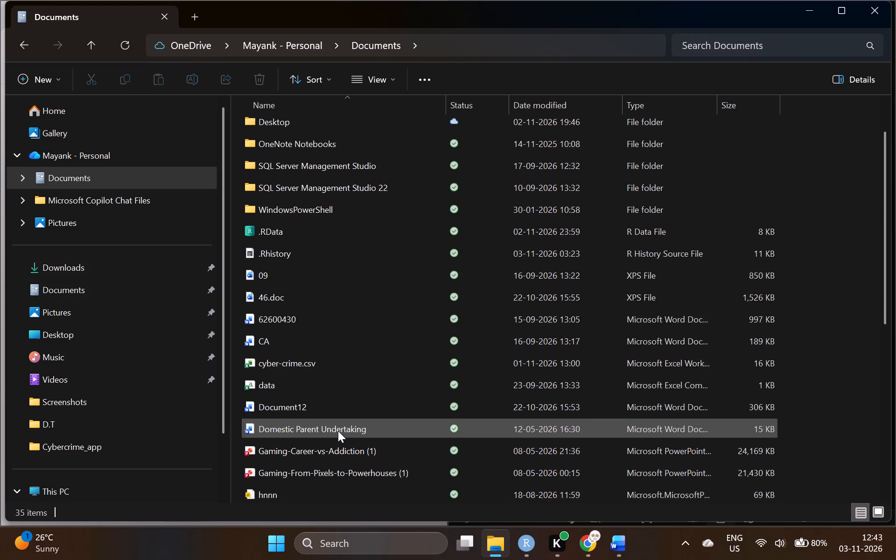
scroll(338, 431, "down", 7)
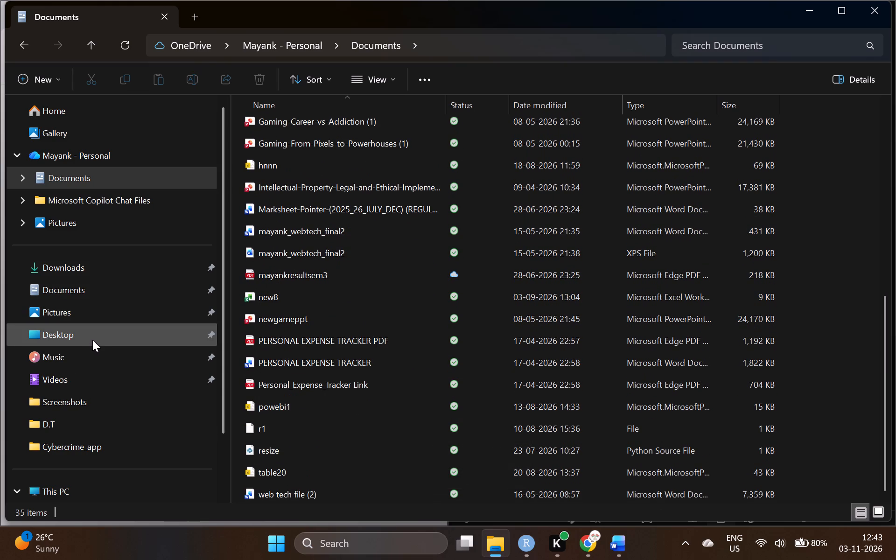
left_click(92, 340)
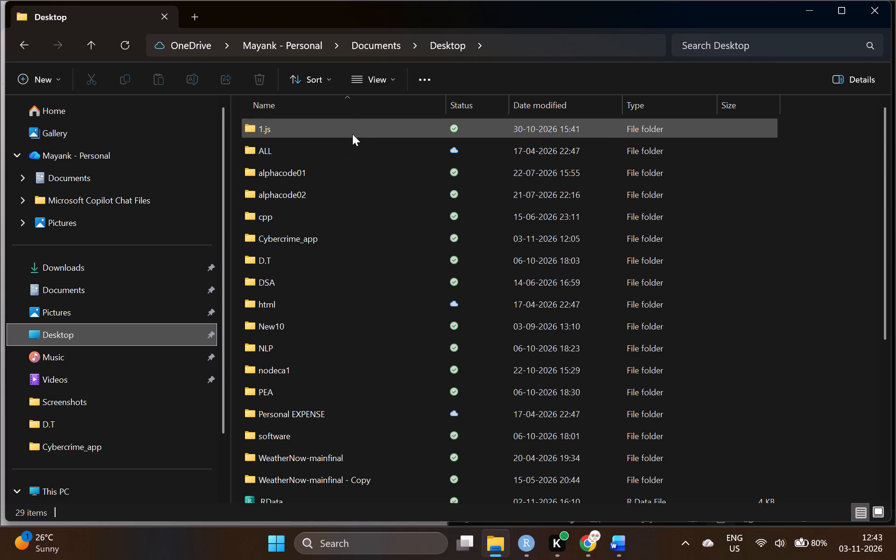
double_click(359, 236)
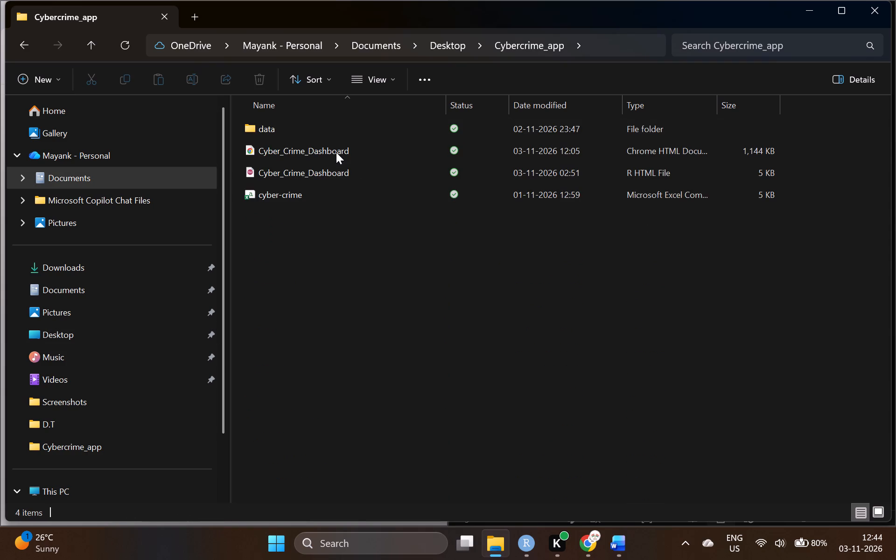
right_click(345, 170)
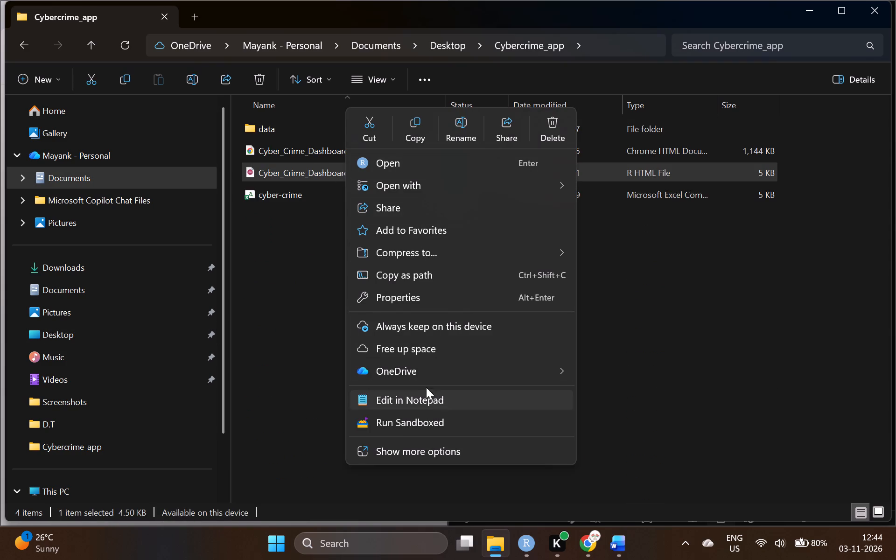
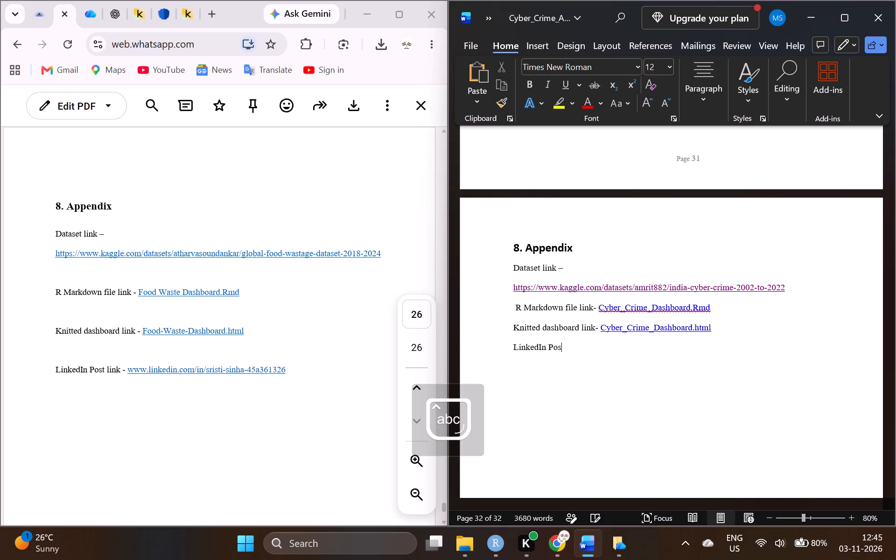
type("link")
key("space")
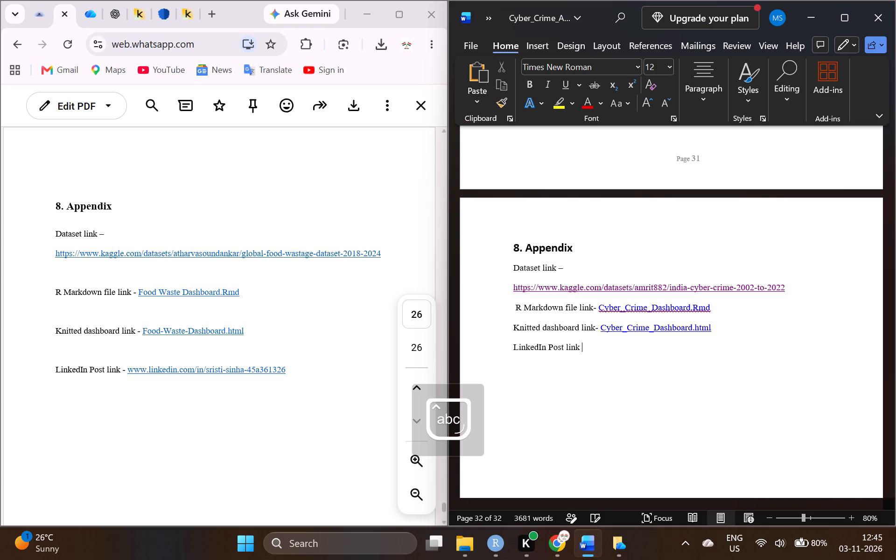
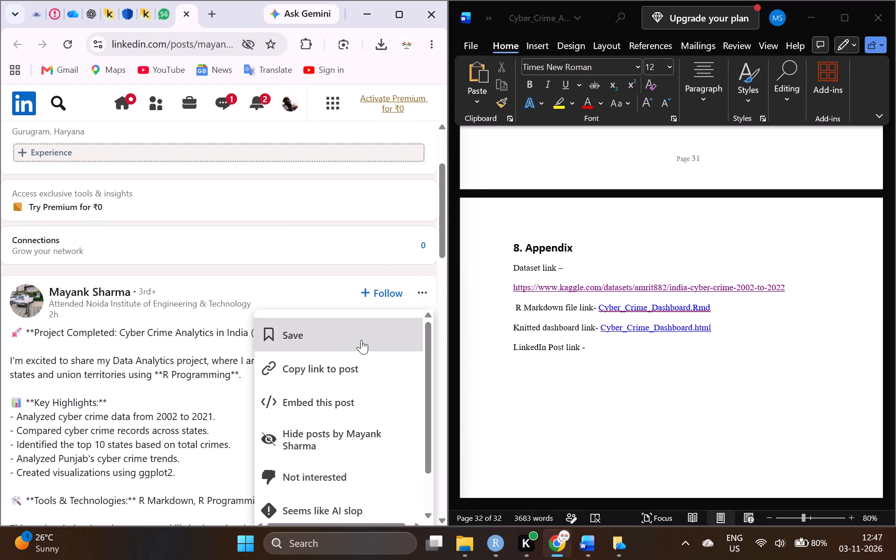
Copy the link of the Cyber Crime Analytics LinkedIn post and paste it after the "LinkedIn Post link -" label in the Word Appendix.
left_click(340, 364)
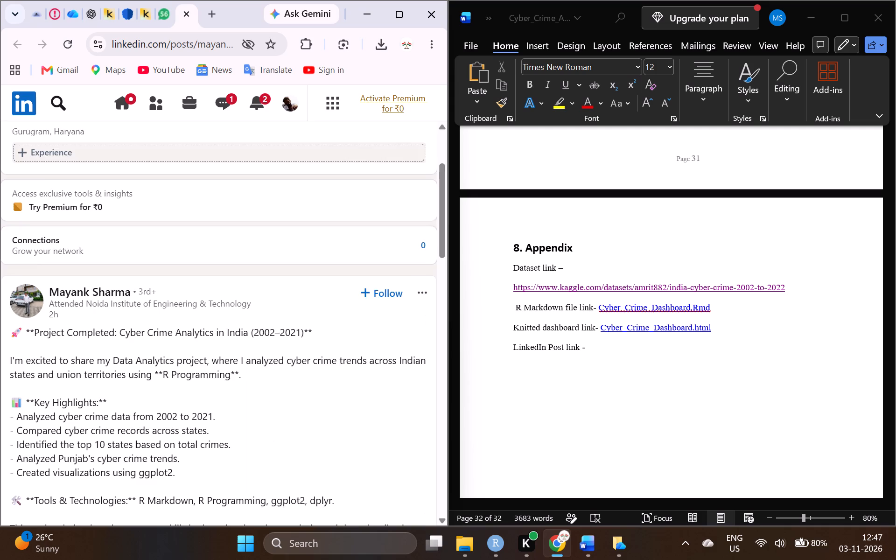
scroll(340, 364, "down", 4)
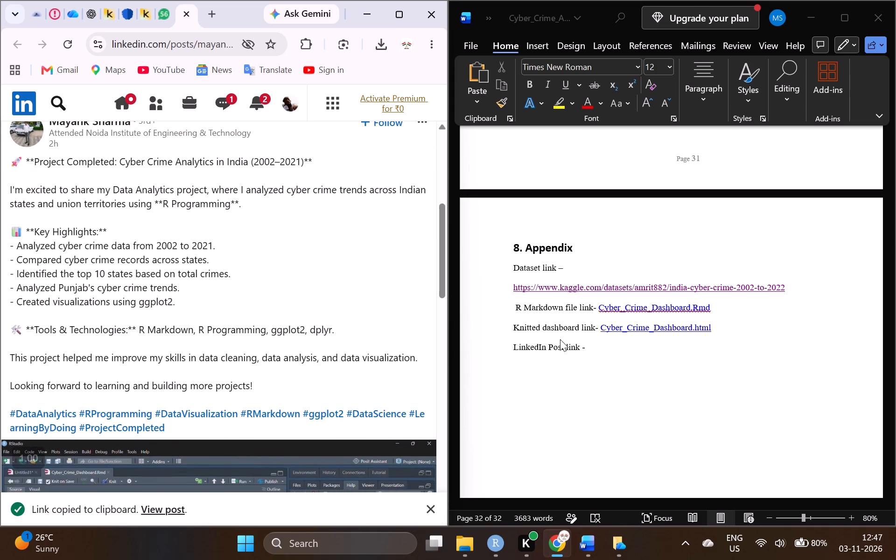
left_click(598, 351)
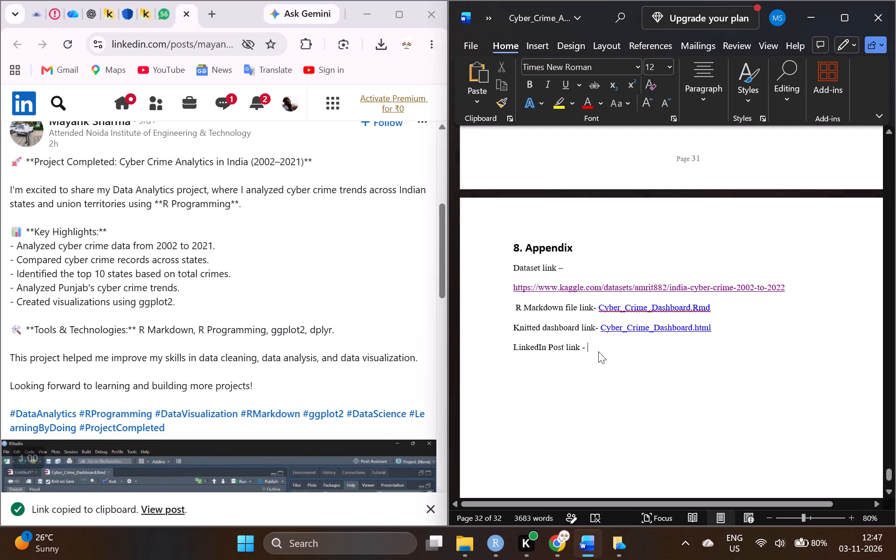
key("ctrl+v")
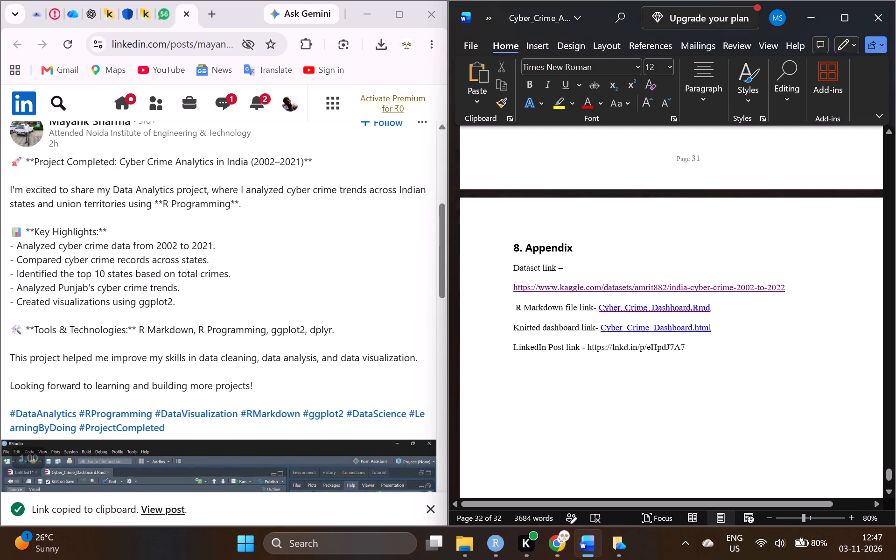
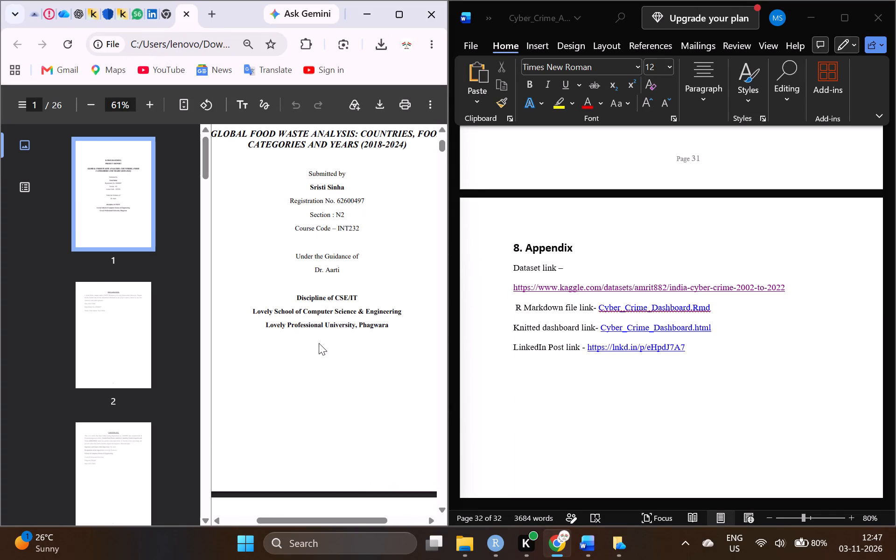
Examine the Appendix page at the end of the Global Food Waste Analysis reference PDF.
scroll(319, 343, "down", 20)
scroll(319, 343, "down", 4)
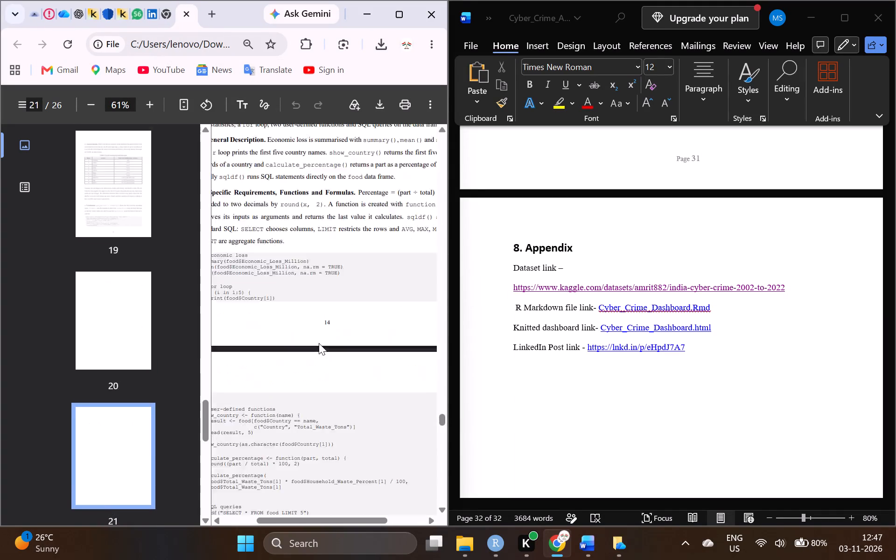
scroll(319, 343, "down", 3)
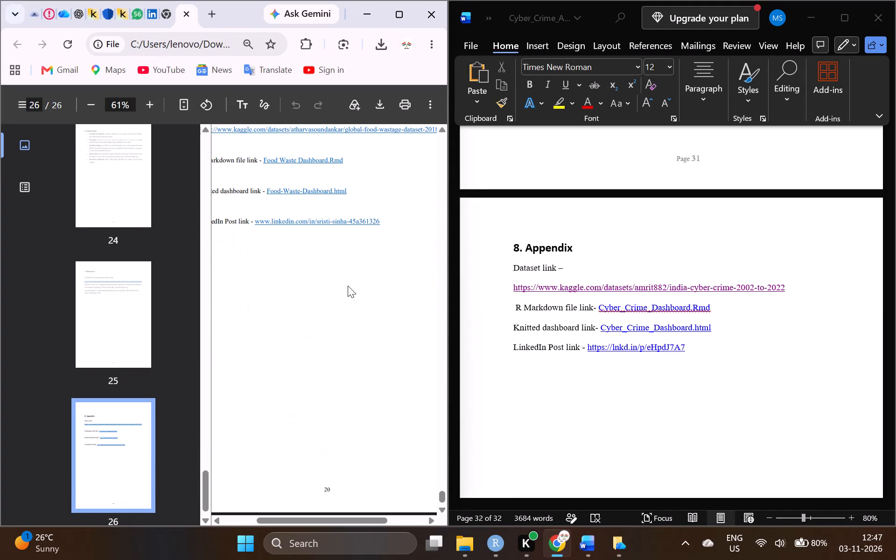
left_click(348, 286)
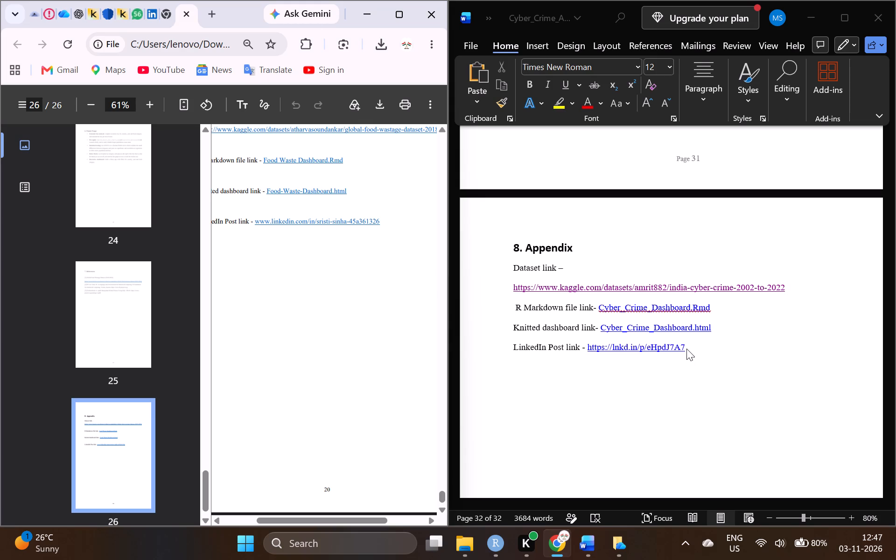
Switch to Word and open the LinkedIn post link in the Appendix to test it.
left_click(686, 349)
left_click(686, 349)
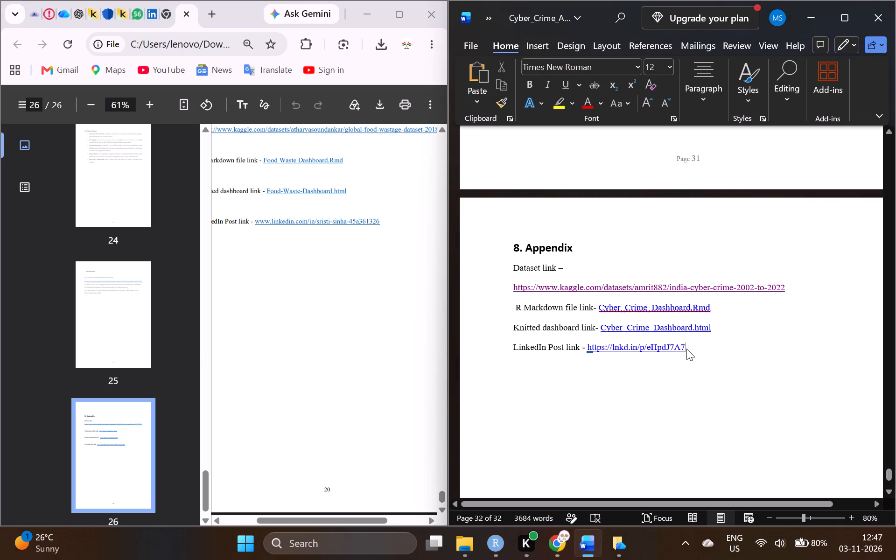
left_click(684, 397)
left_click(635, 348, "ctrl")
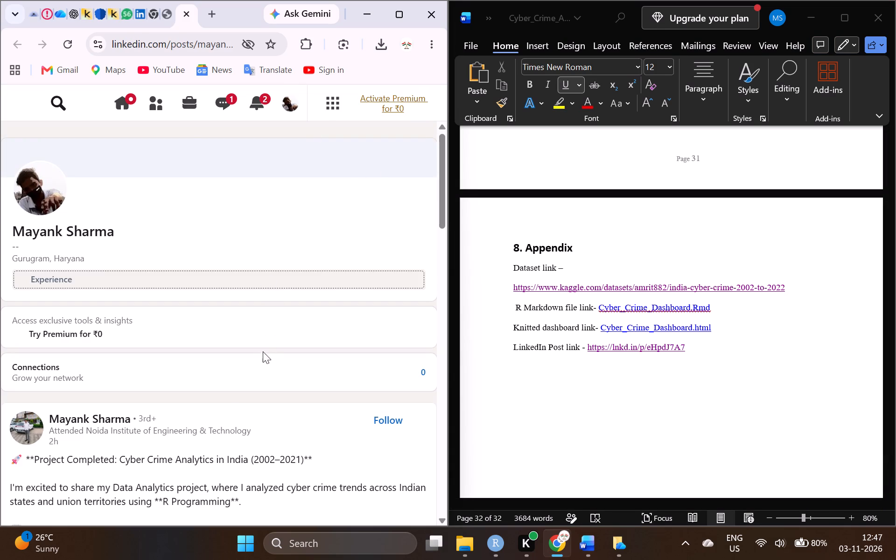
Follow the author of the Cyber Crime Analytics in India post on LinkedIn.
scroll(196, 332, "up", 1)
scroll(196, 332, "down", 1)
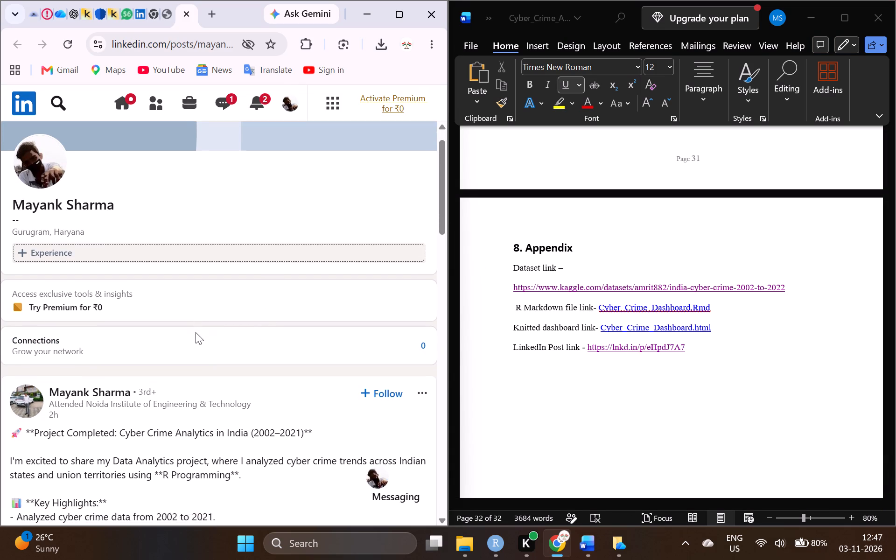
scroll(196, 332, "down", 3)
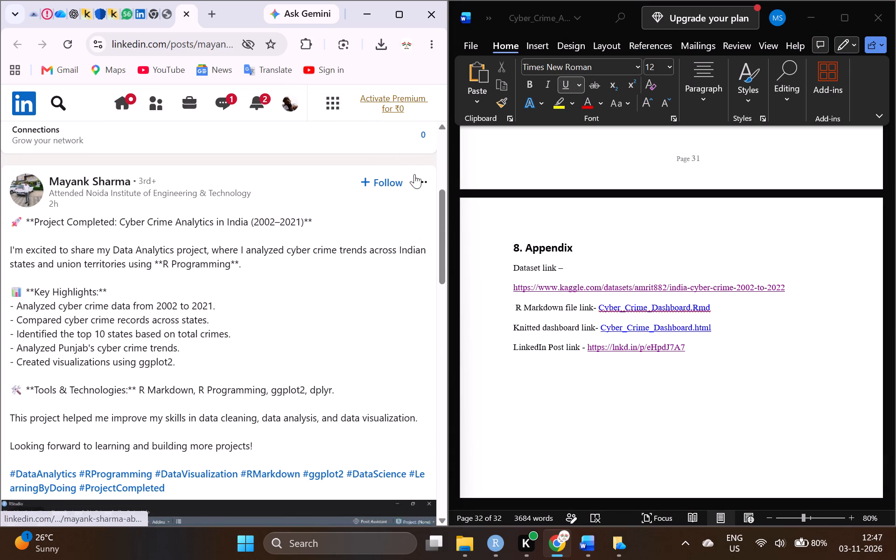
left_click(394, 189)
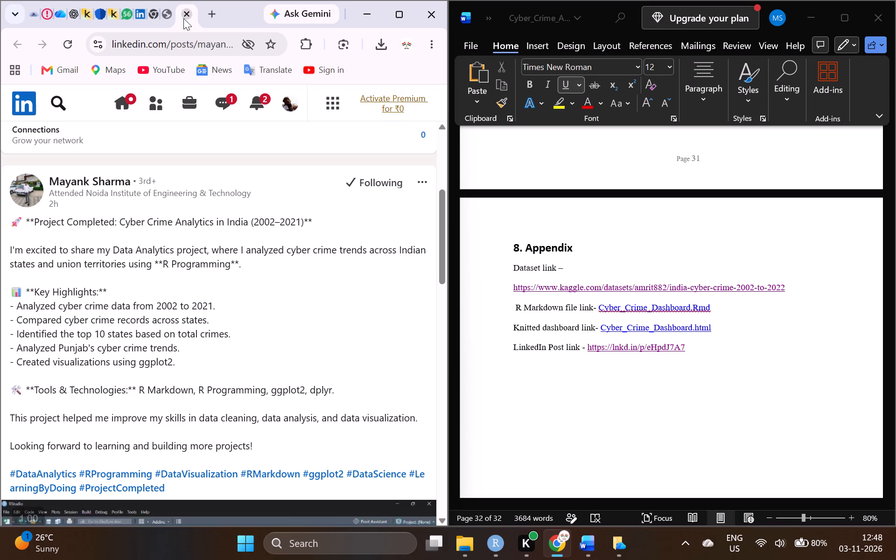
Like the Cyber Crime Analytics post and close its browser tab.
scroll(198, 245, "down", 4)
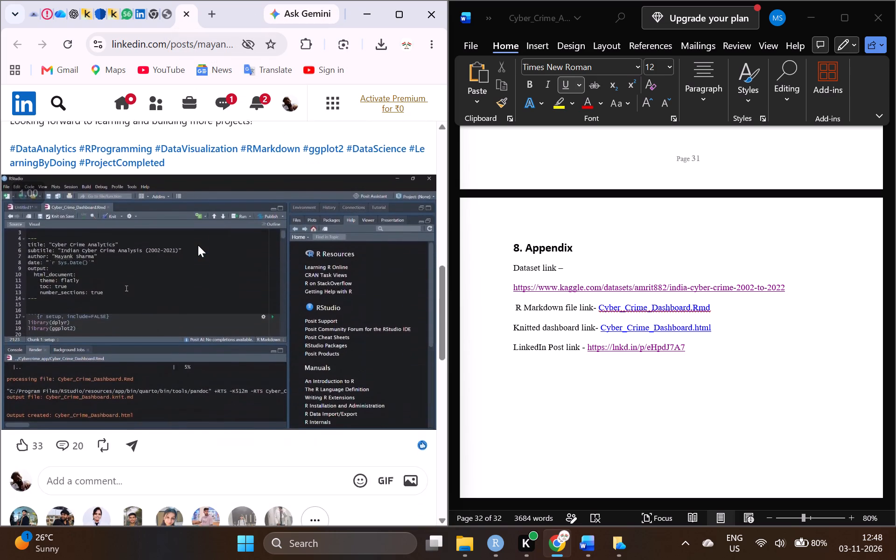
scroll(198, 245, "down", 1)
left_click(22, 327)
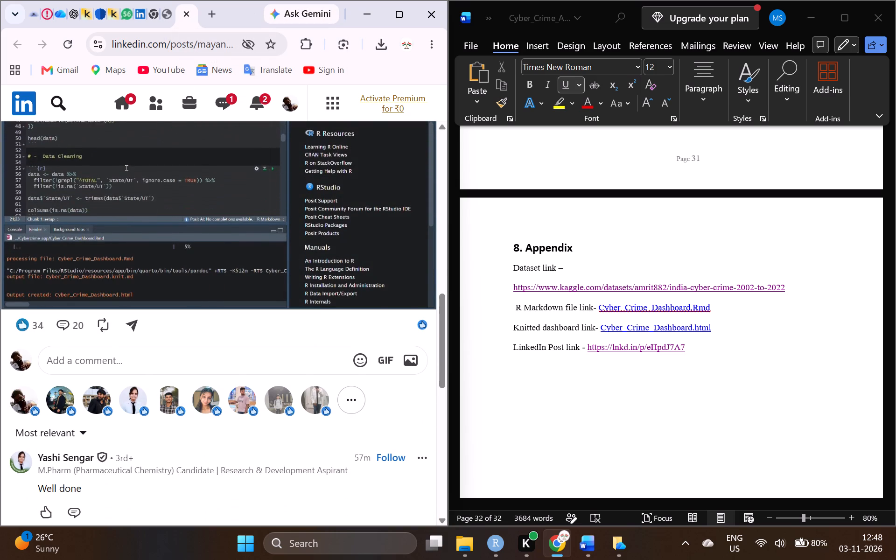
left_click(188, 14)
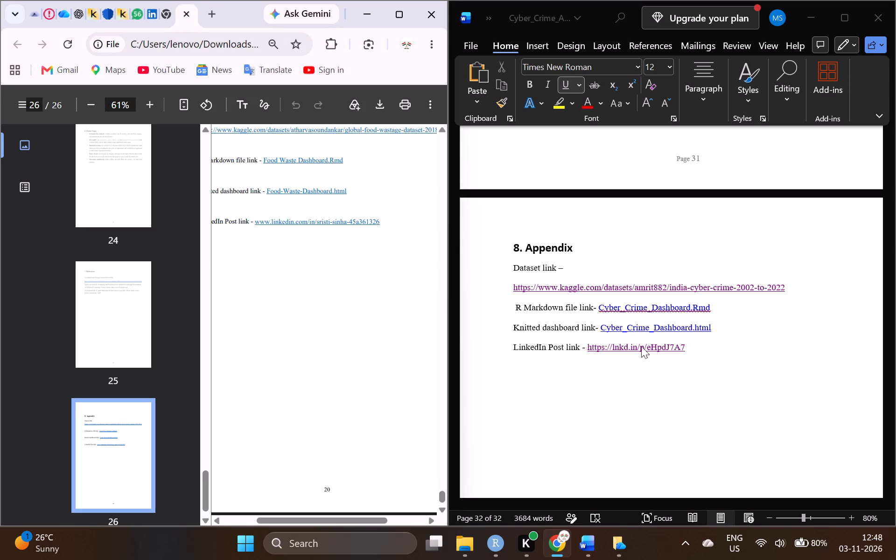
Return to the Word report and select the LinkedIn post link text in the section 8 Appendix.
left_click(636, 406)
left_click(692, 380)
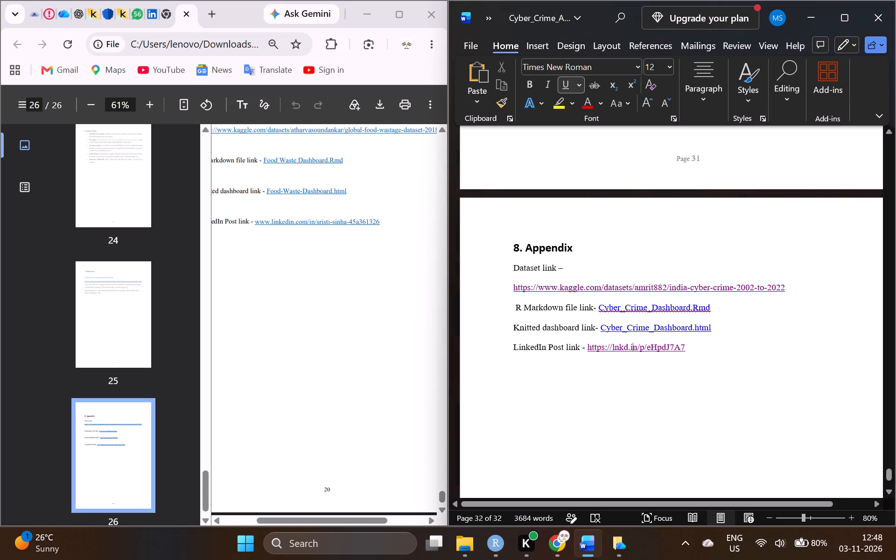
left_click(749, 252)
scroll(749, 252, "up", 1)
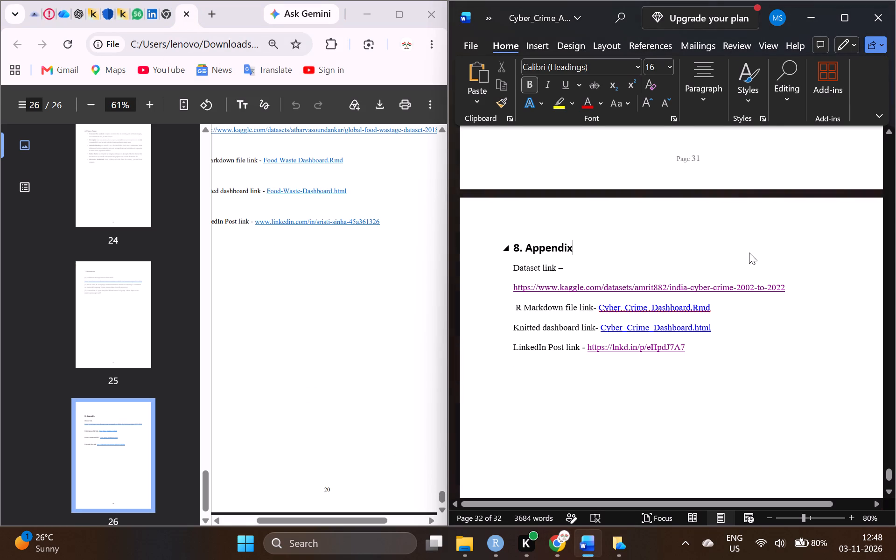
scroll(749, 252, "up", 2)
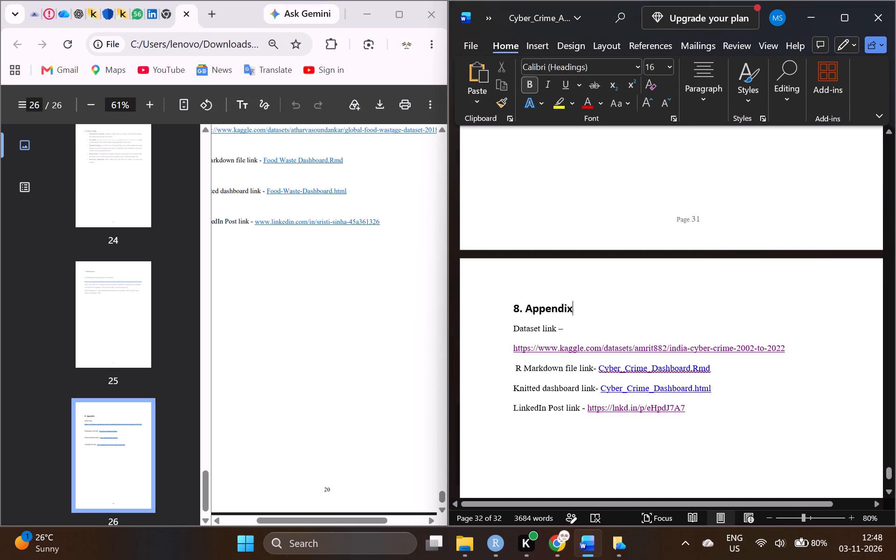
left_click(690, 410)
left_click_drag(690, 410, 629, 412)
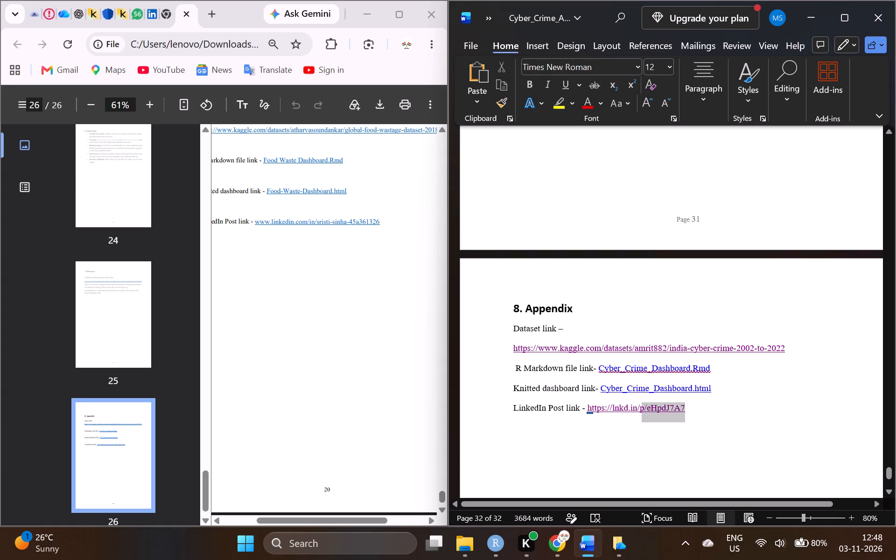
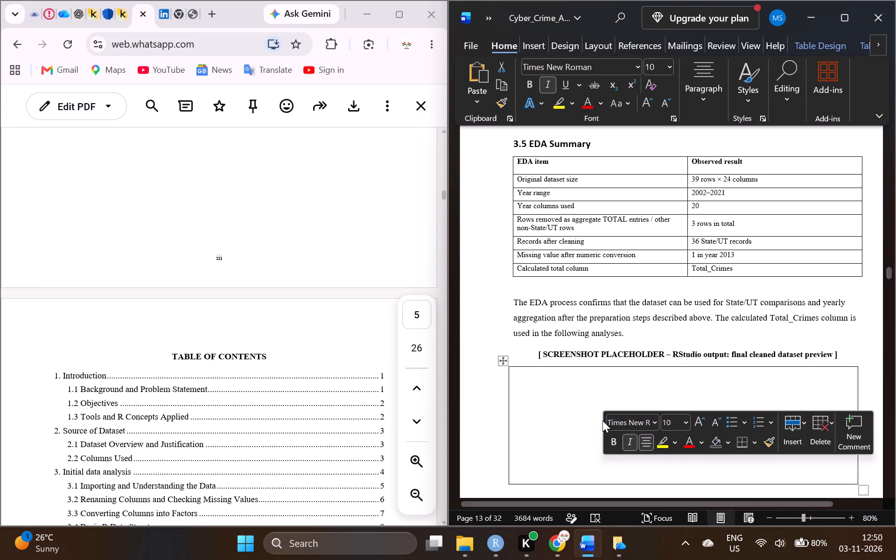
Clear the leftover text and blank lines from the box under the final cleaned dataset preview placeholder in section 3.5.
key("BackSpace")
key("BackSpace")
key("BackSpace")
key("BackSpace")
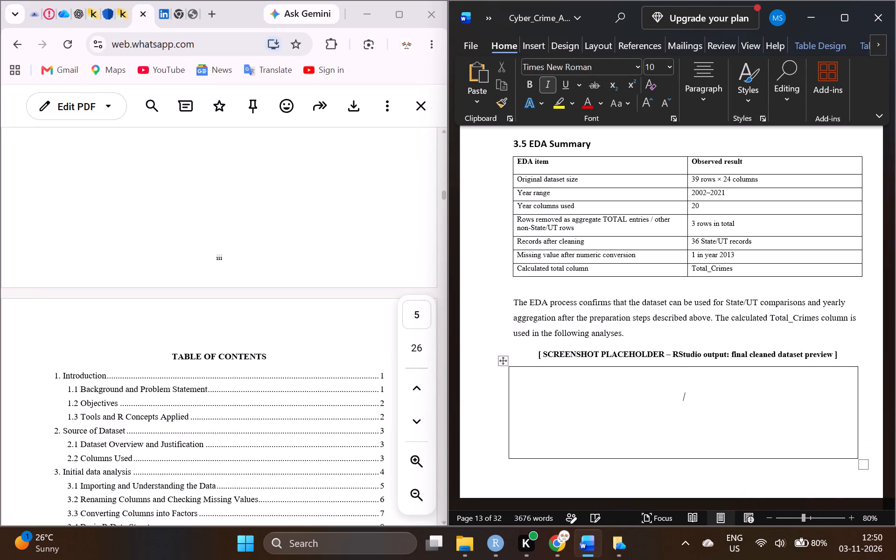
key("BackSpace")
key("BackSpace")
key("BackSpace")
key("BackSpace")
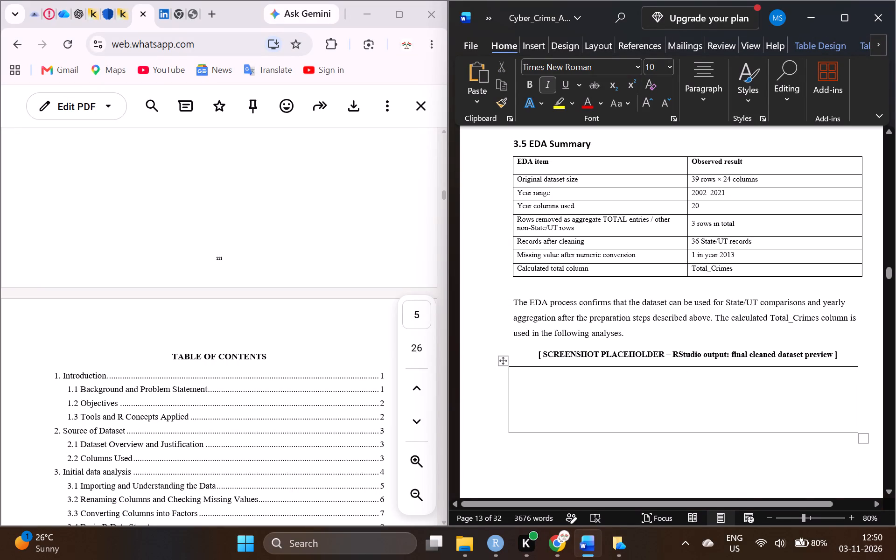
left_click(598, 420)
key("BackSpace")
key("BackSpace")
key("BackSpace")
key("BackSpace")
key("BackSpace")
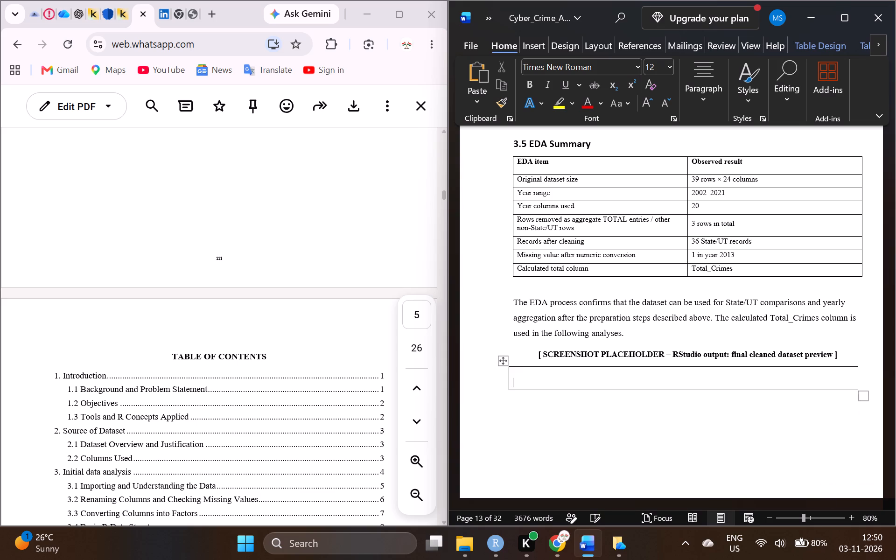
key("BackSpace")
key("BackSpace")
key("BackSpace")
key("BackSpace")
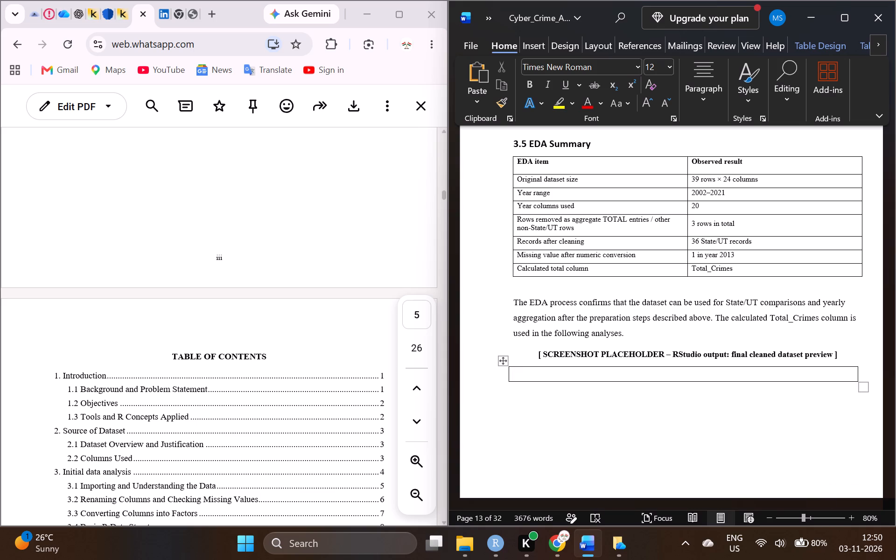
Open the editing options for the emptied placeholder box below the final cleaned dataset preview caption.
right_click(577, 376)
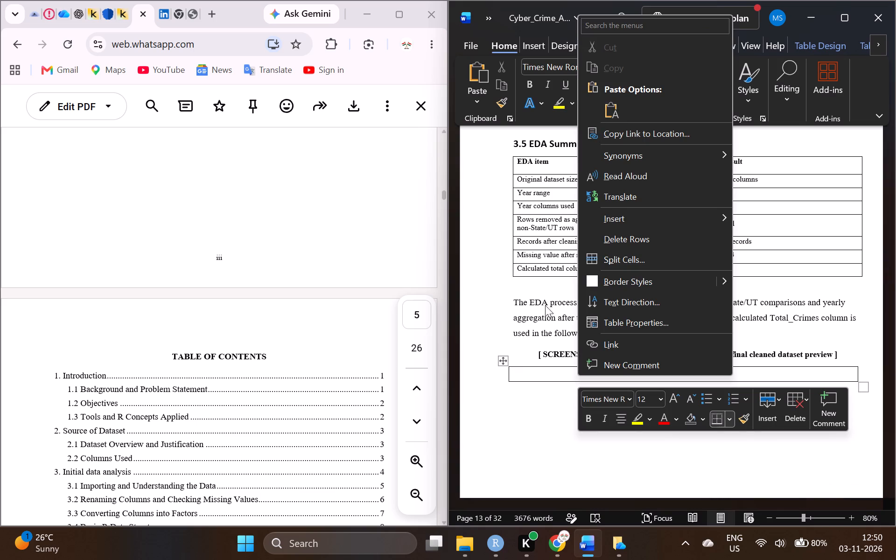
Delete the empty one-cell table below the screenshot placeholder in section 3.5 EDA Summary.
left_click(533, 387)
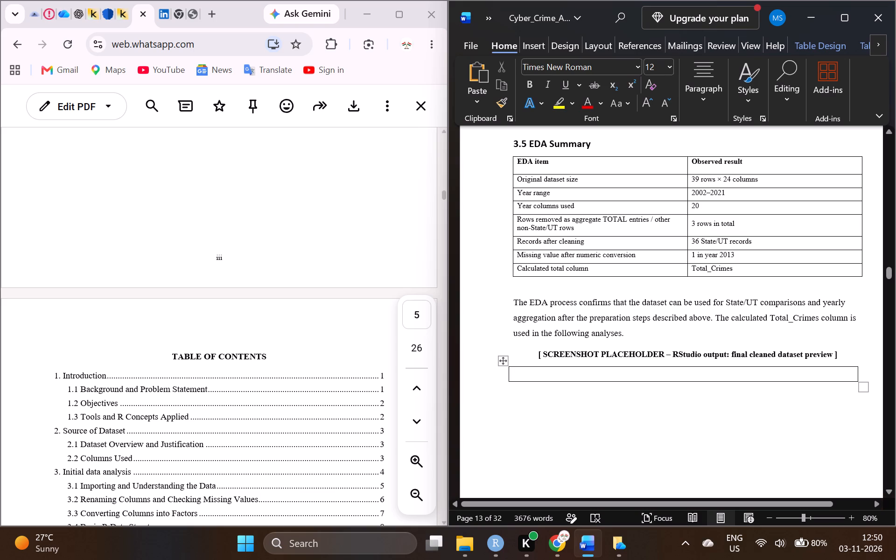
left_click_drag(860, 386, 704, 381)
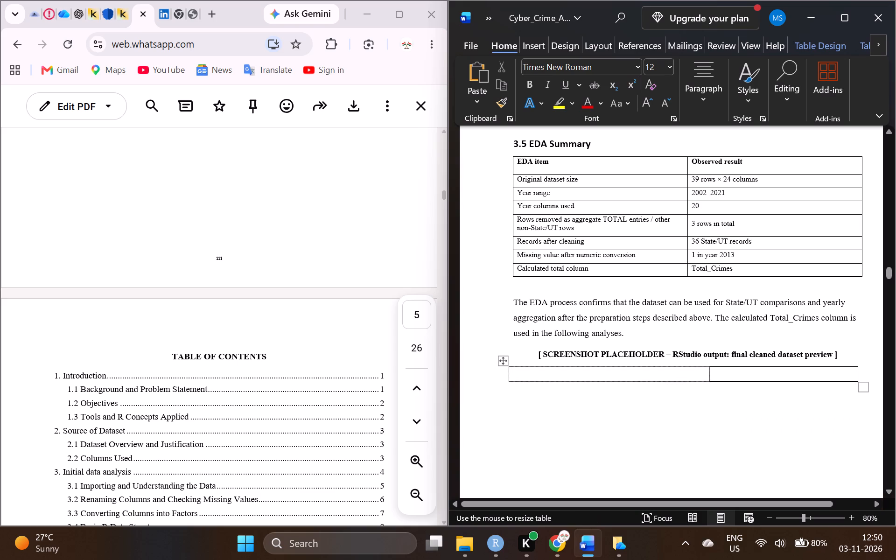
left_click_drag(704, 381, 502, 363)
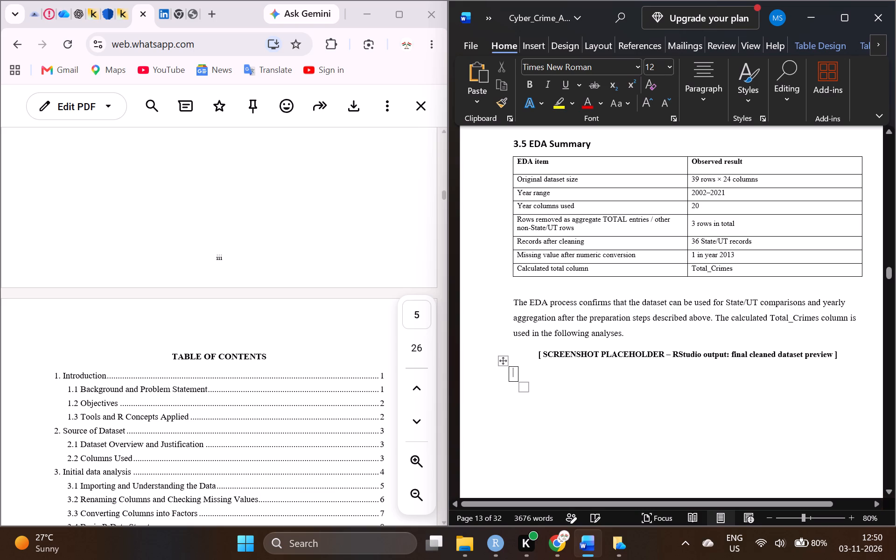
left_click(526, 374)
left_click(526, 374)
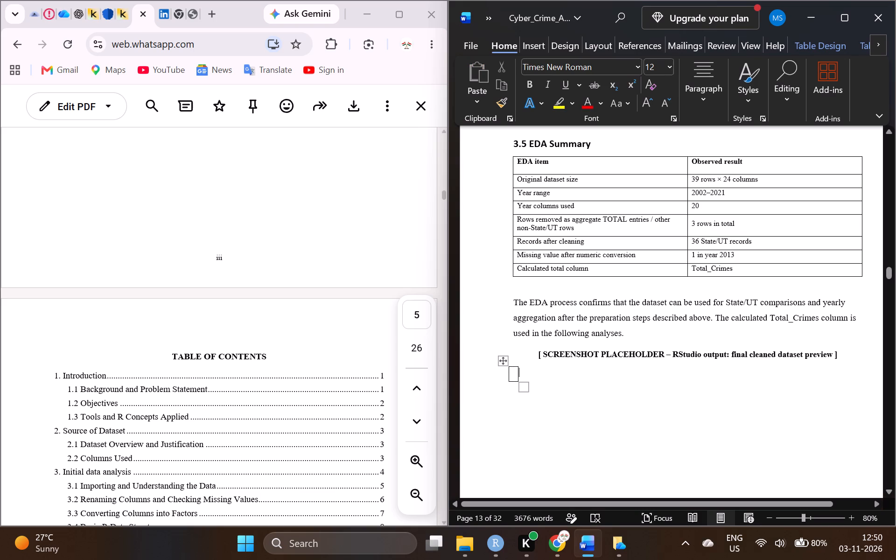
key("BackSpace")
key("BackSpace")
key("BackSpace")
key("BackSpace")
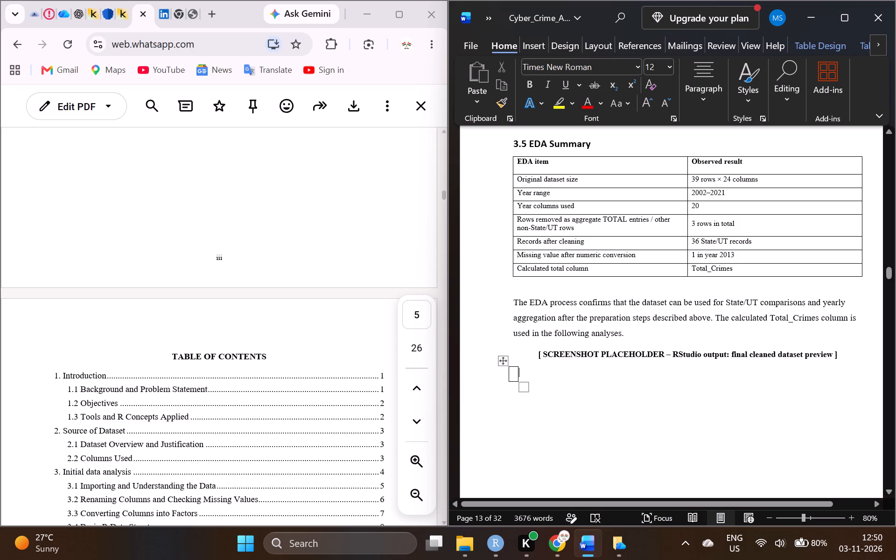
right_click(518, 378)
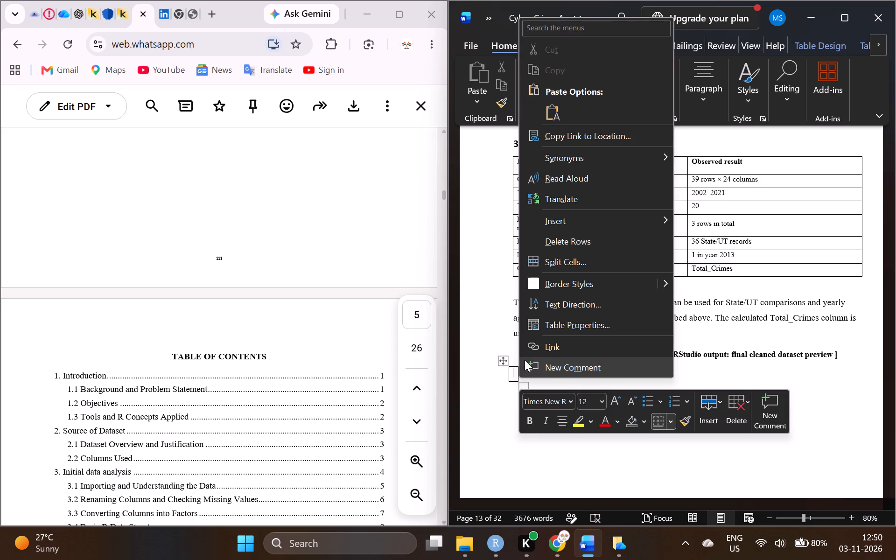
left_click(557, 242)
Delete the placeholder caption for the final cleaned dataset preview below the EDA Summary text.
left_click_drag(838, 353, 712, 364)
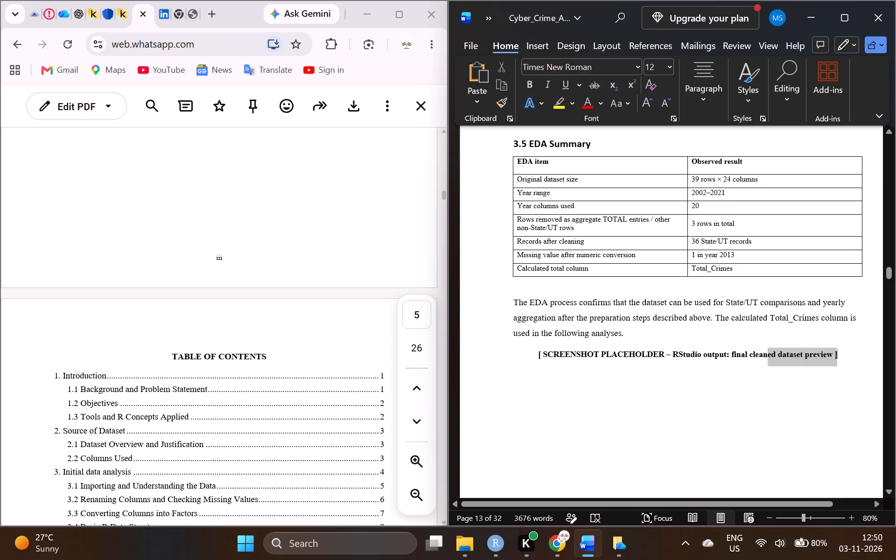
left_click_drag(712, 364, 513, 357)
key("BackSpace")
Delete the Top 10 States by Total Cyber Crimes chart from section 3.4 Creating Total Crimes.
scroll(513, 357, "up", 1)
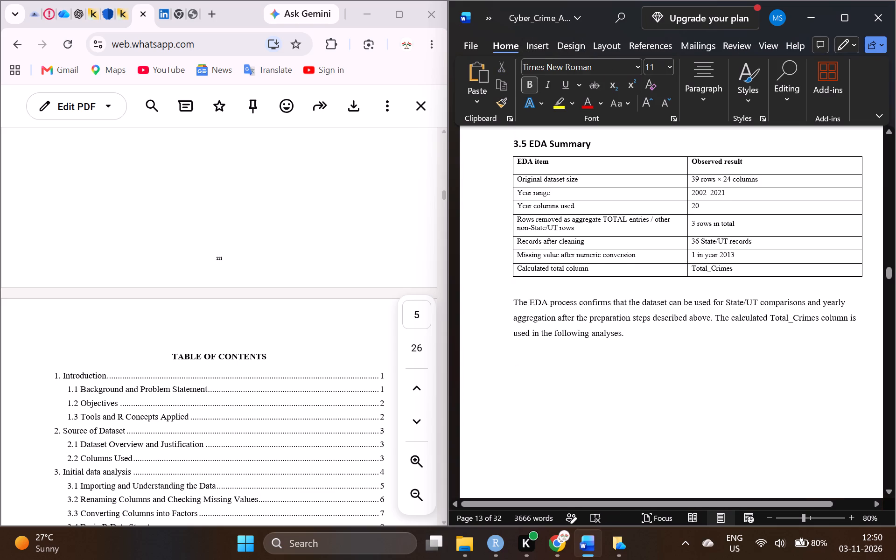
scroll(513, 357, "up", 3)
scroll(513, 357, "down", 1, "ctrl")
scroll(513, 357, "up", 1, "ctrl")
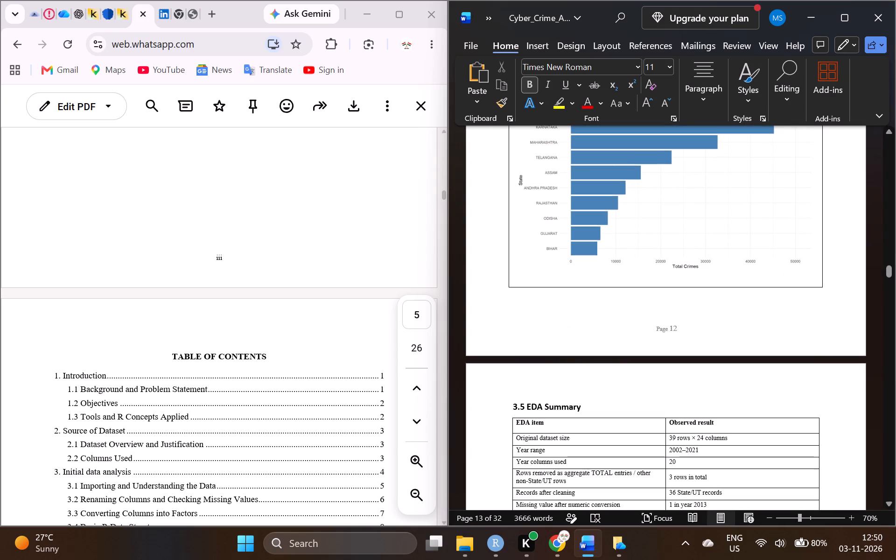
scroll(513, 357, "up", 5)
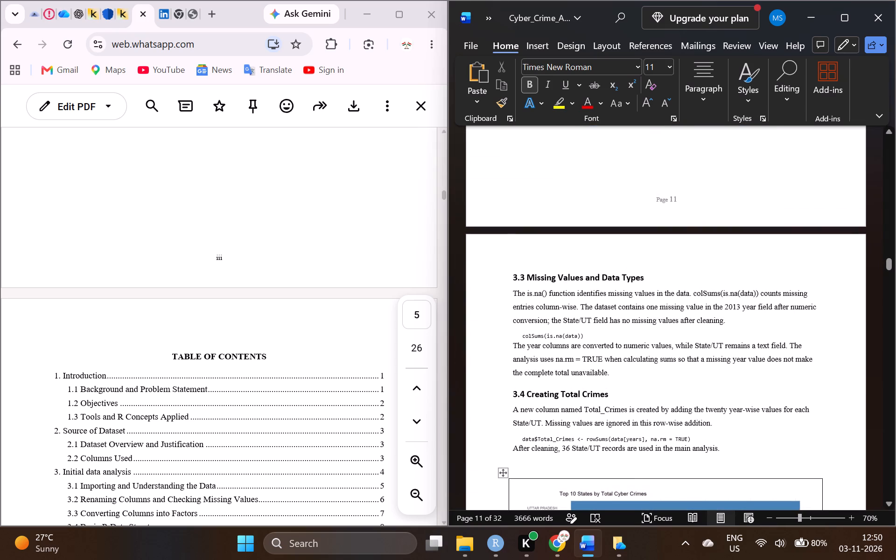
scroll(513, 357, "up", 1)
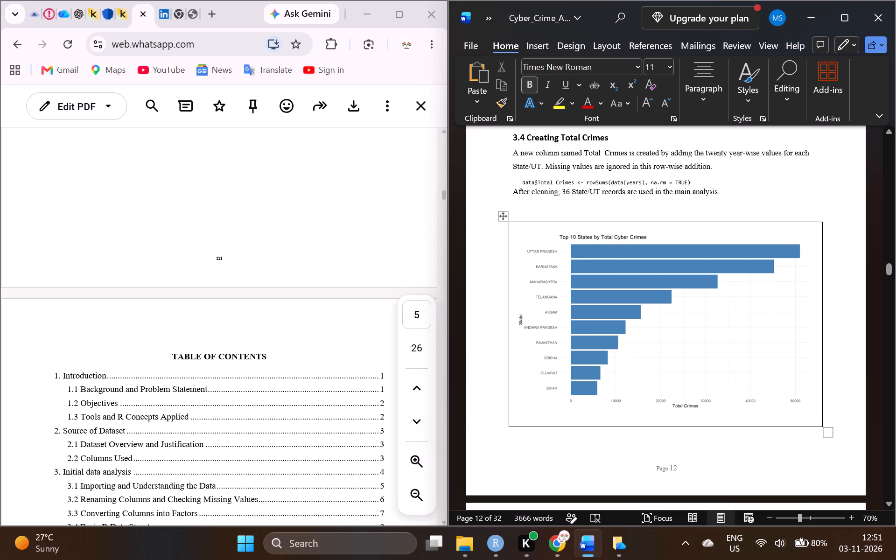
left_click(837, 427)
right_click(809, 416)
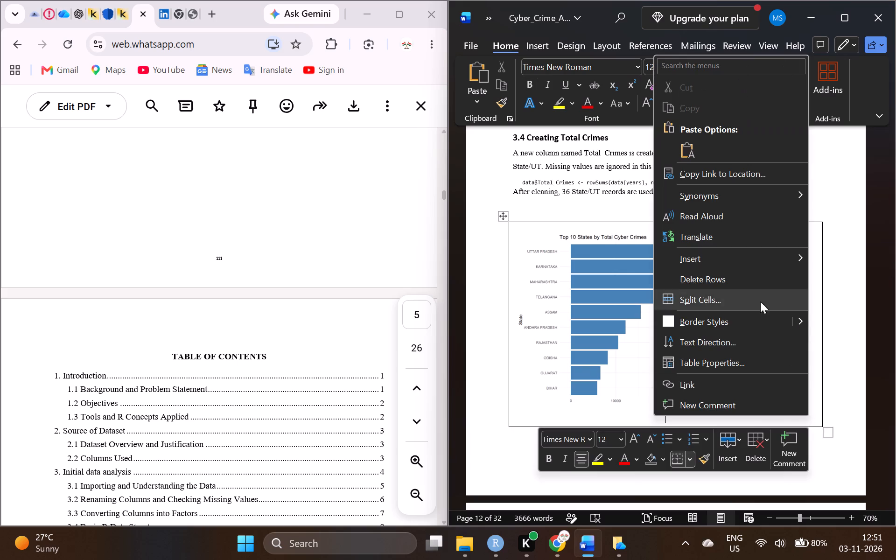
left_click(612, 358)
key("Delete")
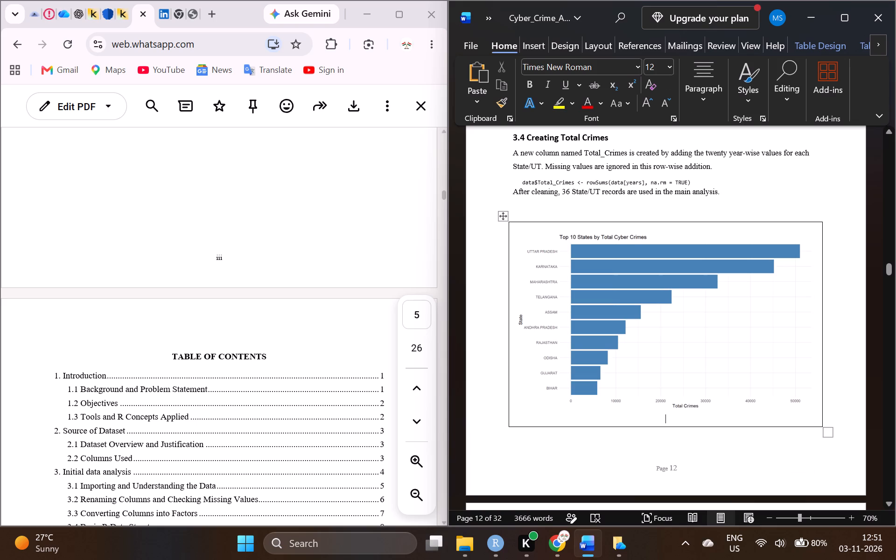
left_click(612, 358)
key("Delete")
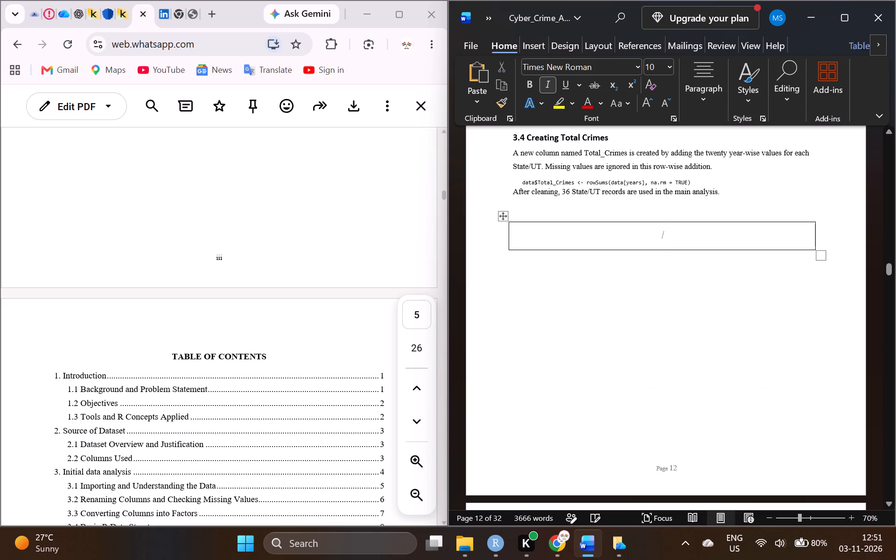
Delete the leftover empty table frame and its contents at the end of section 3.4.
key("Delete")
key("Delete")
key("Delete")
key("Delete")
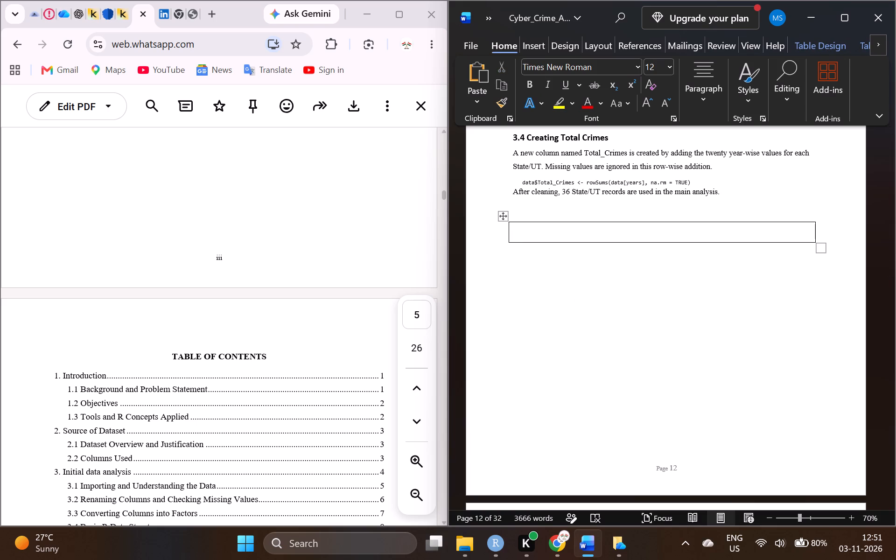
right_click(744, 237)
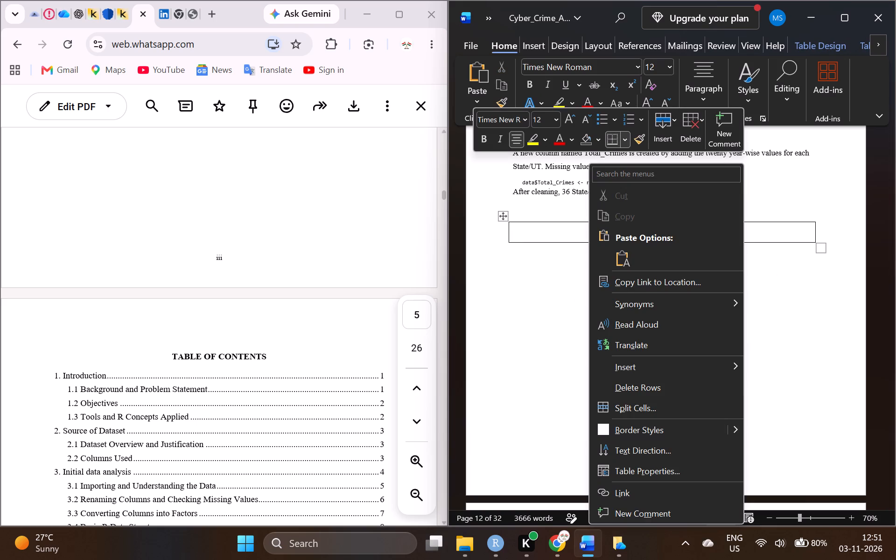
left_click(649, 394)
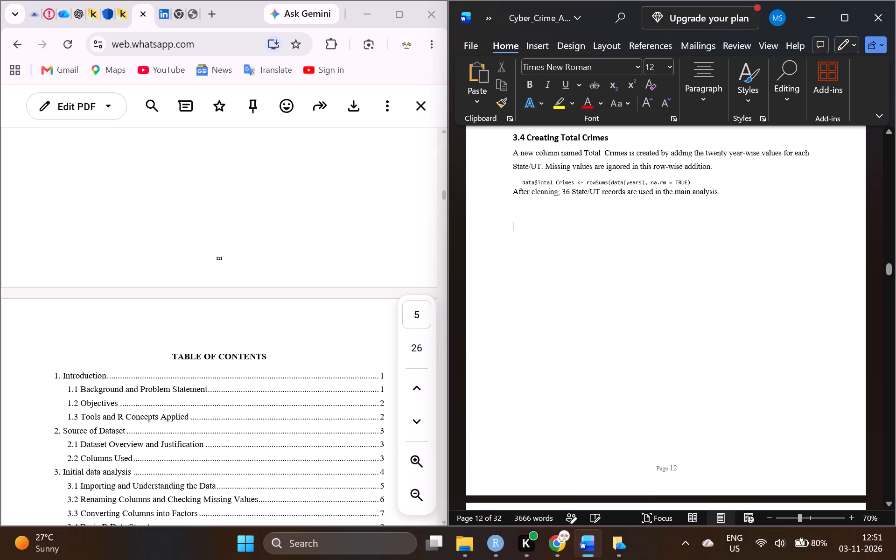
Remove the page break before the 3.5 EDA Summary heading so the section follows section 3.4 on page 12.
scroll(649, 394, "up", 3)
scroll(649, 394, "right", 2)
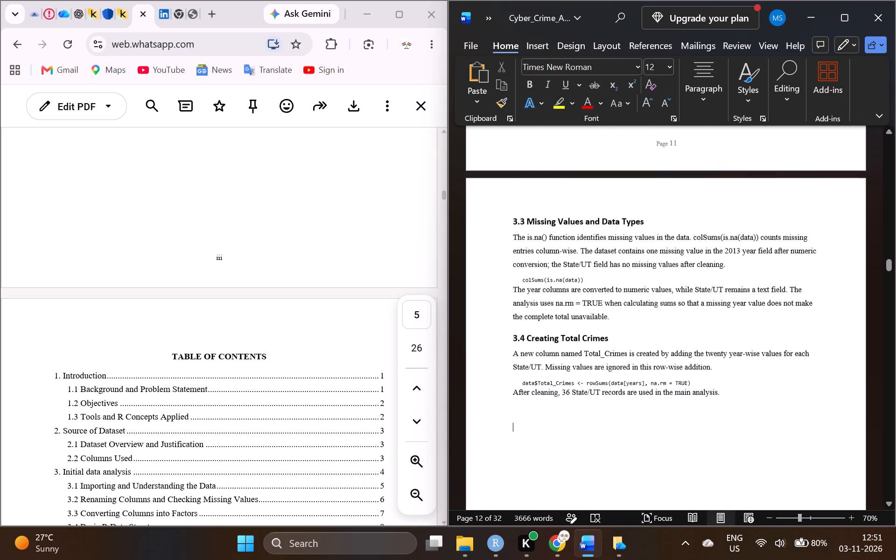
scroll(649, 394, "right", 1)
scroll(649, 394, "down", 1)
scroll(649, 394, "up", 1)
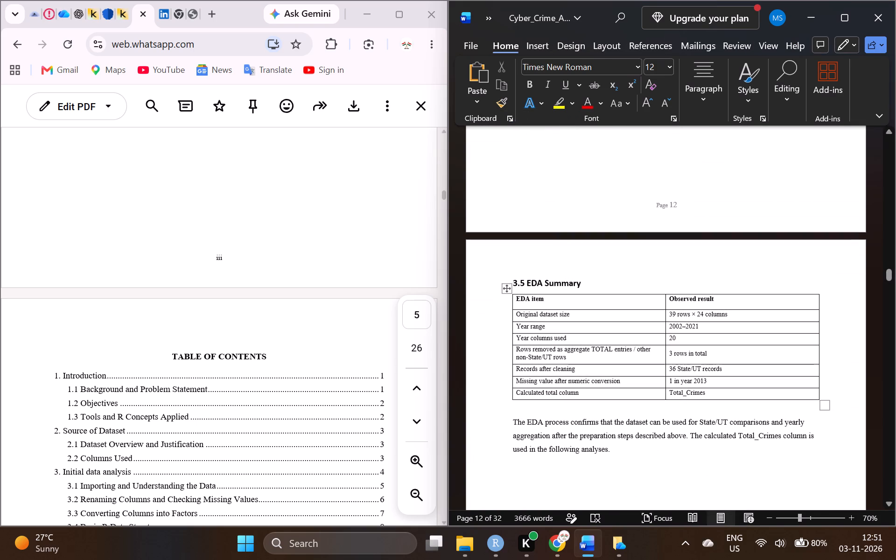
left_click(531, 266)
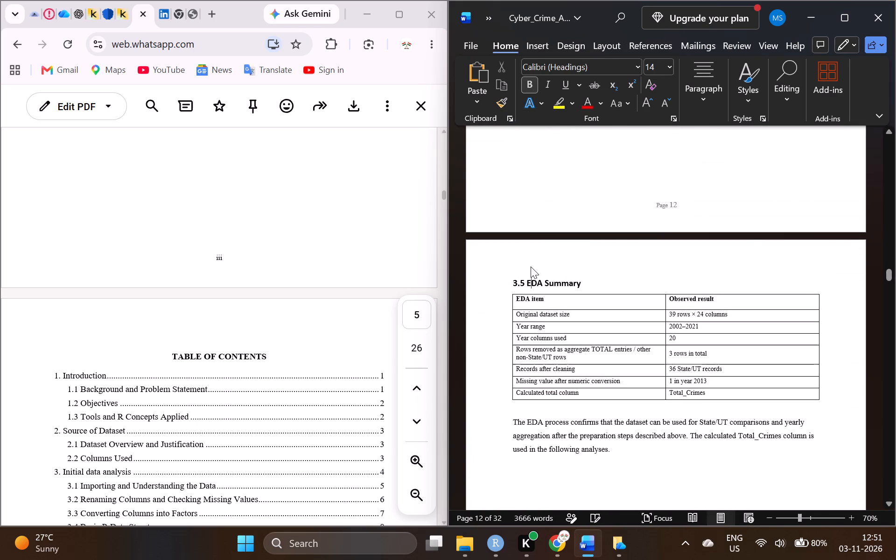
key("Left")
key("Left")
key("Left")
key("Left")
key("Left")
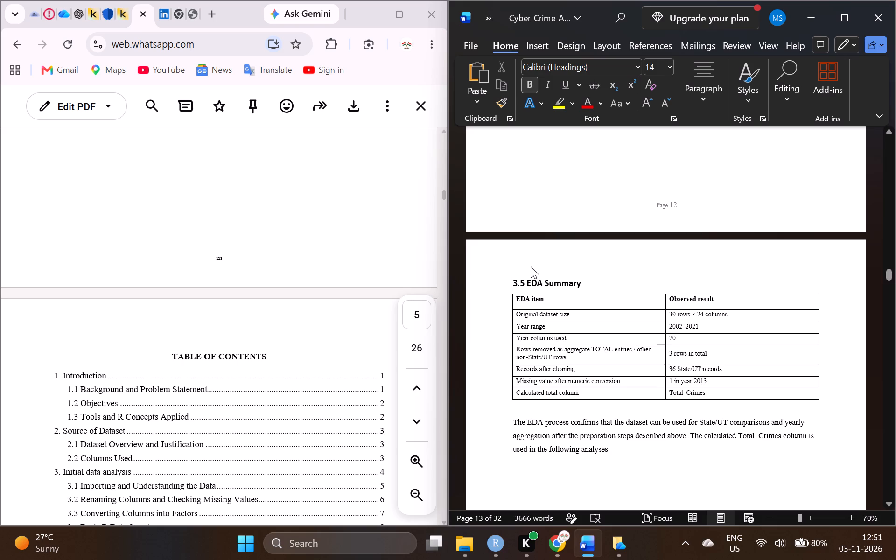
key("BackSpace")
key("BackSpace")
Remove one blank line above the 3.5 EDA Summary heading.
scroll(531, 266, "up", 1)
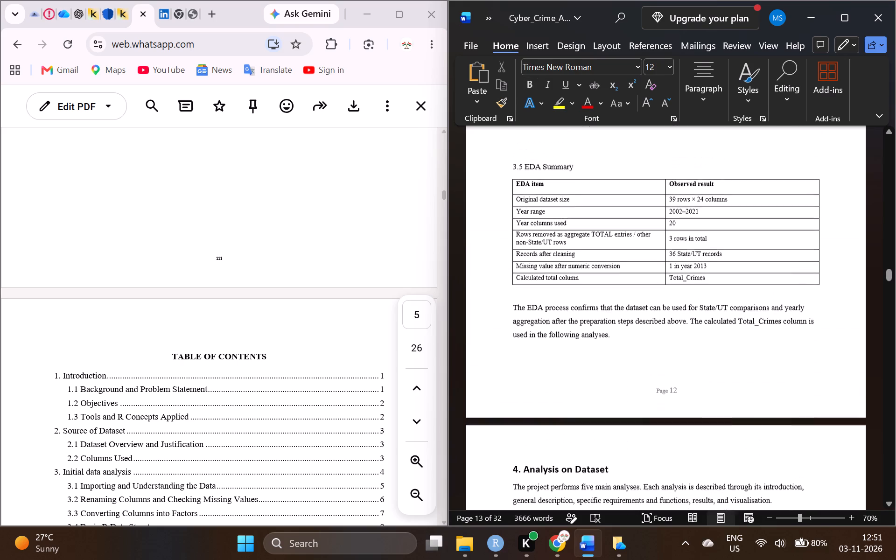
scroll(531, 266, "up", 1)
left_click(545, 199)
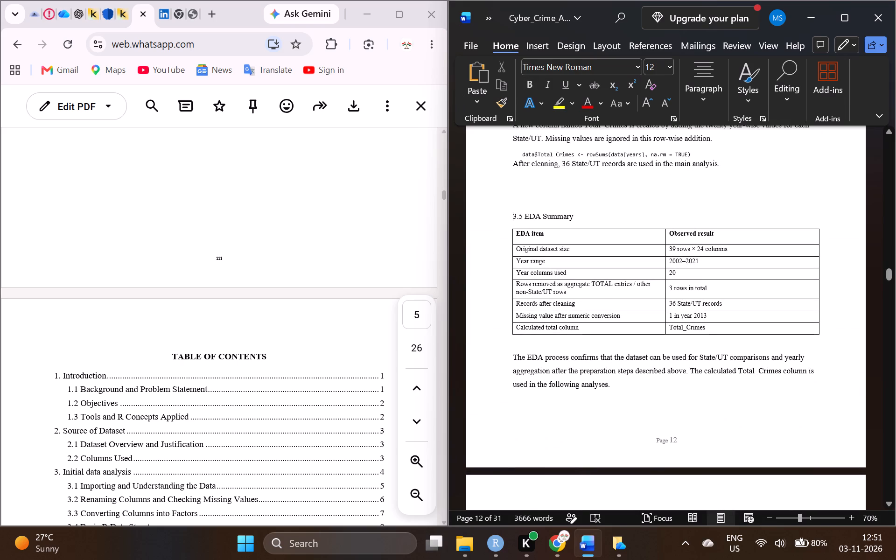
key("BackSpace")
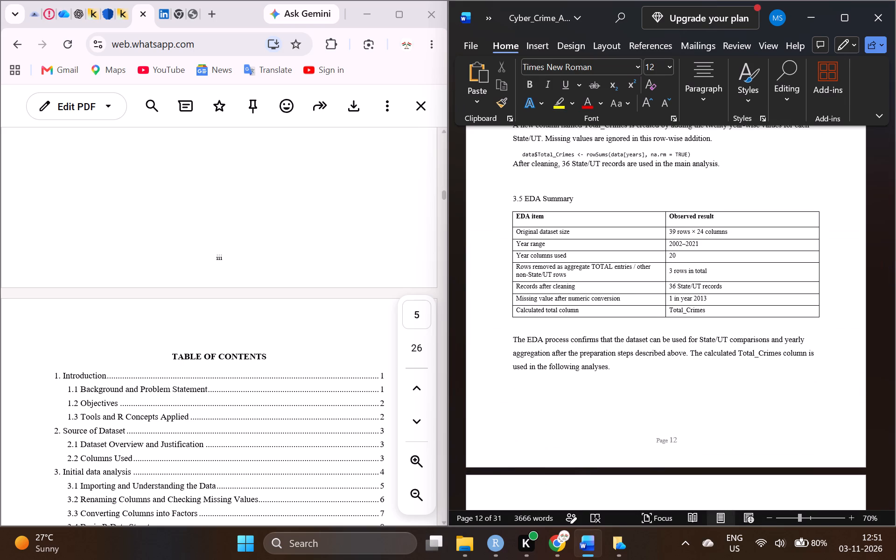
Make the 3.5 EDA Summary heading bold.
left_click_drag(594, 204, 514, 204)
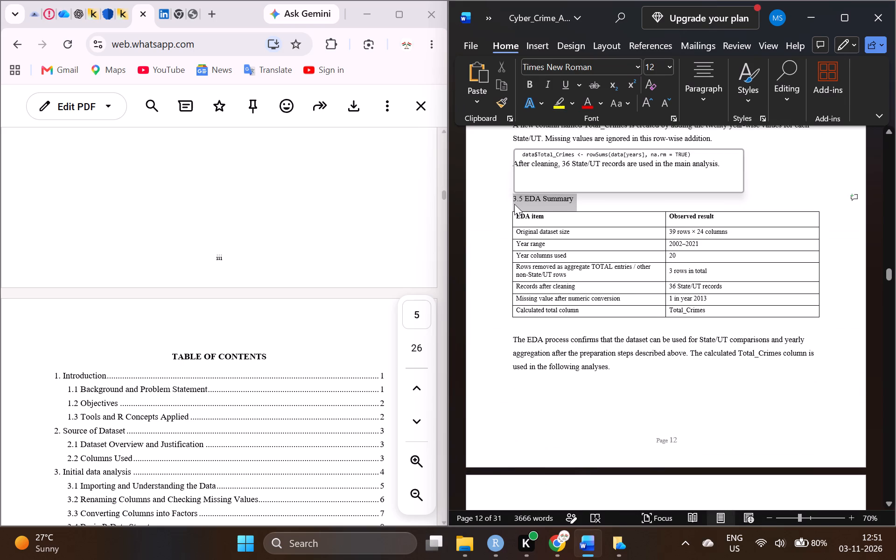
left_click(527, 178)
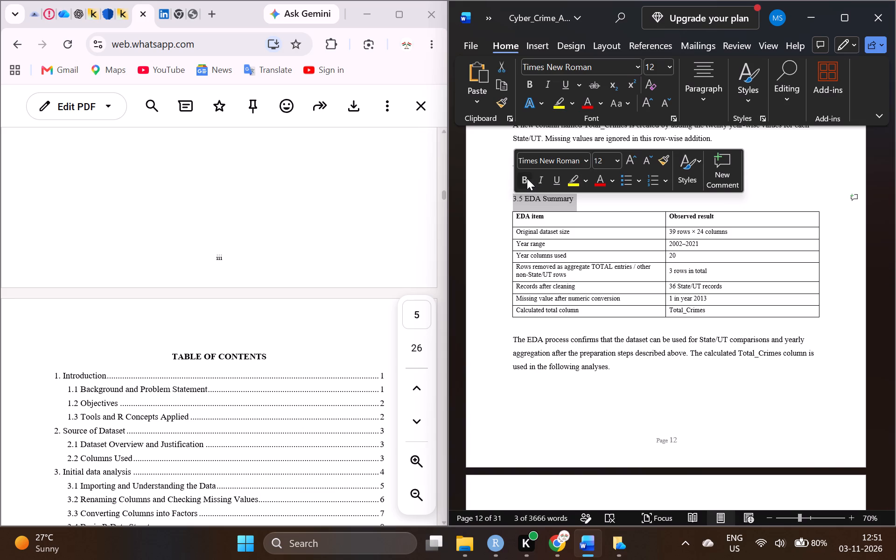
left_click(766, 173)
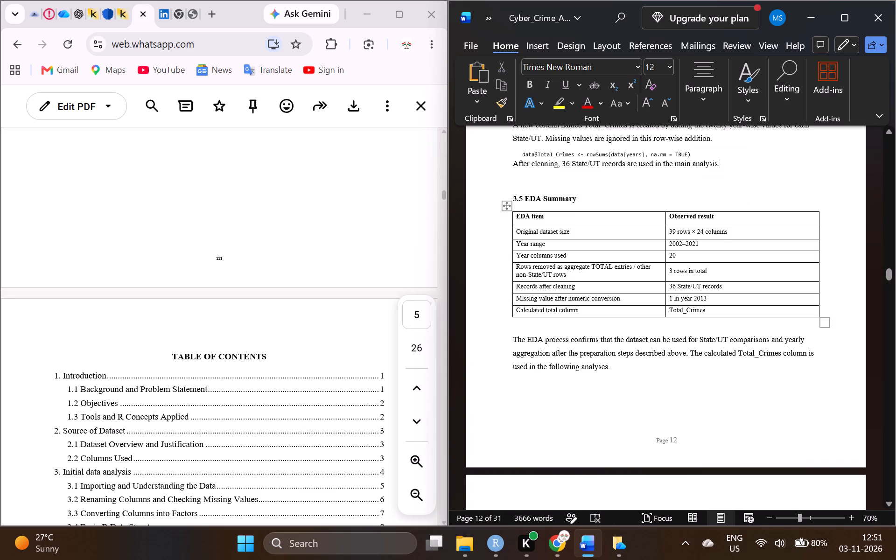
Examine the pages from section 4 Analysis on Dataset through the 4.1 Analysis 1 results, checking content and page layout.
scroll(730, 315, "down", 4)
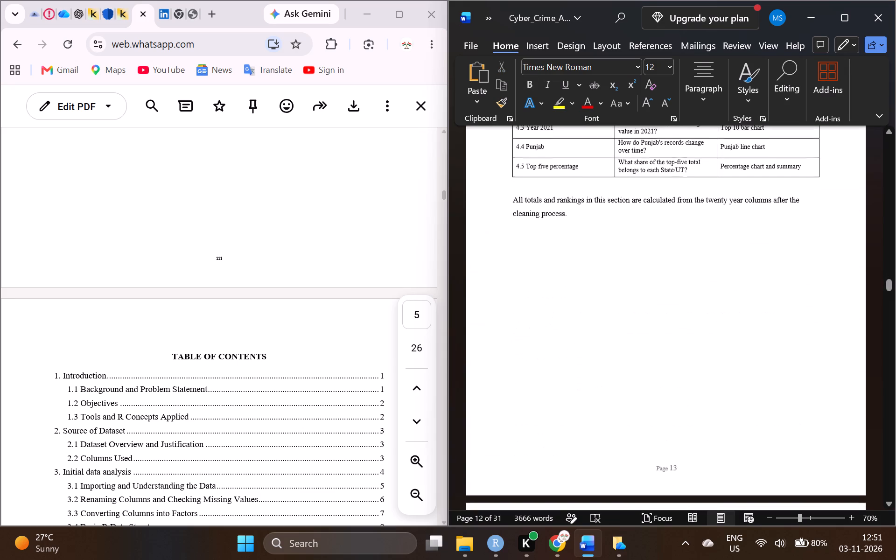
scroll(730, 315, "down", 3)
scroll(730, 315, "up", 3)
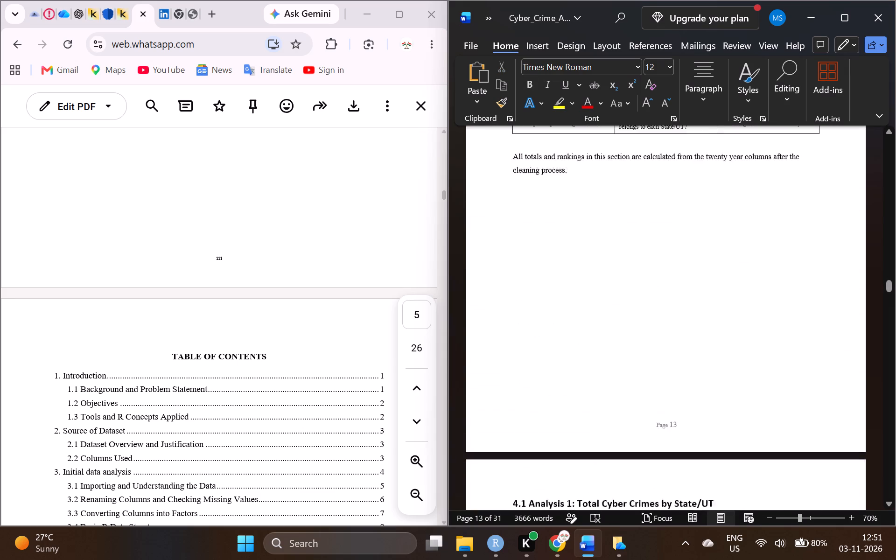
scroll(730, 315, "right", 3)
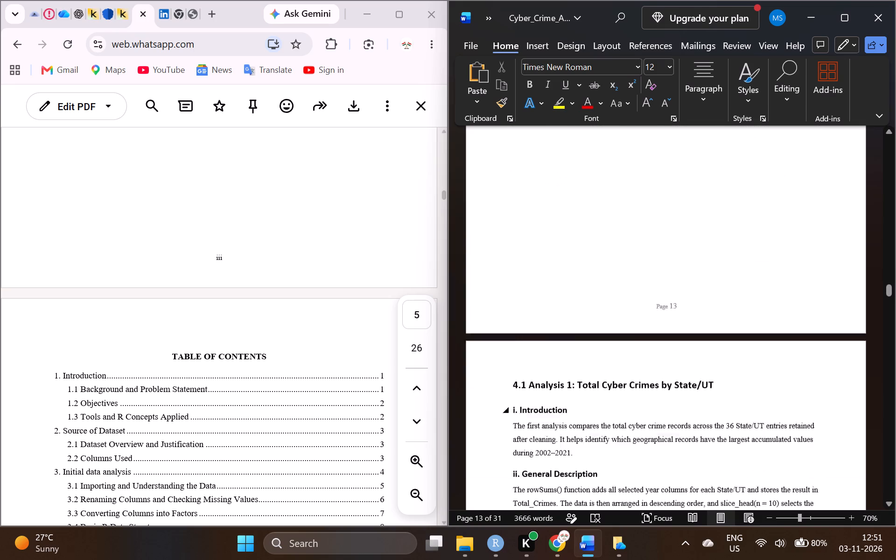
scroll(730, 315, "down", 2)
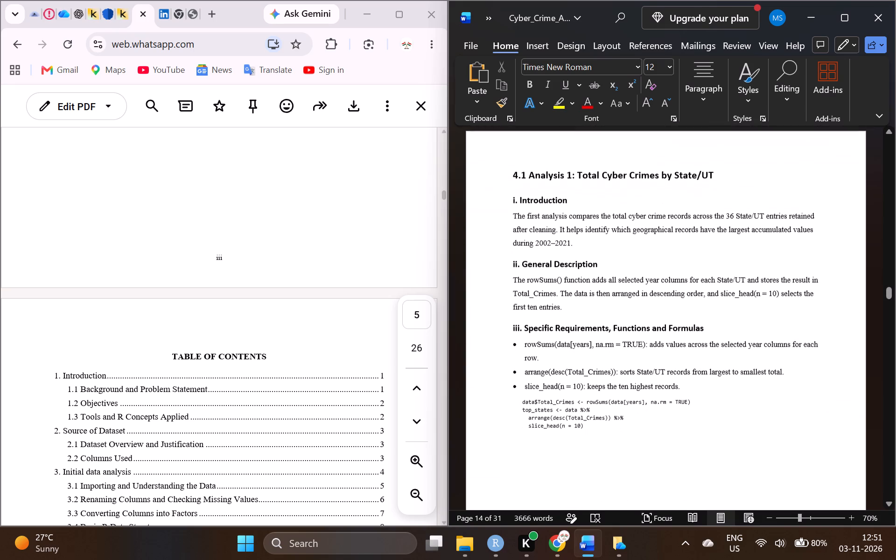
scroll(730, 315, "down", 3)
scroll(730, 315, "up", 1)
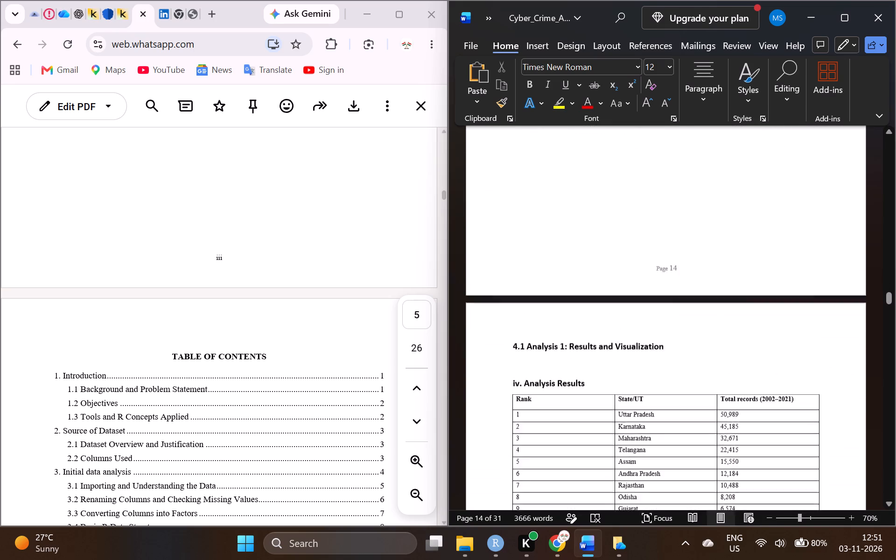
scroll(730, 315, "up", 1)
scroll(730, 315, "down", 1)
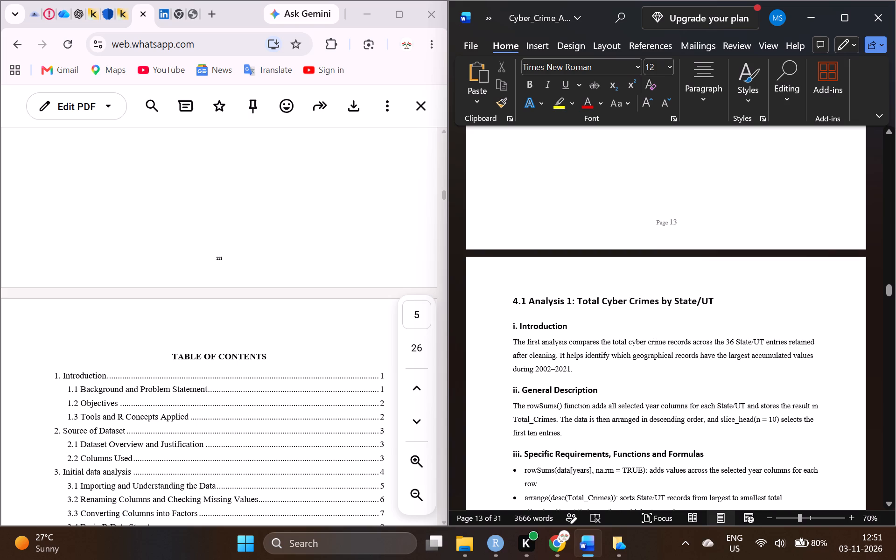
Examine sections 4.1 Analysis 1 and 4.2 Analysis 2, checking their text, result tables, charts and page layout.
scroll(634, 361, "down", 4)
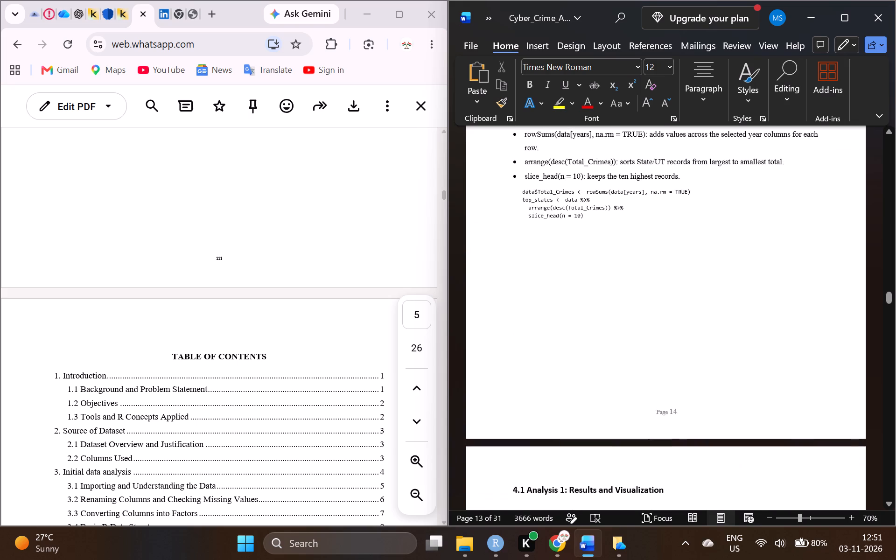
scroll(634, 361, "down", 3)
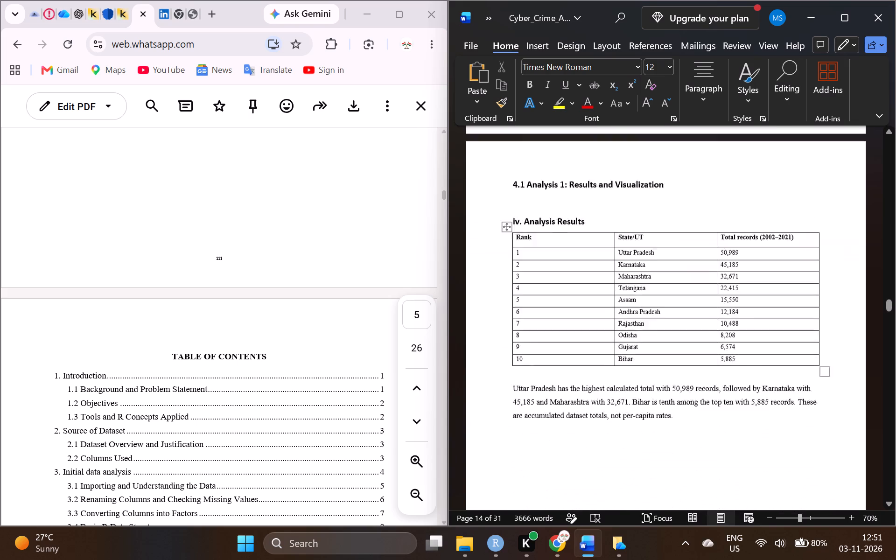
scroll(634, 361, "down", 3)
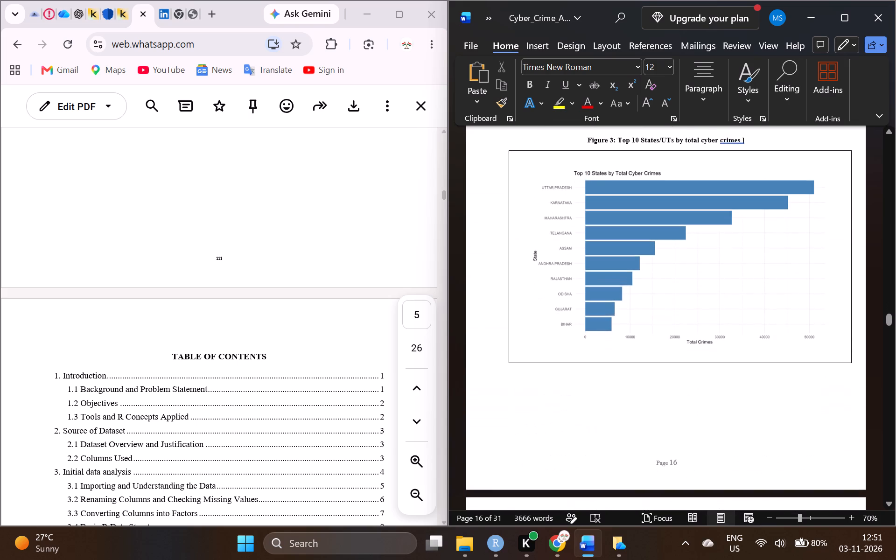
scroll(634, 361, "down", 6)
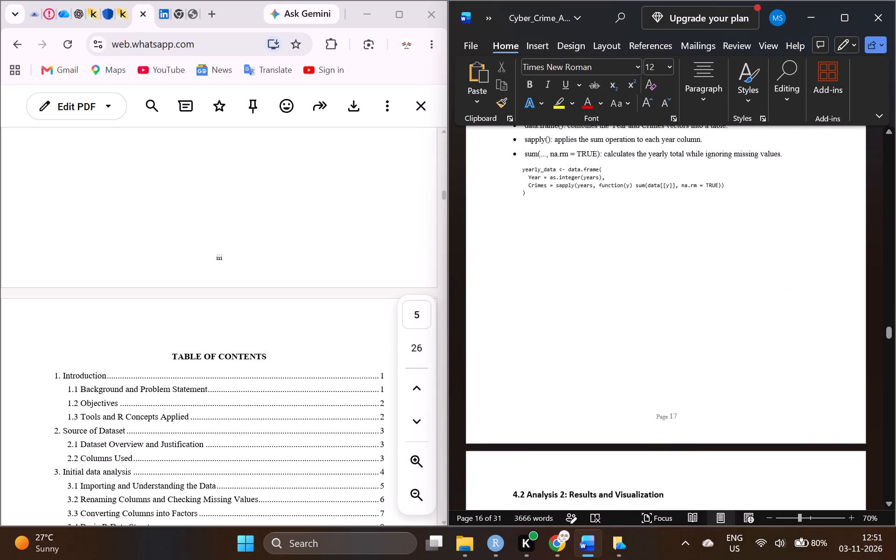
scroll(634, 361, "down", 4)
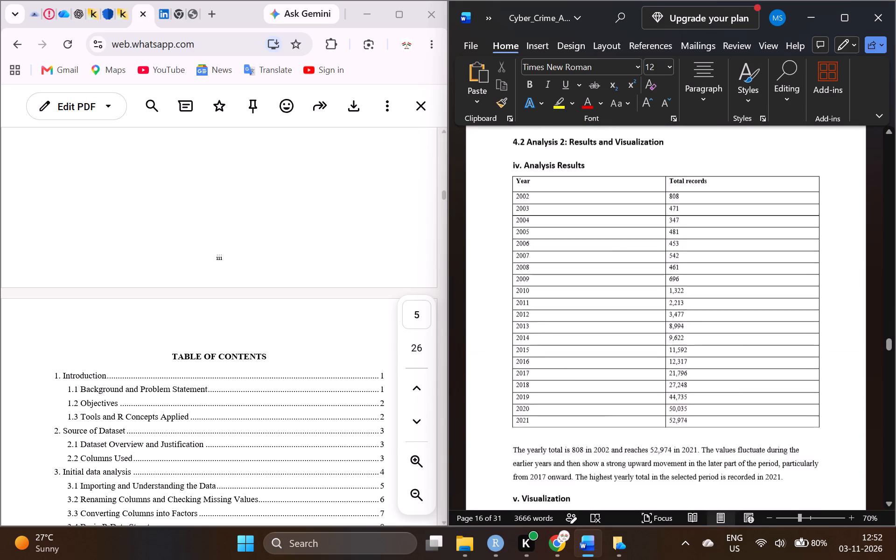
scroll(634, 361, "down", 3)
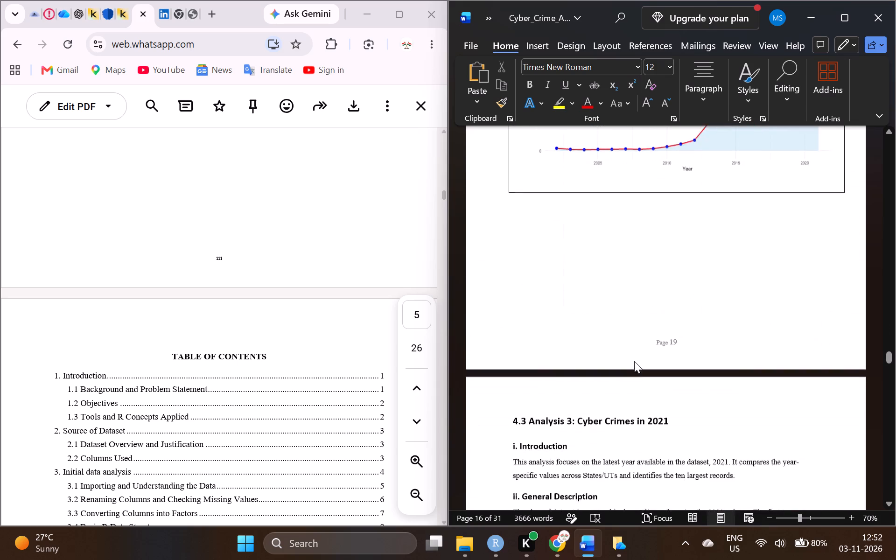
Examine section 4.3 Analysis 3 against the preceding yearly trend page, checking its table, Figure 5 chart and page gaps.
scroll(634, 361, "down", 4)
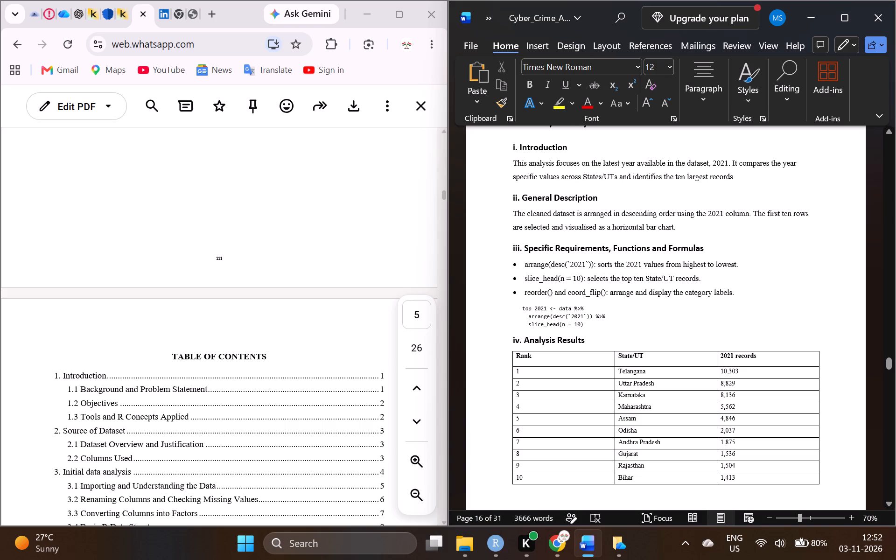
scroll(634, 361, "down", 2)
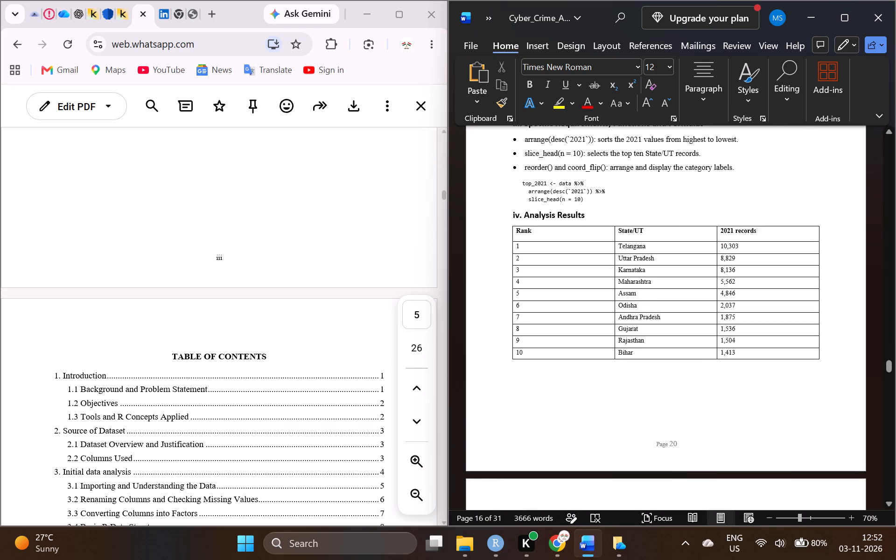
scroll(634, 361, "up", 5)
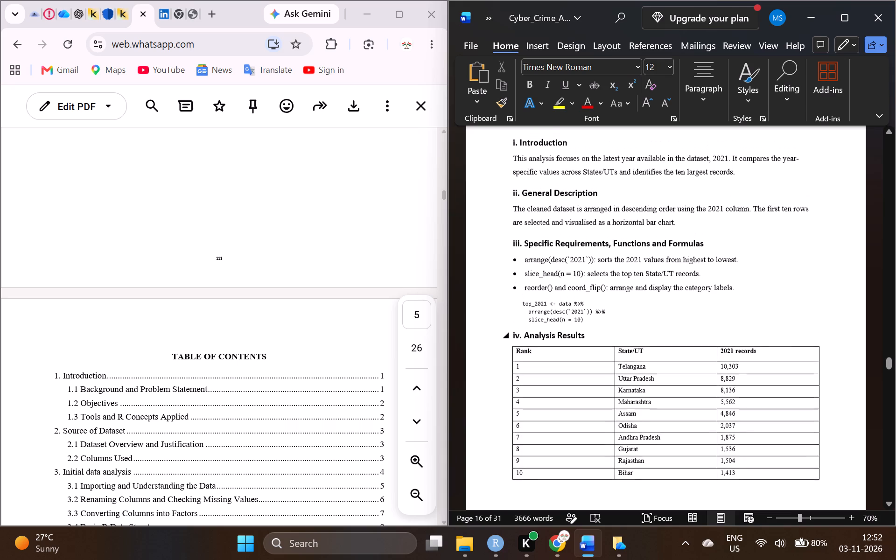
scroll(634, 361, "up", 2)
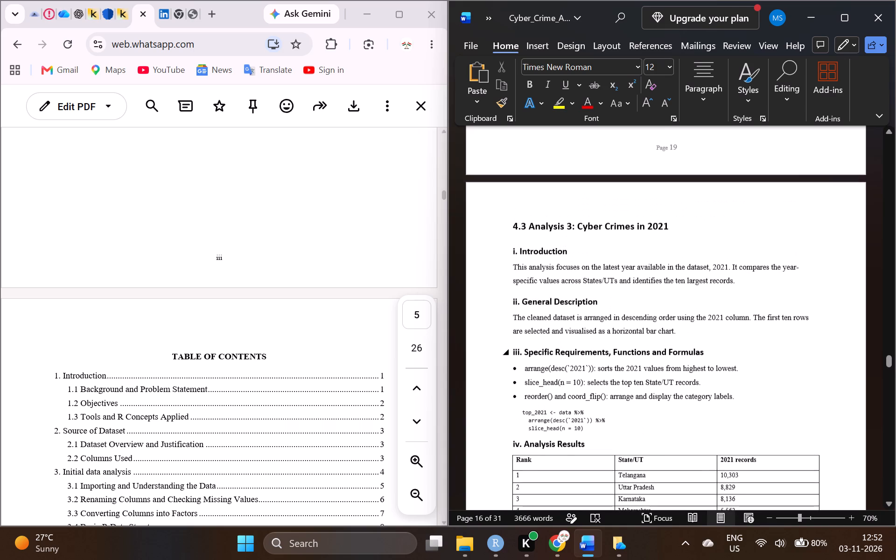
scroll(632, 413, "up", 1)
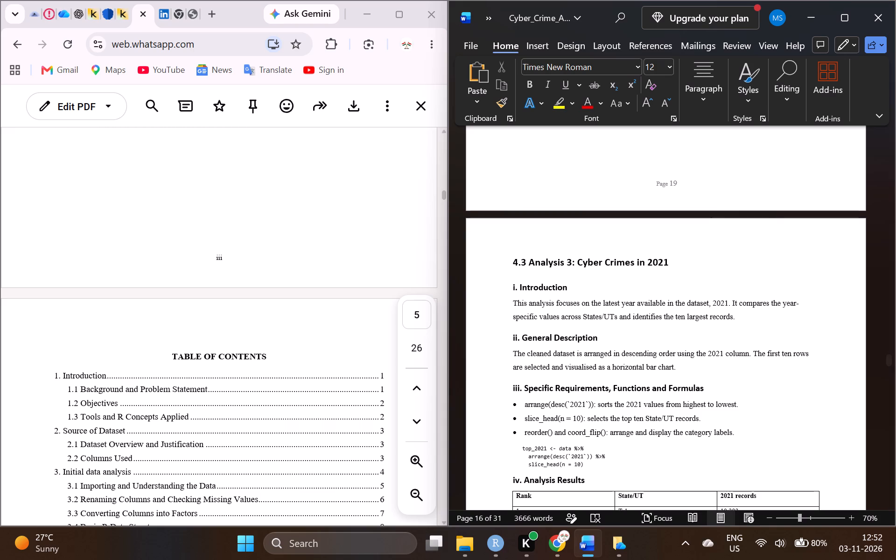
scroll(632, 413, "up", 2)
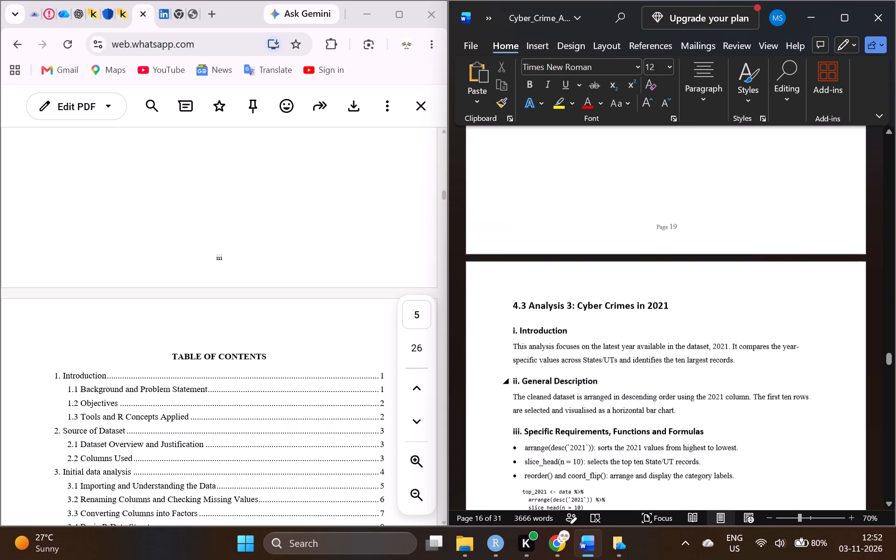
scroll(632, 413, "up", 6)
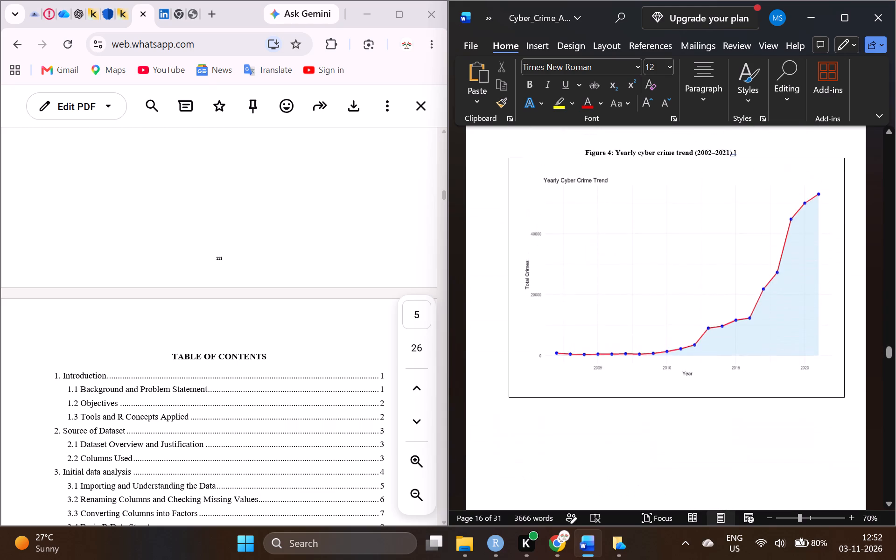
scroll(632, 413, "right", 2)
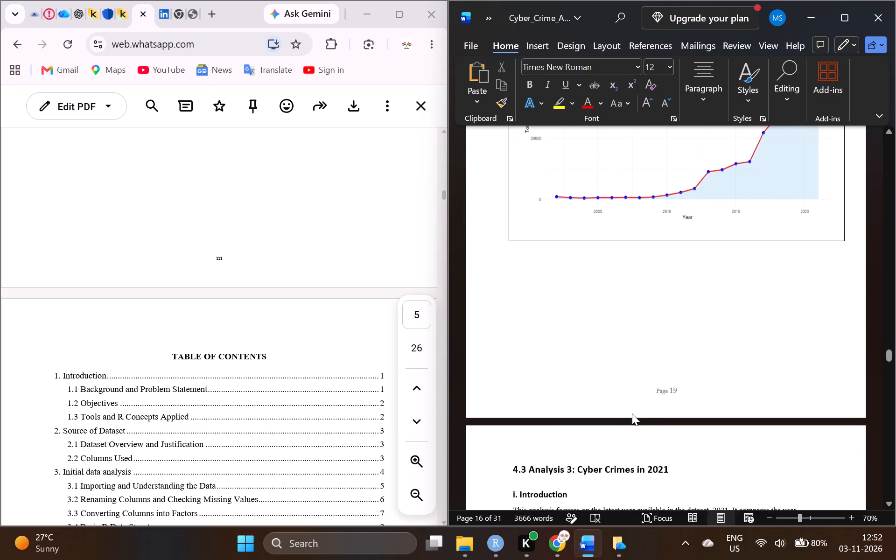
scroll(632, 413, "down", 5)
scroll(632, 413, "up", 1)
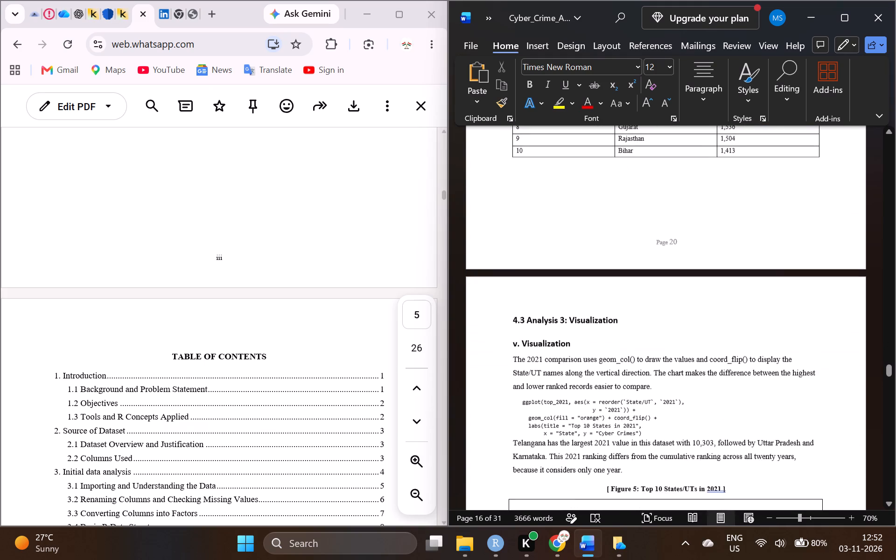
scroll(632, 413, "up", 1)
scroll(632, 413, "right", 1)
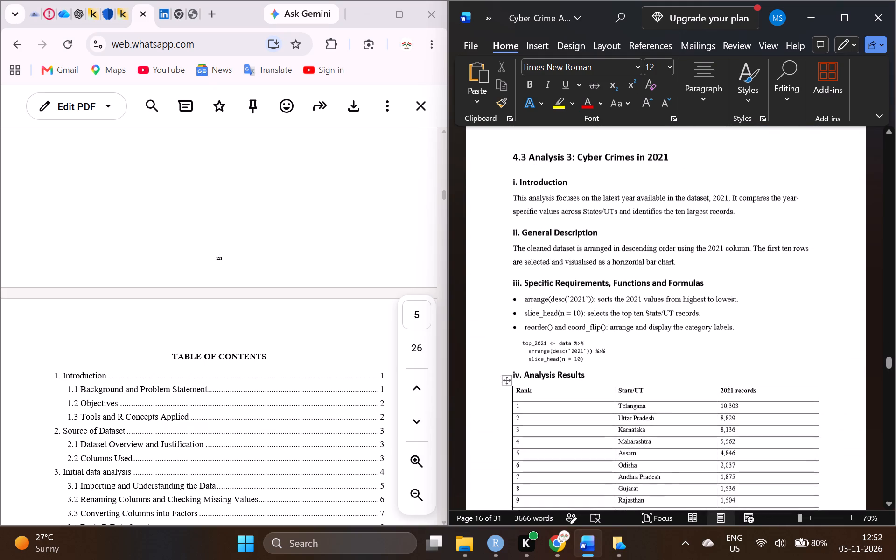
scroll(632, 413, "right", 2)
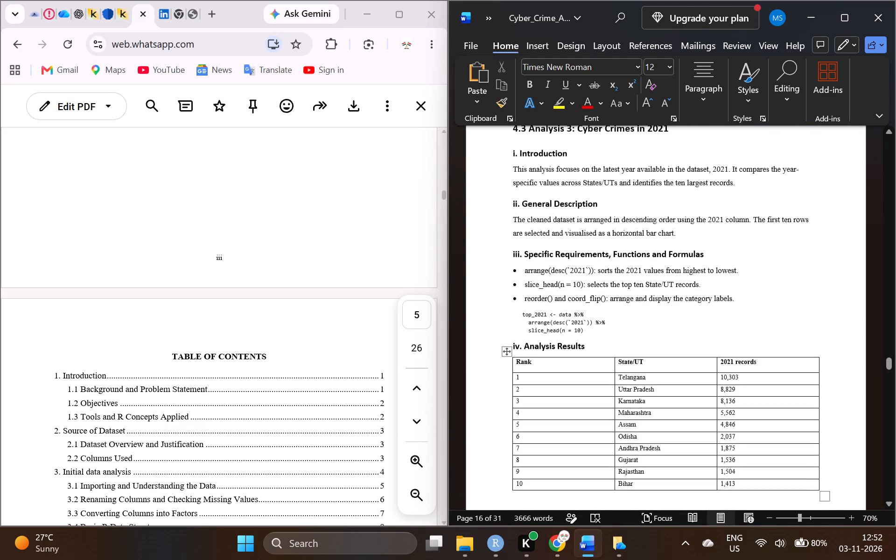
scroll(632, 413, "right", 1)
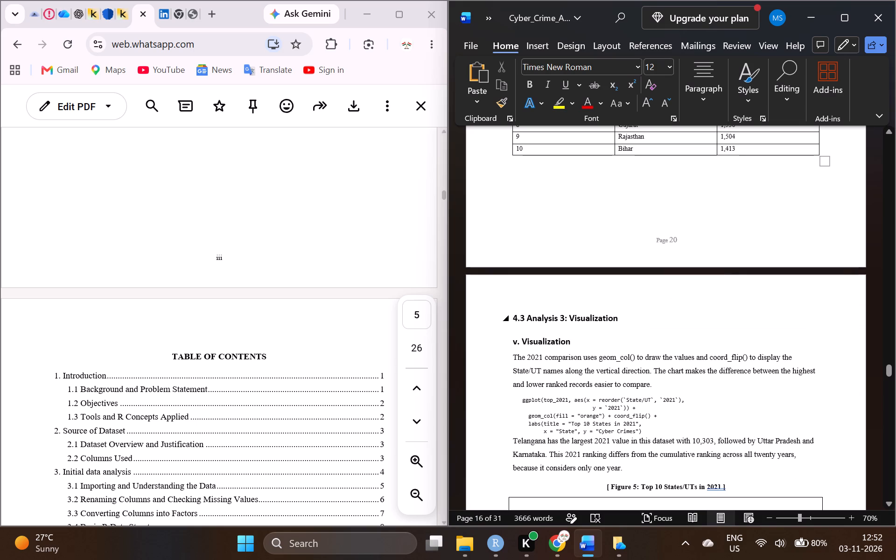
scroll(549, 307, "down", 1)
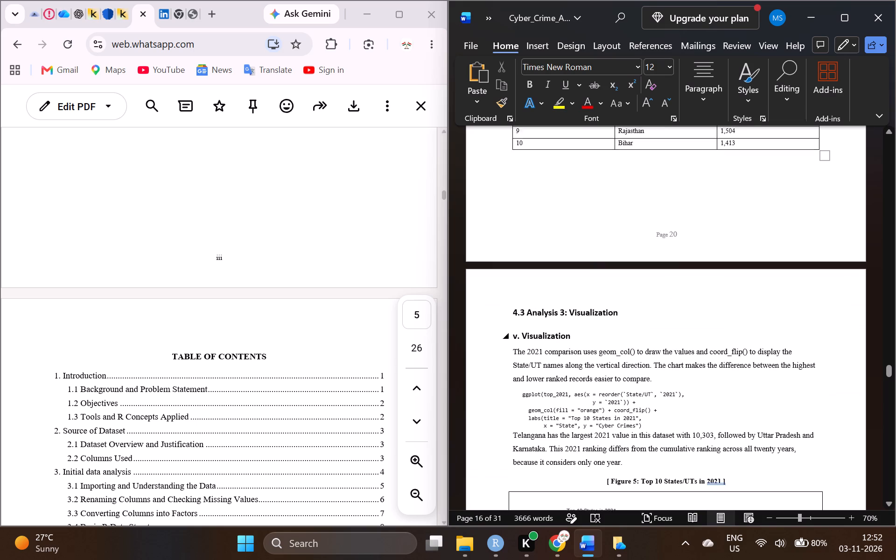
scroll(549, 307, "down", 2)
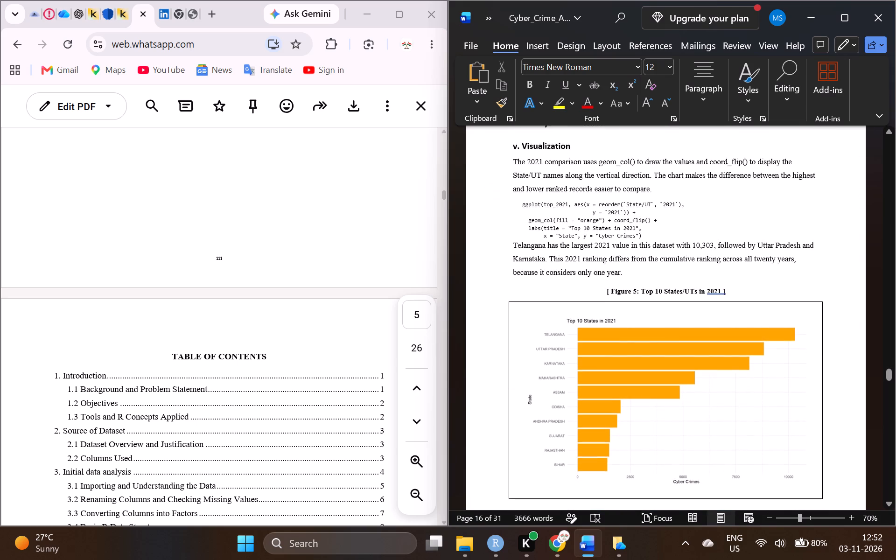
scroll(549, 307, "down", 4)
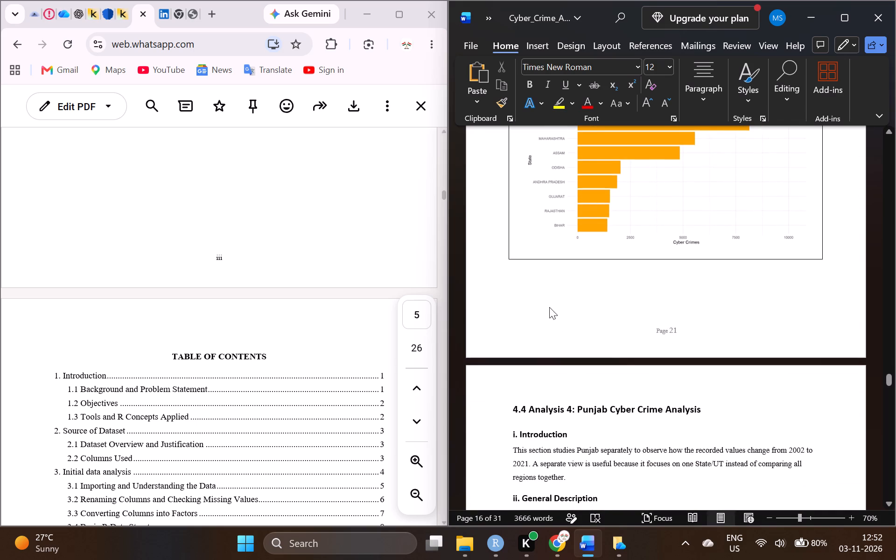
Examine section 4.4 Punjab Cyber Crime Analysis, checking the table split across pages, the Figure 6 chart and the space below it.
scroll(549, 307, "down", 2)
scroll(549, 307, "right", 1)
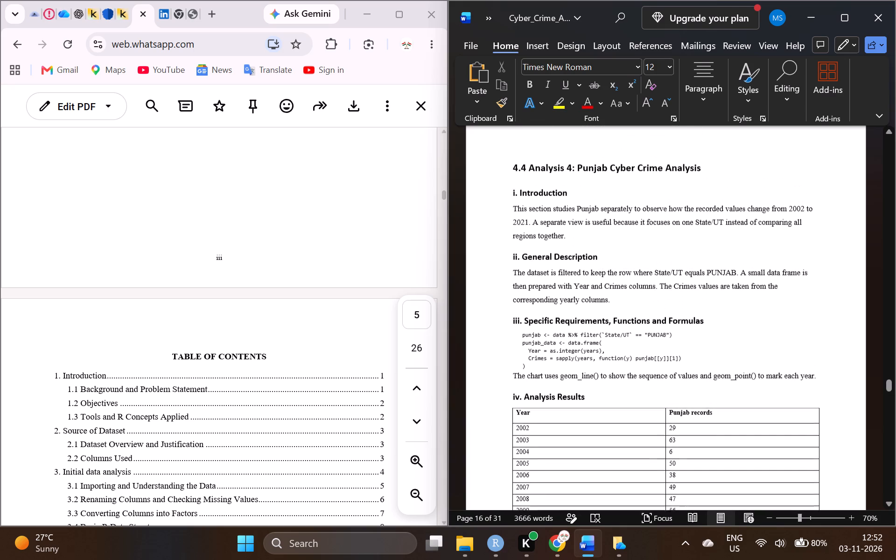
scroll(549, 307, "right", 1)
scroll(549, 307, "down", 2)
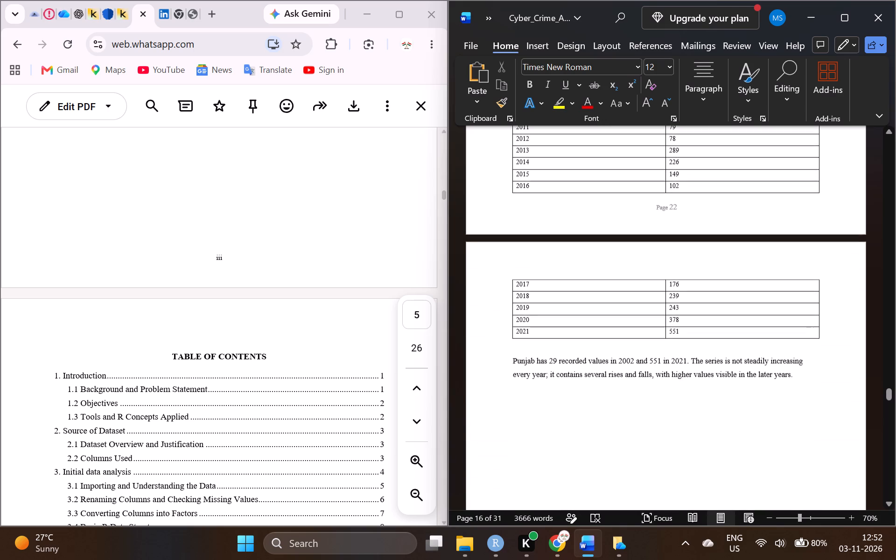
scroll(549, 307, "down", 5)
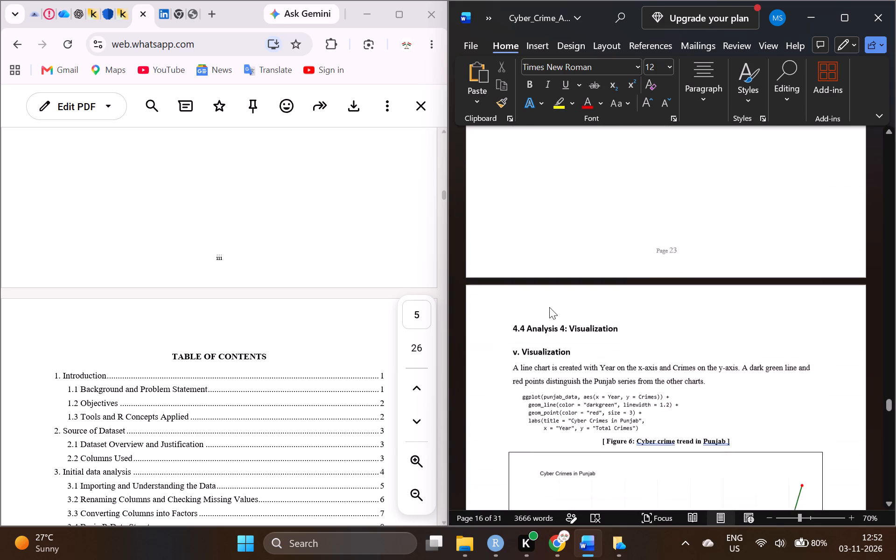
scroll(549, 307, "down", 3)
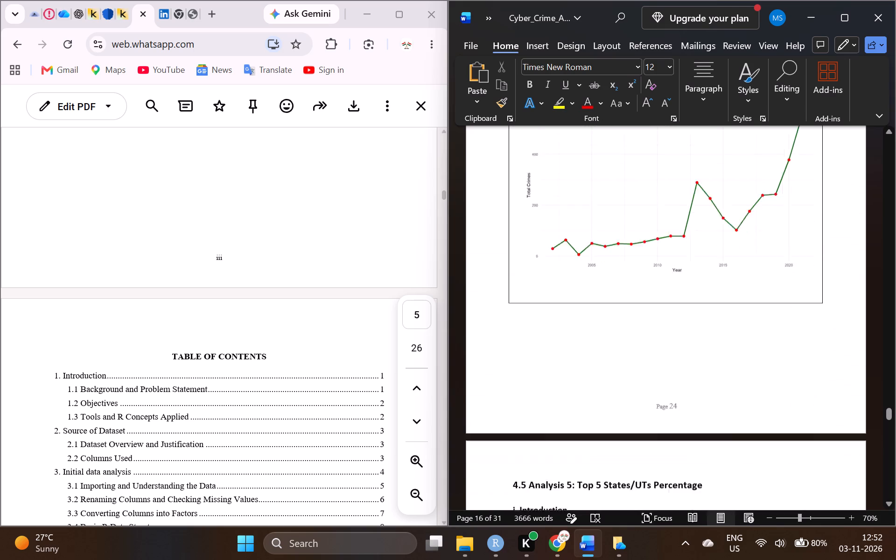
scroll(549, 307, "down", 1)
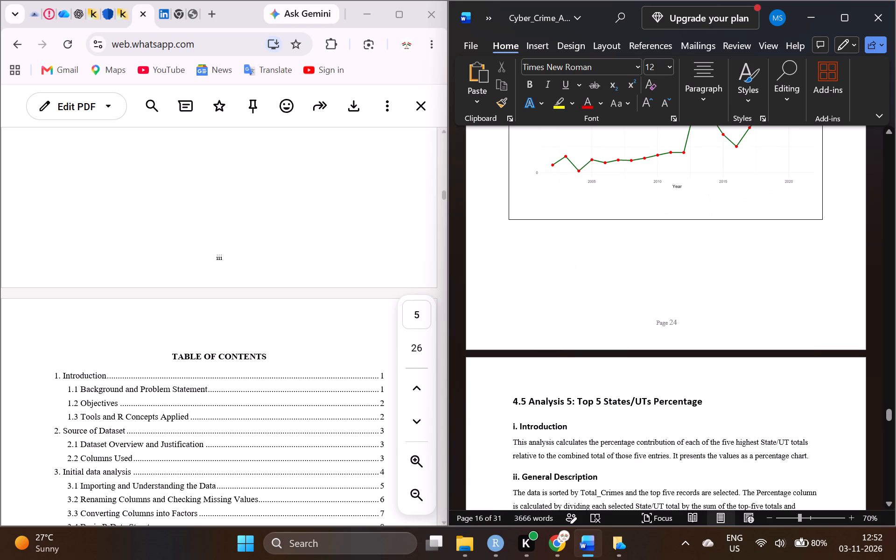
left_click(549, 307)
scroll(549, 307, "down", 1)
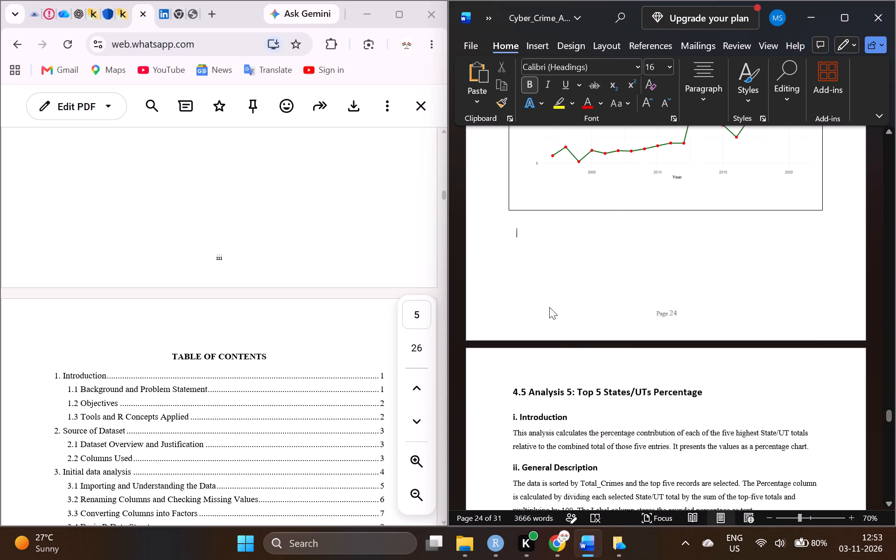
Examine section 4.5 Top 5 States/UTs Percentage and the Statistical Summary page, checking the pie chart and the blank space above the summary heading.
scroll(549, 307, "down", 4)
scroll(549, 307, "right", 5)
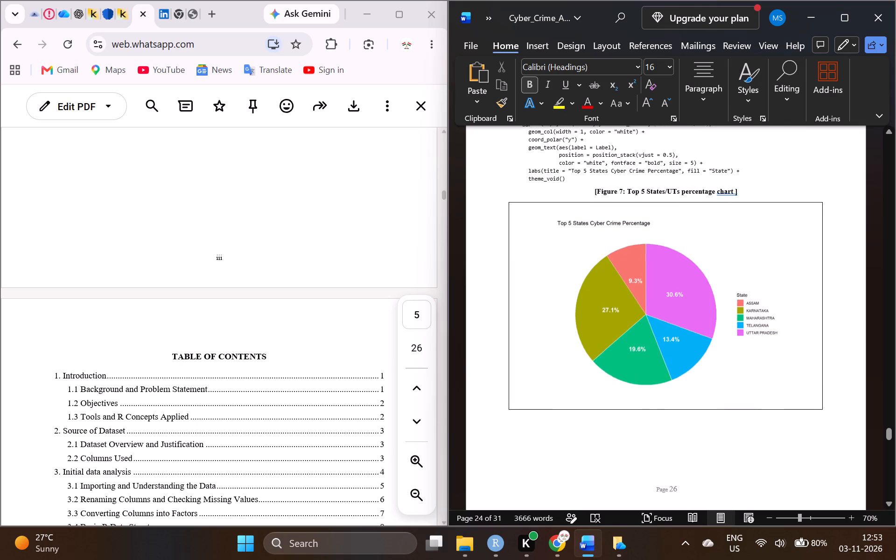
scroll(549, 307, "down", 3)
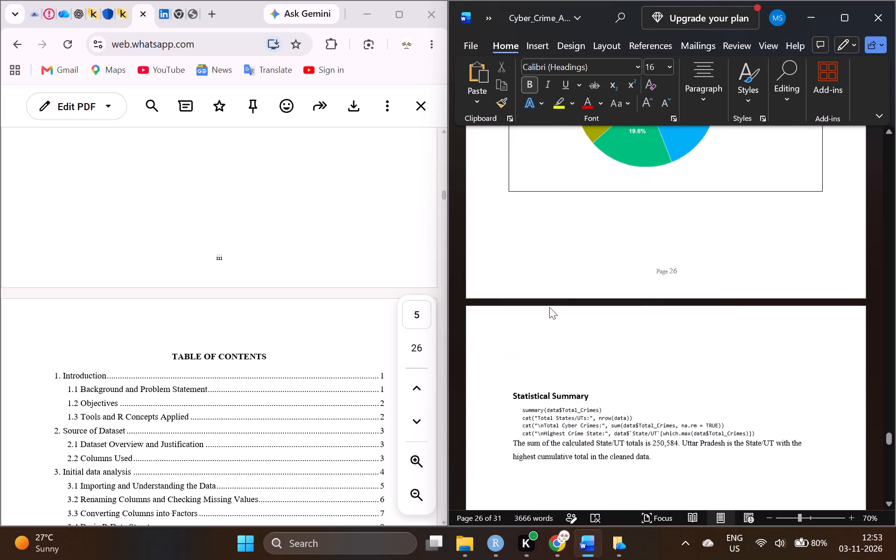
scroll(549, 307, "down", 1)
left_click(536, 362)
scroll(536, 362, "down", 1)
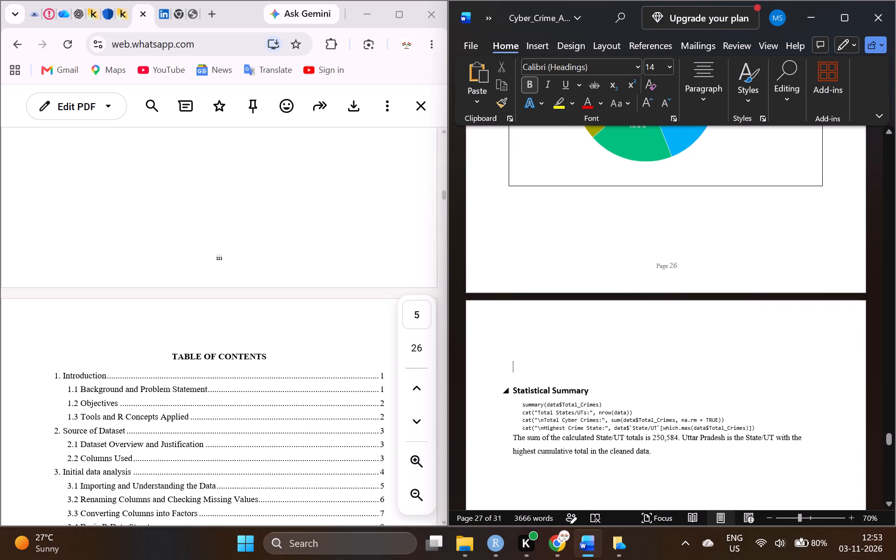
Examine the closing pages from 5. Conclusion through Limitations to the links in 8. Appendix, checking content and layout.
scroll(536, 362, "down", 5)
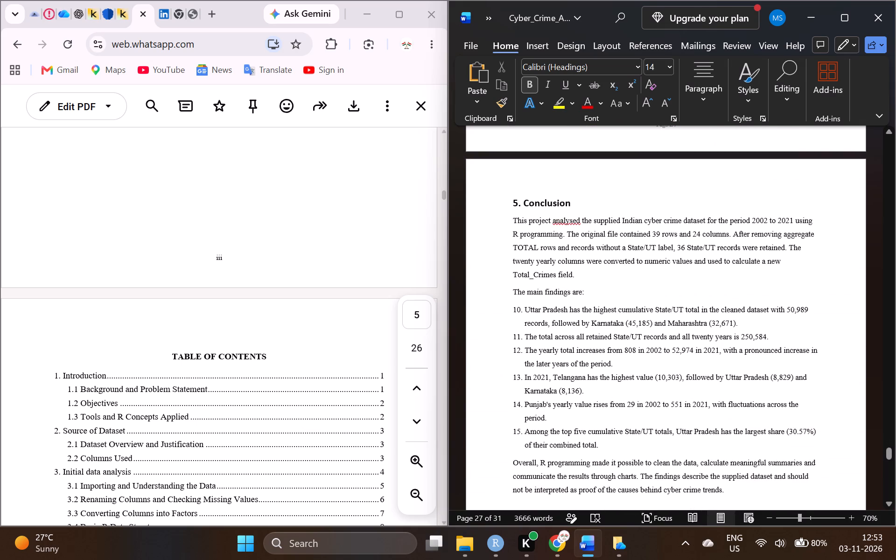
scroll(536, 362, "down", 3)
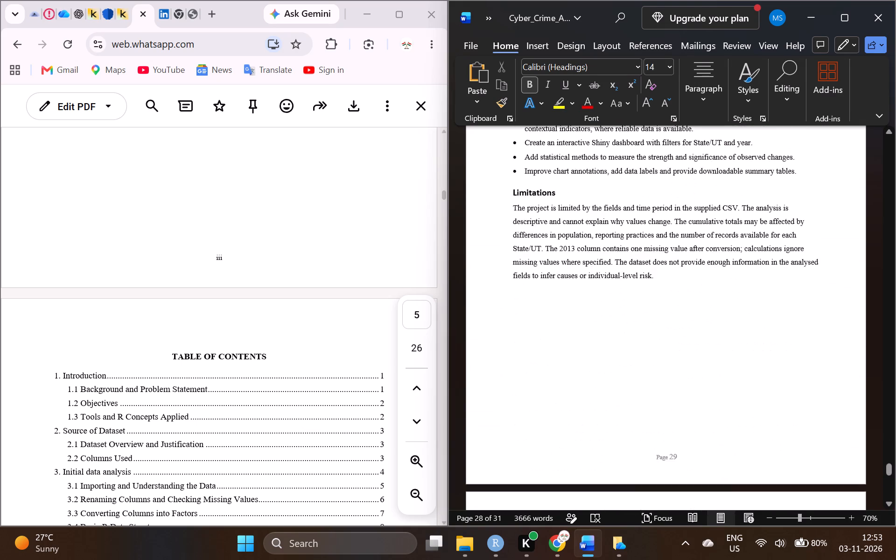
scroll(536, 362, "down", 5)
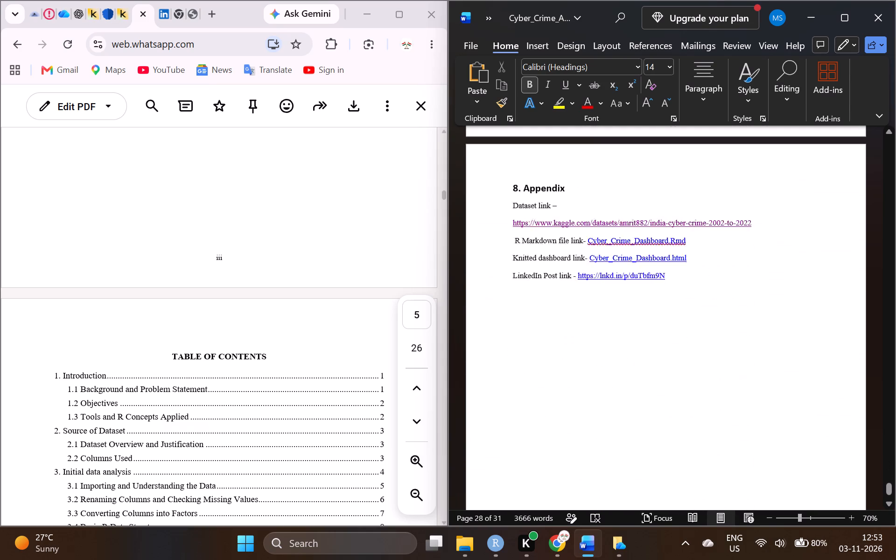
scroll(536, 362, "down", 4)
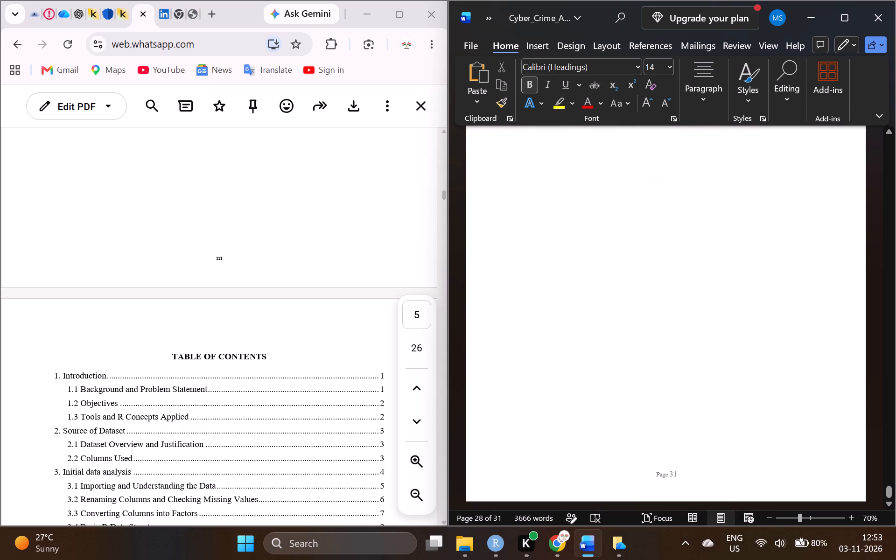
Return to the report's cover page and check its title, submission and guidance details.
scroll(536, 362, "up", 16)
scroll(536, 362, "up", 12)
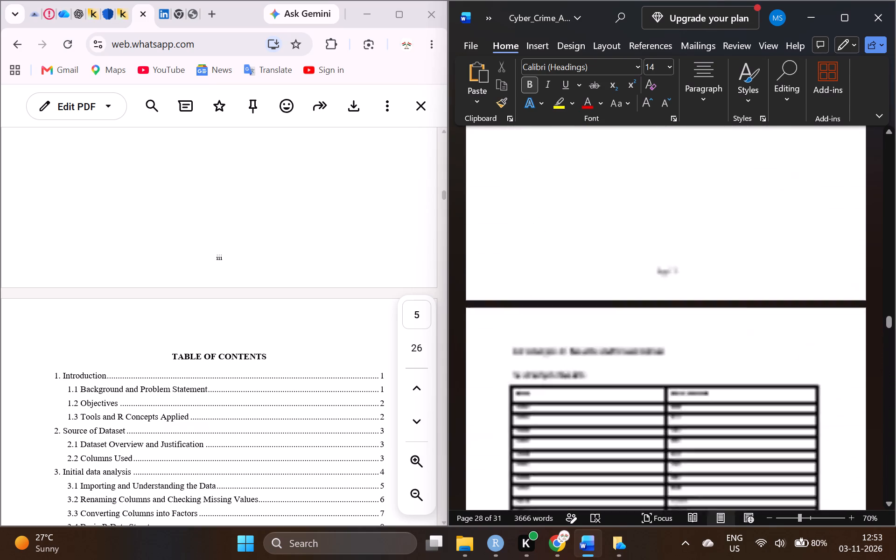
scroll(536, 362, "up", 19)
scroll(589, 377, "down", 1)
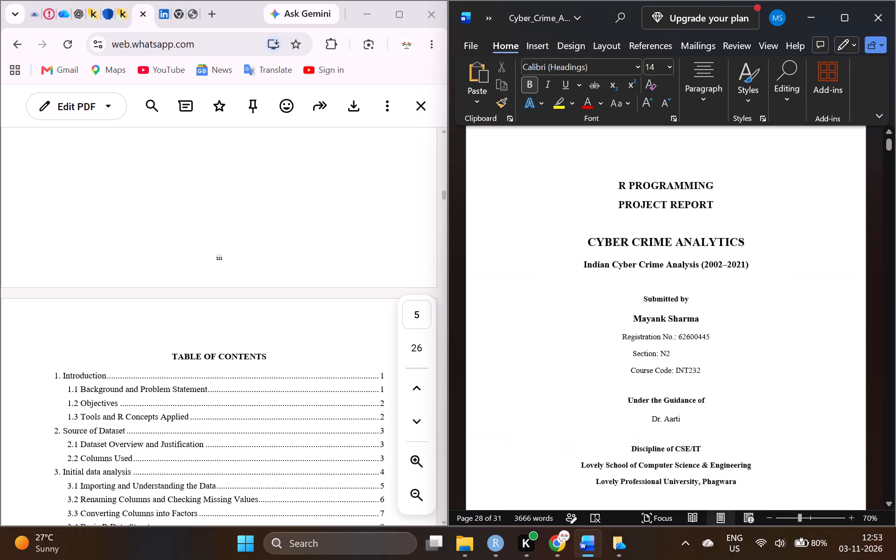
scroll(589, 377, "down", 2)
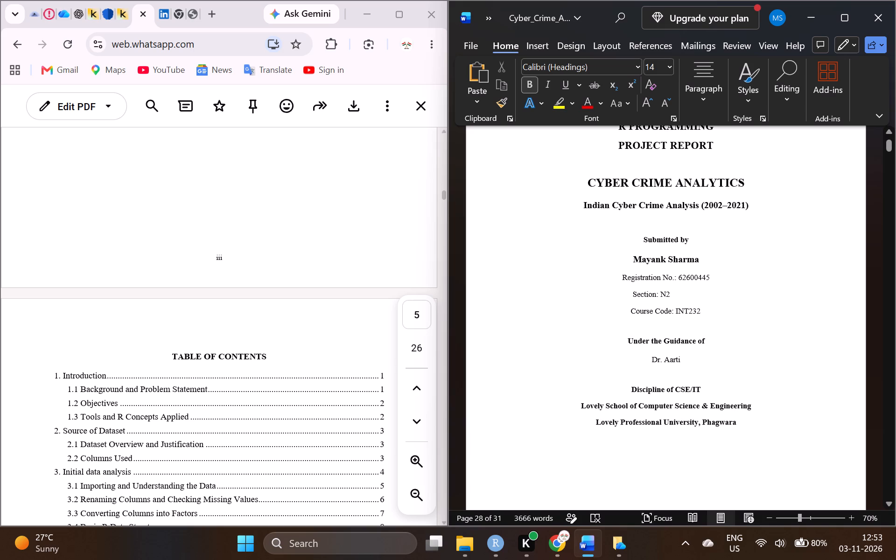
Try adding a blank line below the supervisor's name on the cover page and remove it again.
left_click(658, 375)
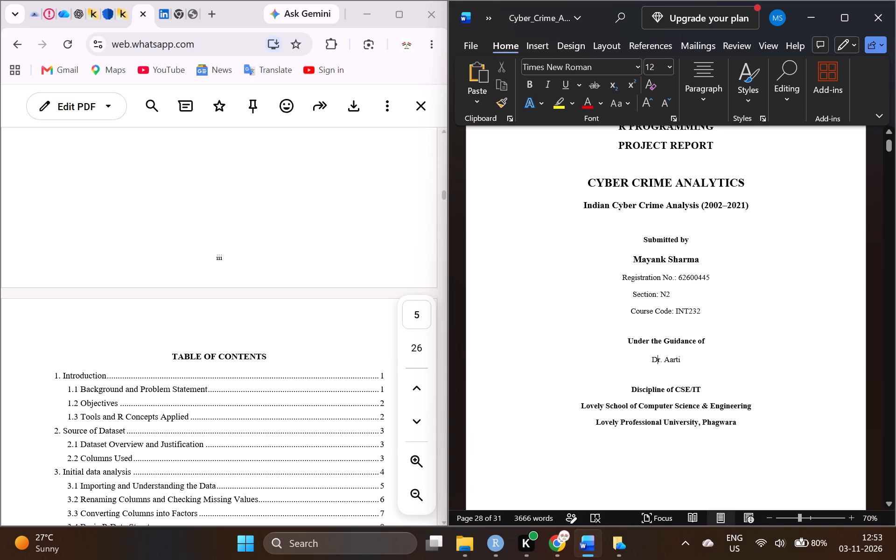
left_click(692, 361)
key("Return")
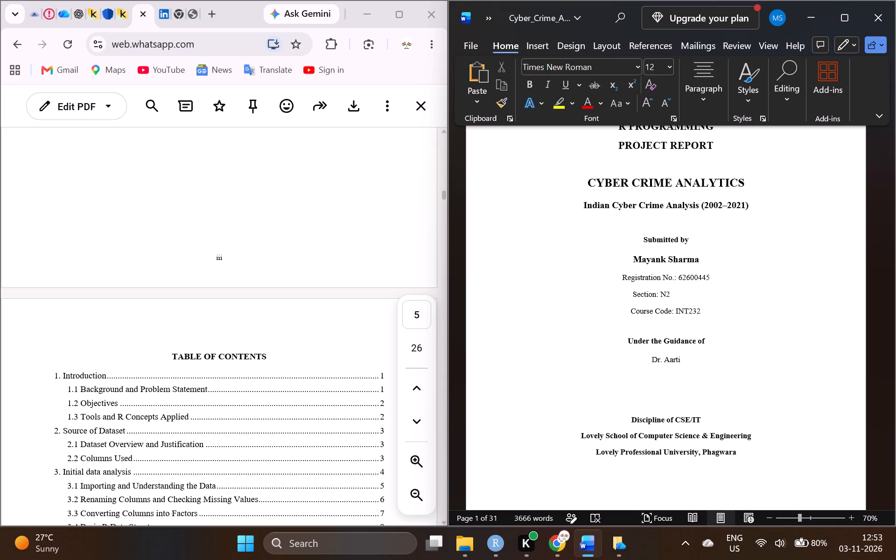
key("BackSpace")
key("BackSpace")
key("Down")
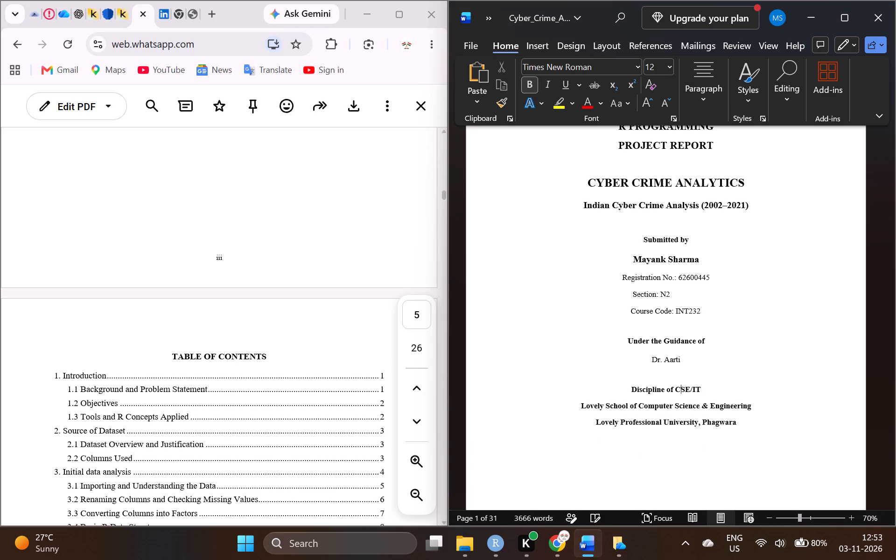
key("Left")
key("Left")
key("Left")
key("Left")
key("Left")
Examine the Declaration, Certificate, Acknowledgement and Table of Contents pages, continuing to the report's last page.
scroll(692, 361, "down", 5)
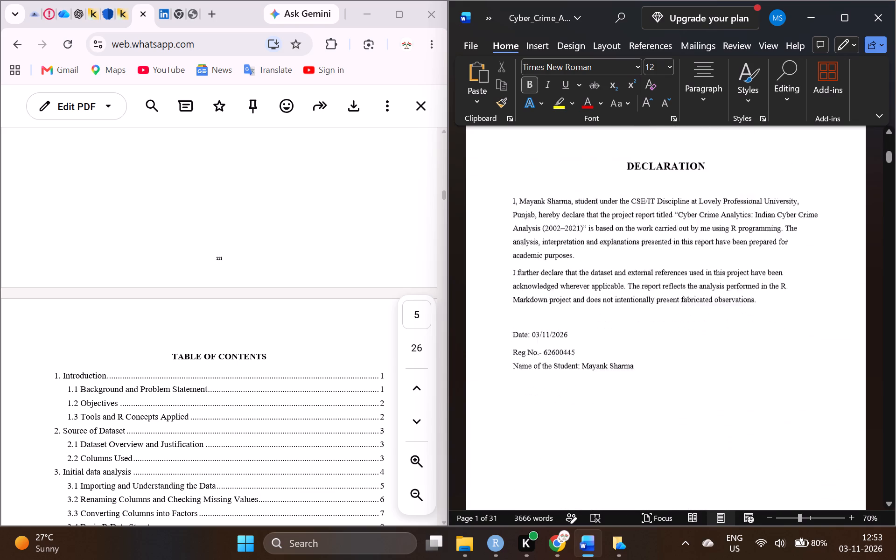
scroll(692, 361, "down", 1)
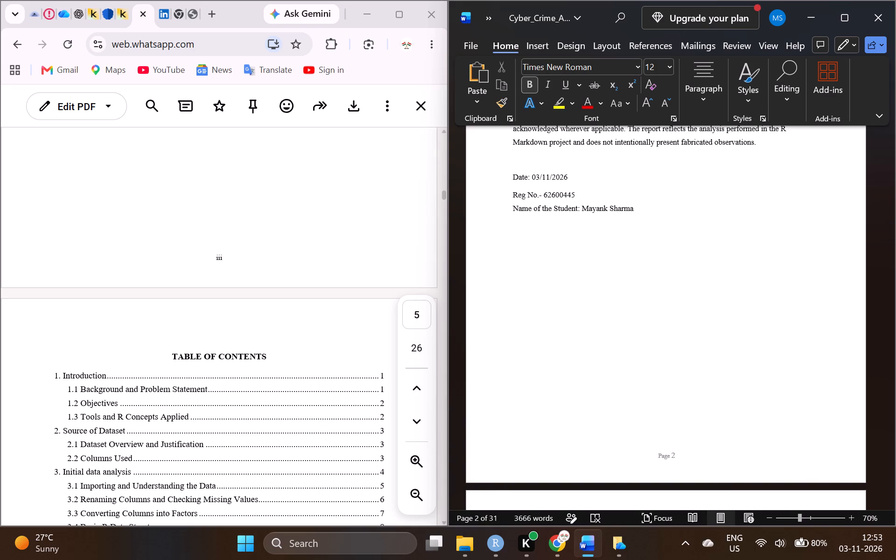
scroll(745, 374, "down", 4)
scroll(745, 374, "up", 3)
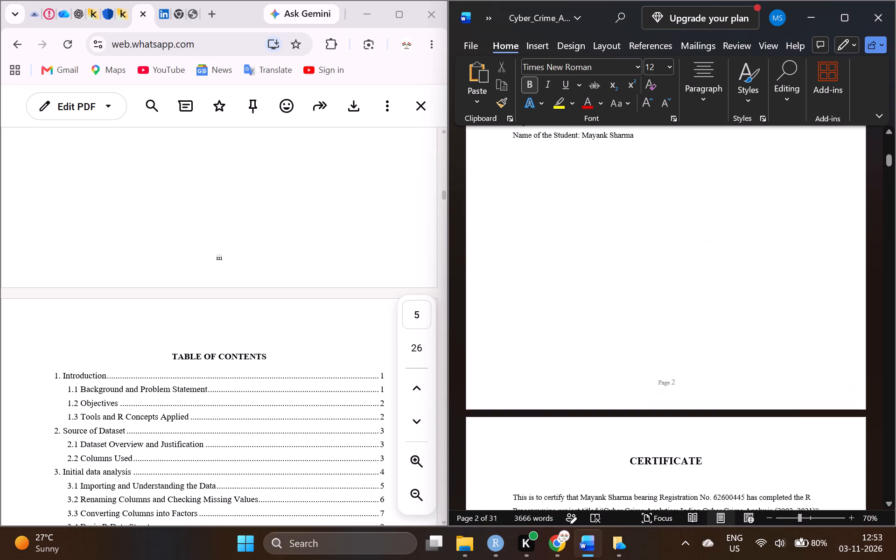
scroll(745, 374, "up", 1)
scroll(745, 374, "right", 1)
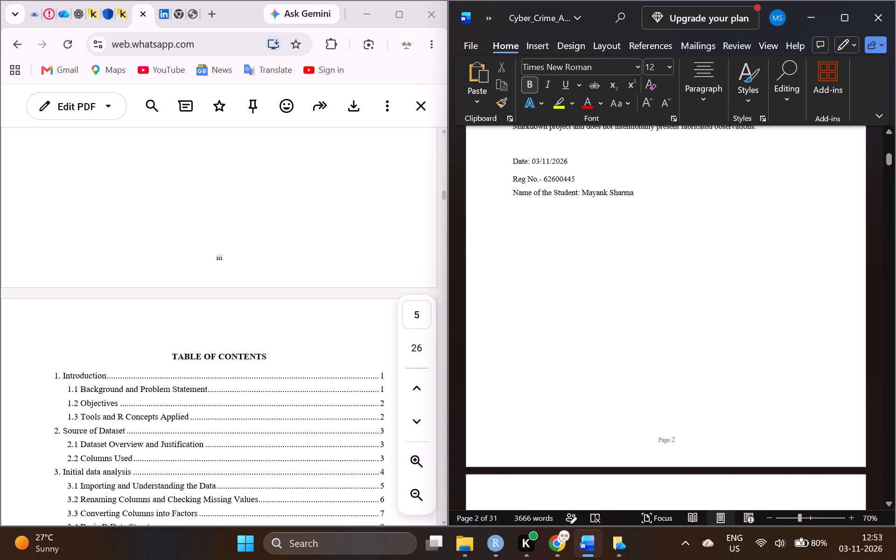
scroll(745, 374, "right", 1)
scroll(745, 374, "down", 2)
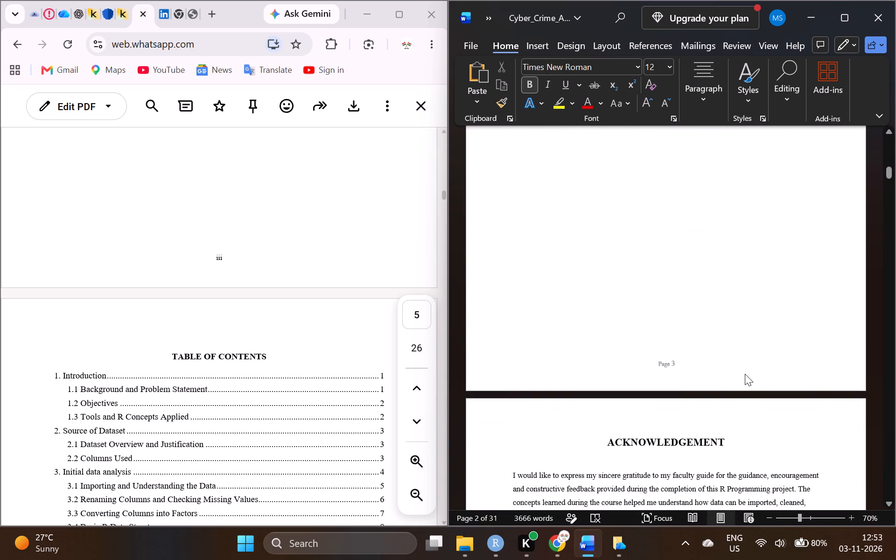
scroll(745, 374, "down", 3)
scroll(745, 374, "right", 1)
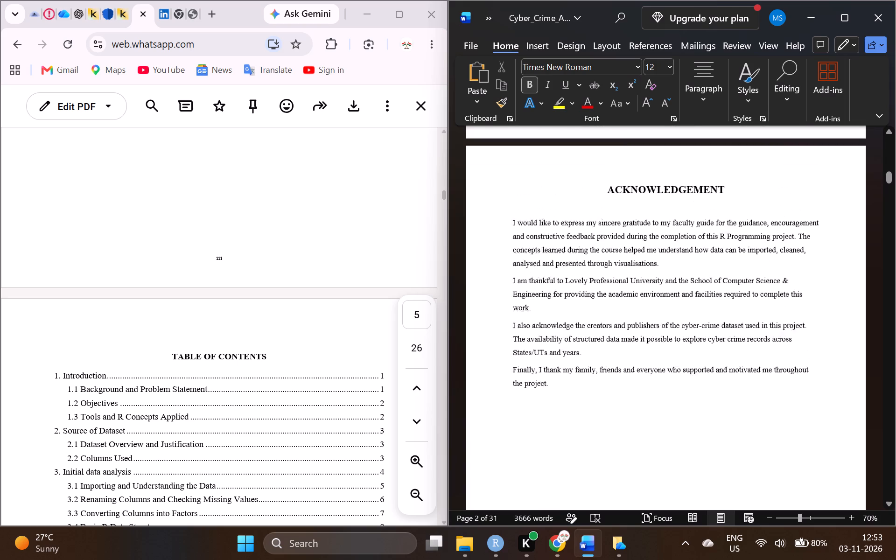
scroll(745, 374, "right", 2)
scroll(745, 374, "down", 2)
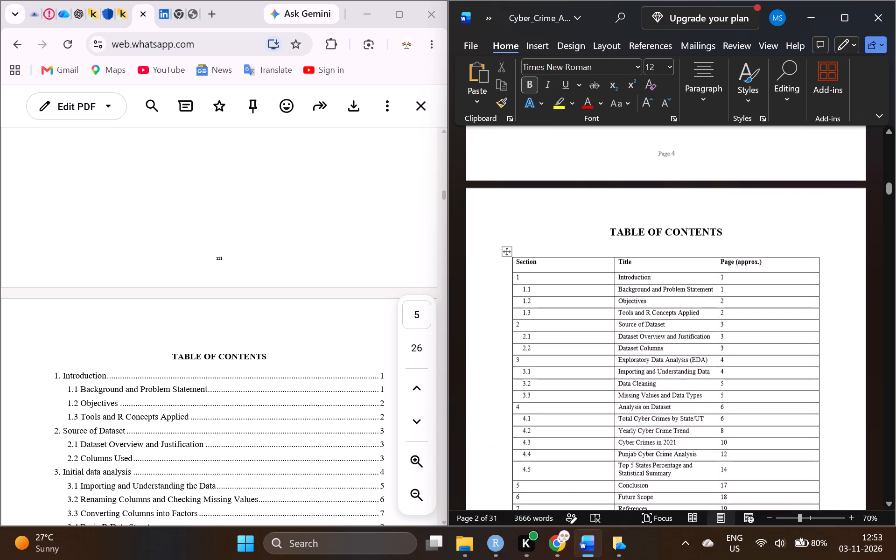
scroll(745, 374, "down", 20)
scroll(745, 374, "down", 7)
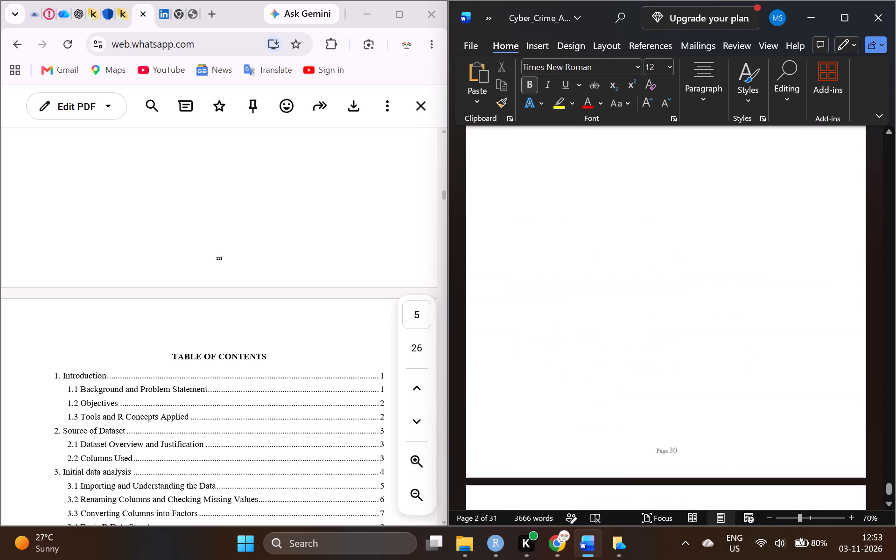
scroll(745, 374, "down", 4)
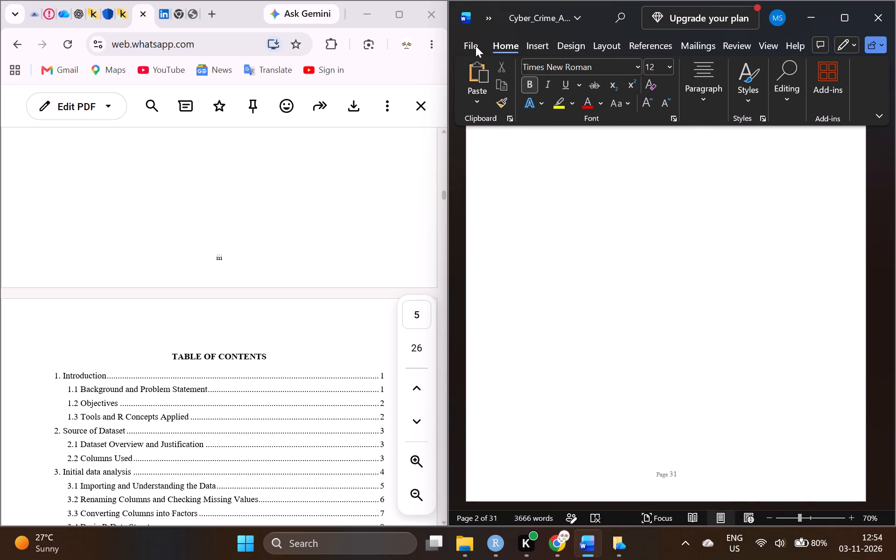
Start a PDF/XPS export of the report with the Downloads folder as its destination.
left_click(476, 46)
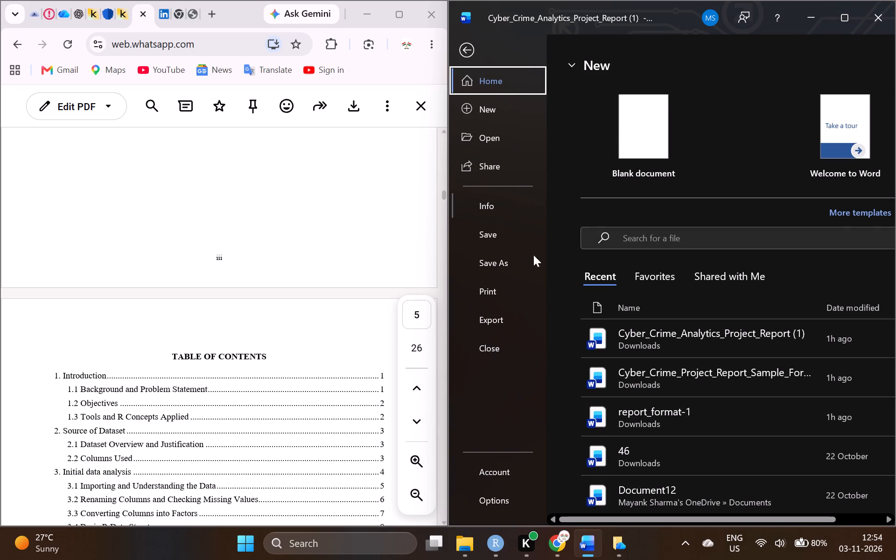
left_click(510, 265)
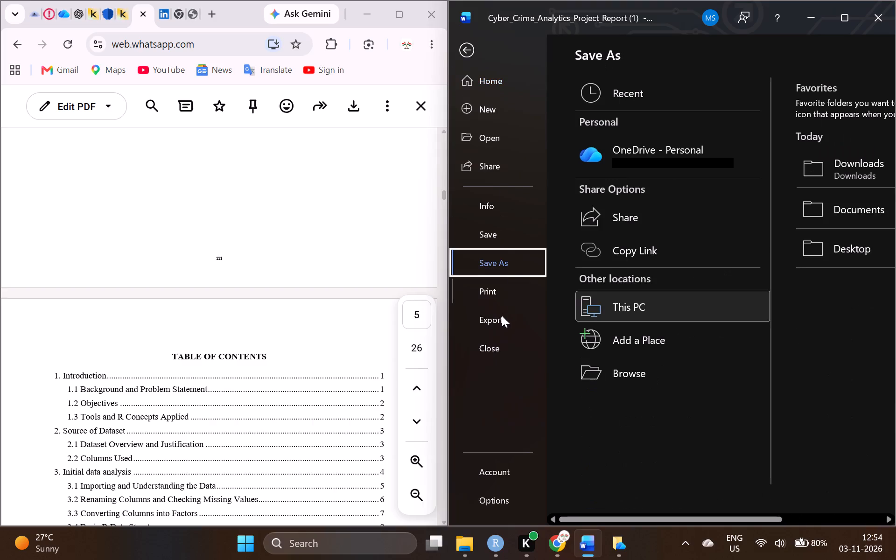
left_click(499, 318)
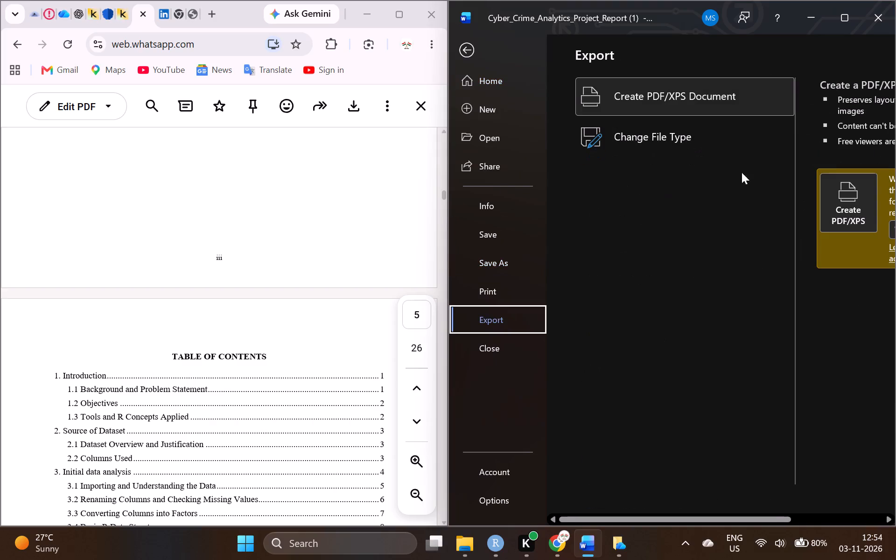
left_click(830, 210)
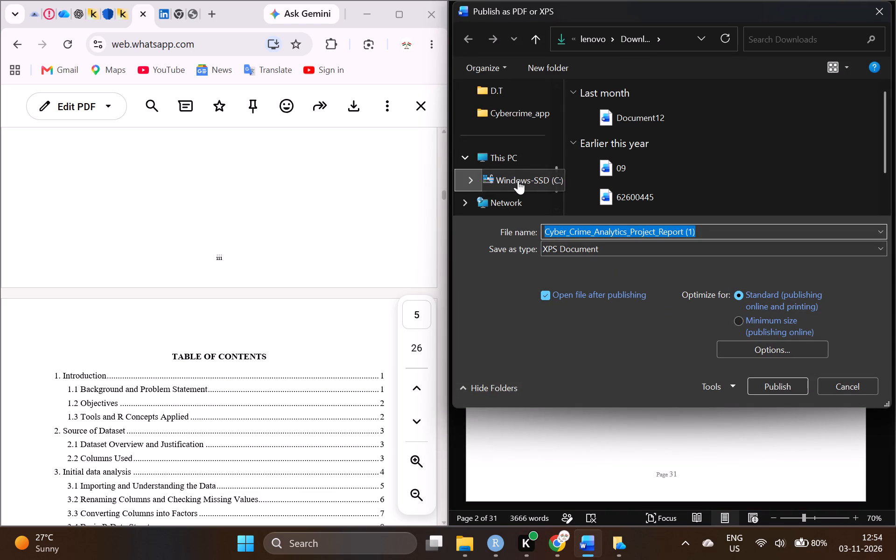
scroll(518, 180, "down", 1)
scroll(506, 157, "up", 1)
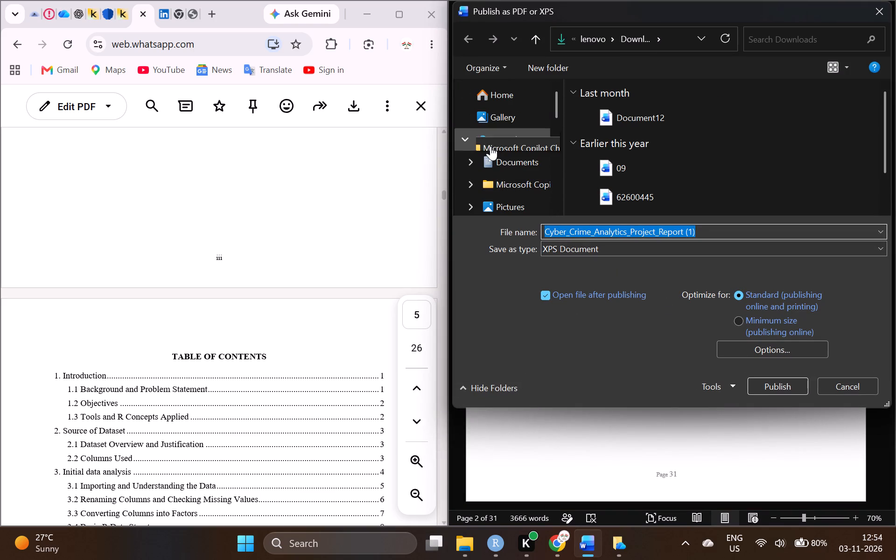
scroll(504, 167, "down", 2)
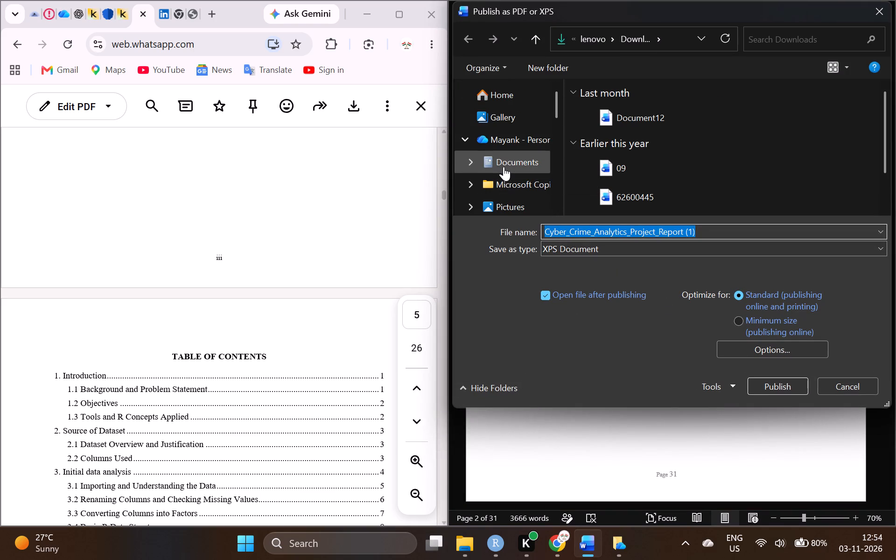
scroll(504, 167, "down", 2)
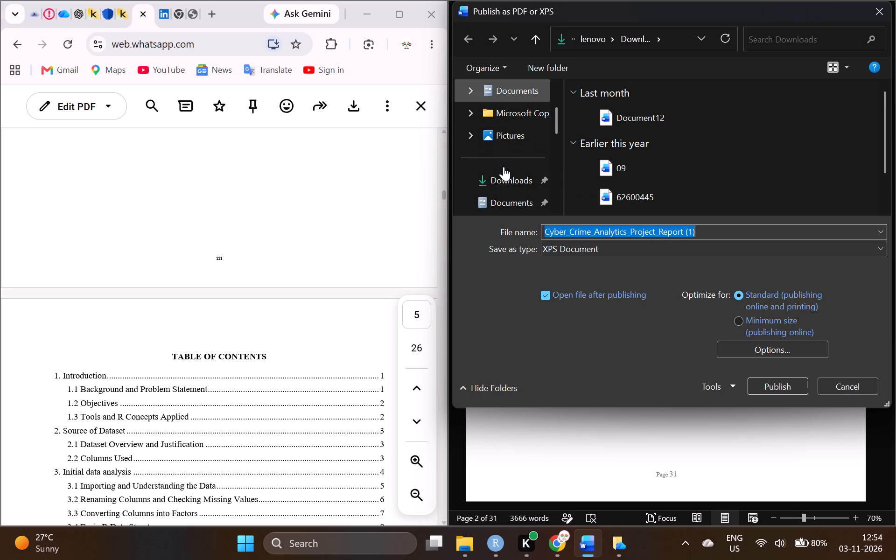
left_click(503, 117)
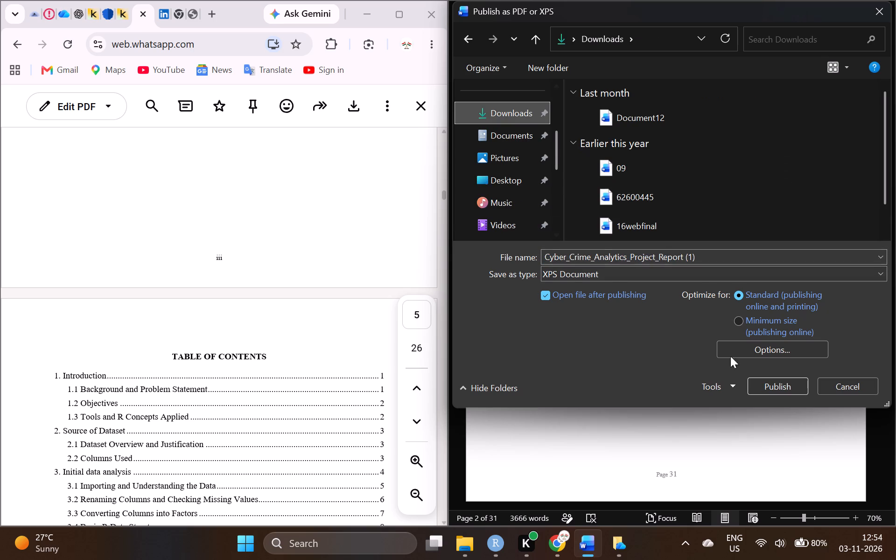
Publish the report in PDF format under the file name Cyber_Crime_Analytics_Project_Report.
left_click(633, 273)
left_click(599, 291)
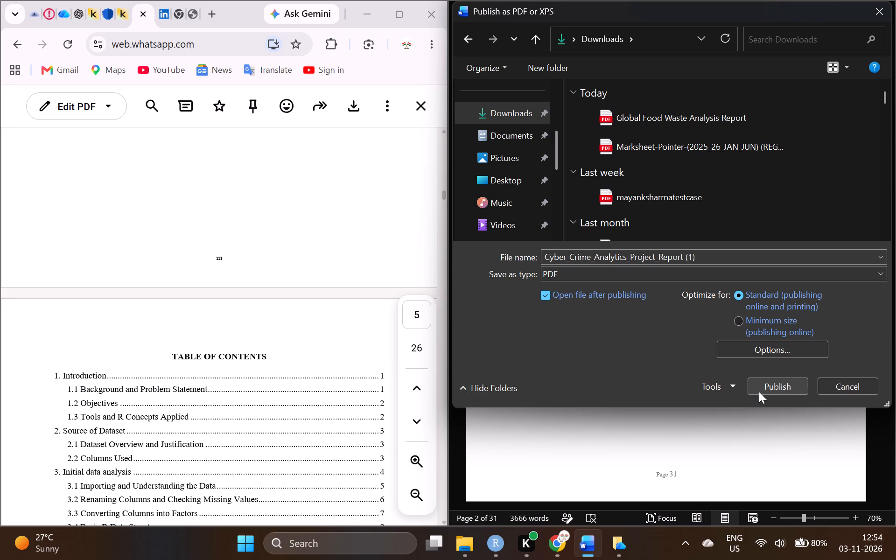
left_click(707, 260)
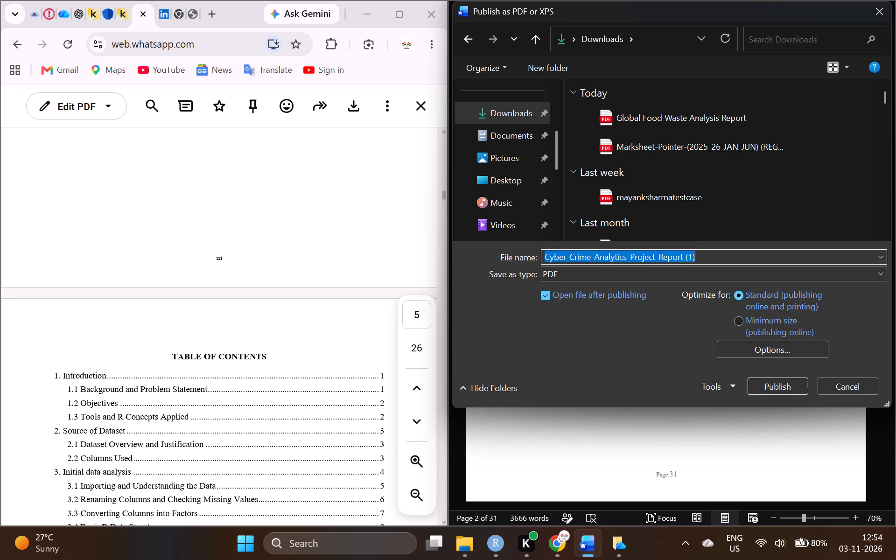
left_click(707, 260)
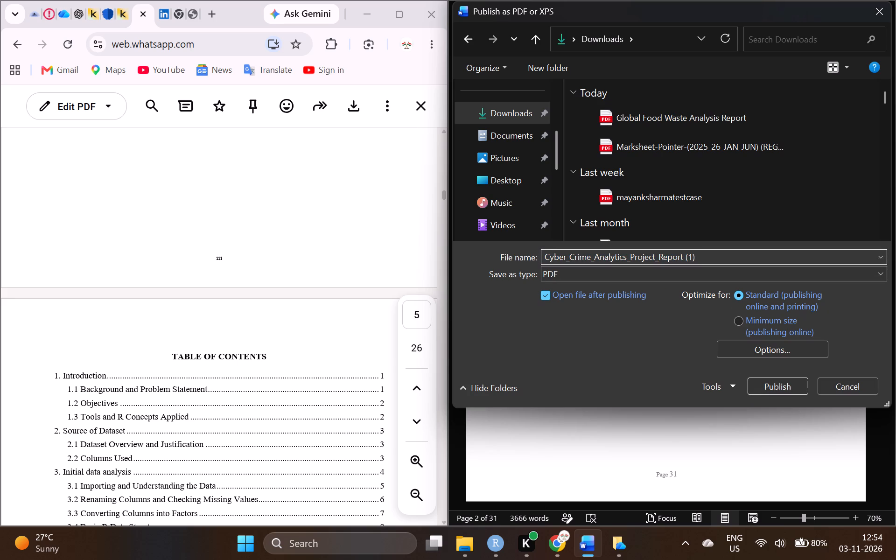
key("BackSpace")
key("BackSpace")
key("BackSpace")
key("BackSpace")
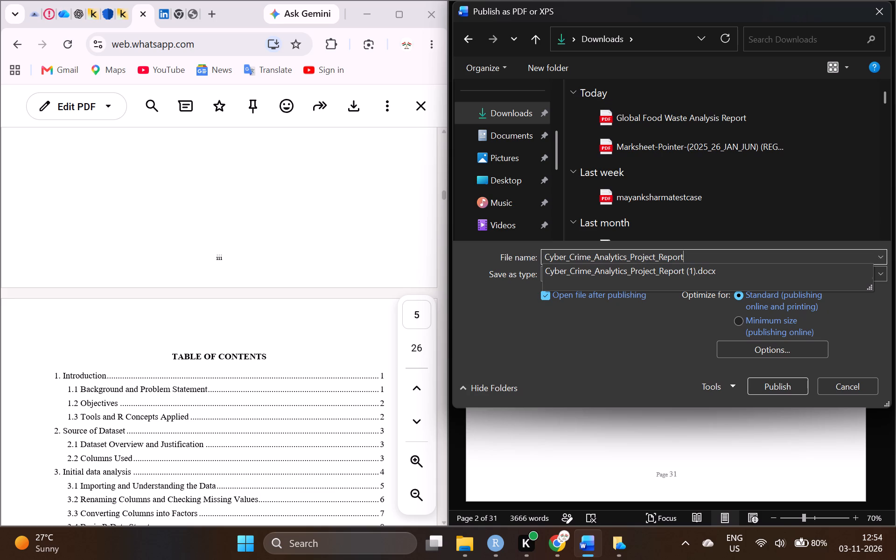
left_click(774, 387)
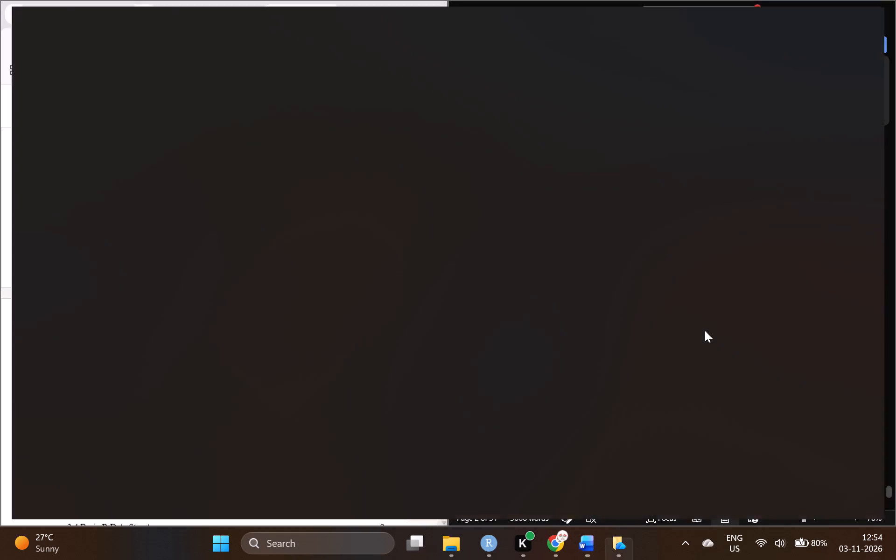
Examine the cover, Declaration and Certificate pages of the published PDF in Edge.
scroll(476, 266, "down", 1)
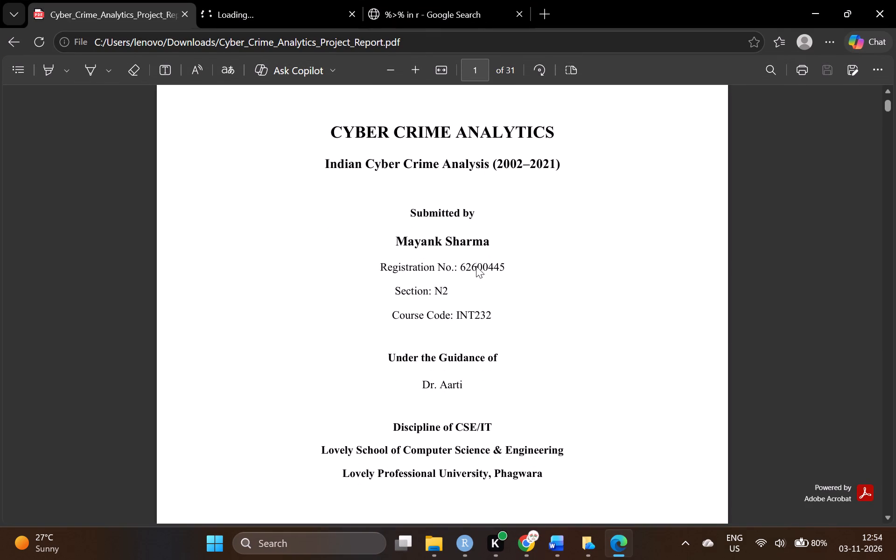
scroll(476, 266, "down", 6)
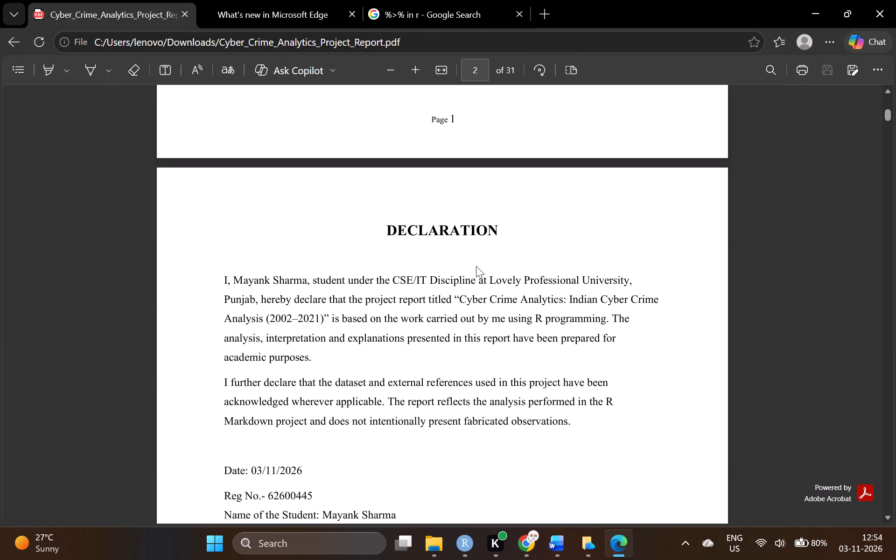
scroll(476, 266, "right", 3)
scroll(476, 266, "down", 5)
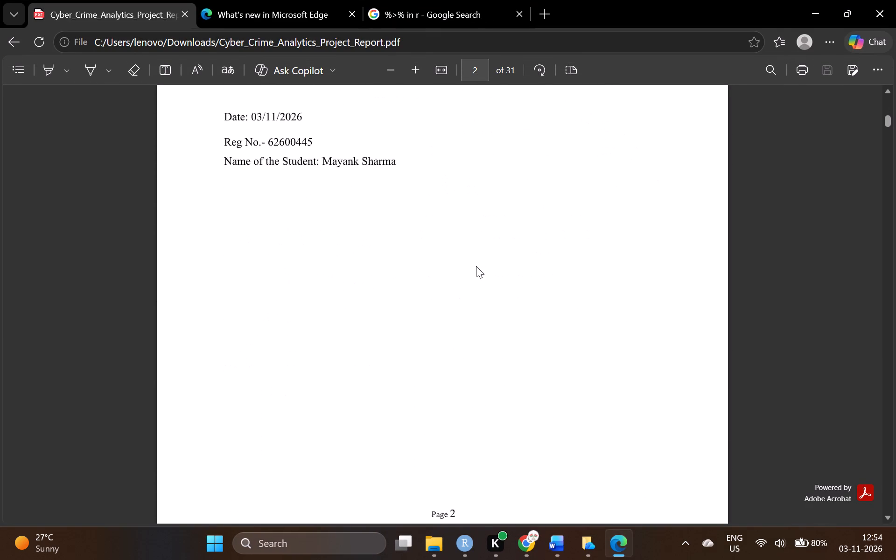
scroll(476, 266, "down", 6)
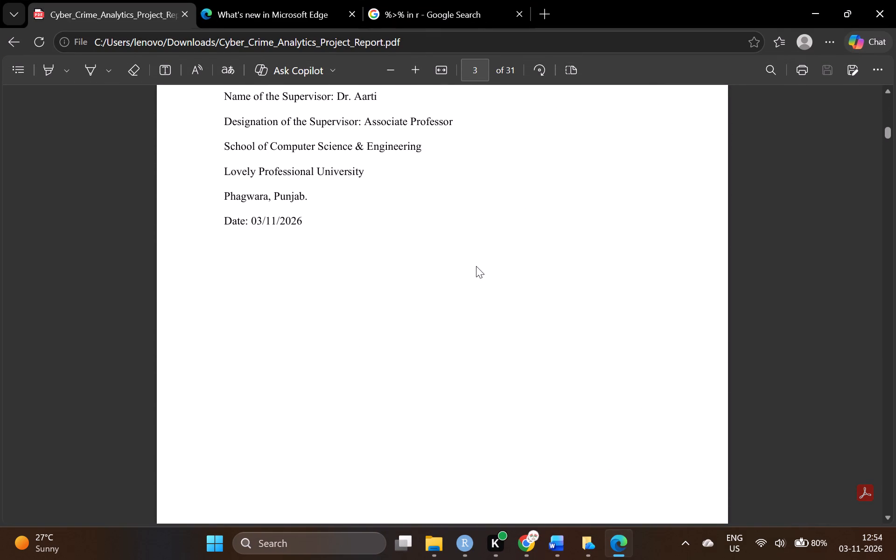
Examine the published PDF from its table of contents and introduction to the references and the links in 8. Appendix.
scroll(476, 266, "right", 2)
scroll(476, 266, "down", 8)
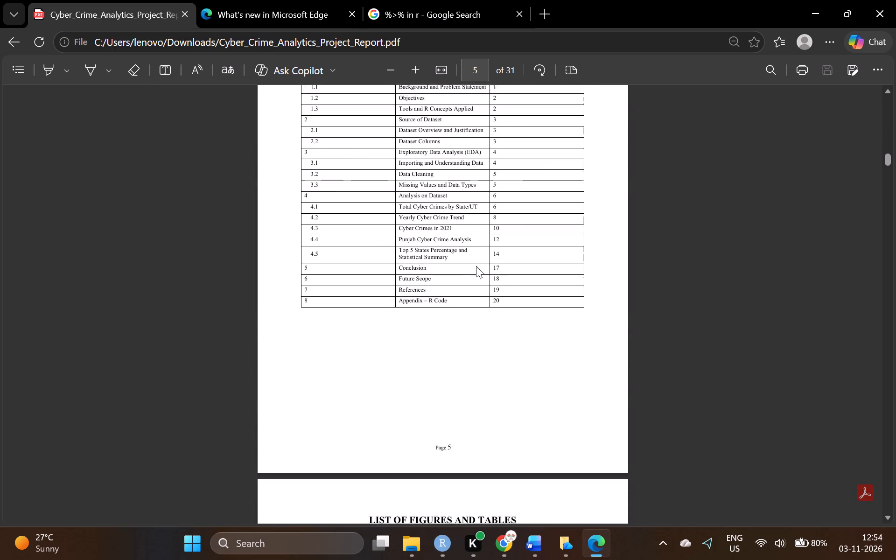
scroll(476, 266, "down", 2)
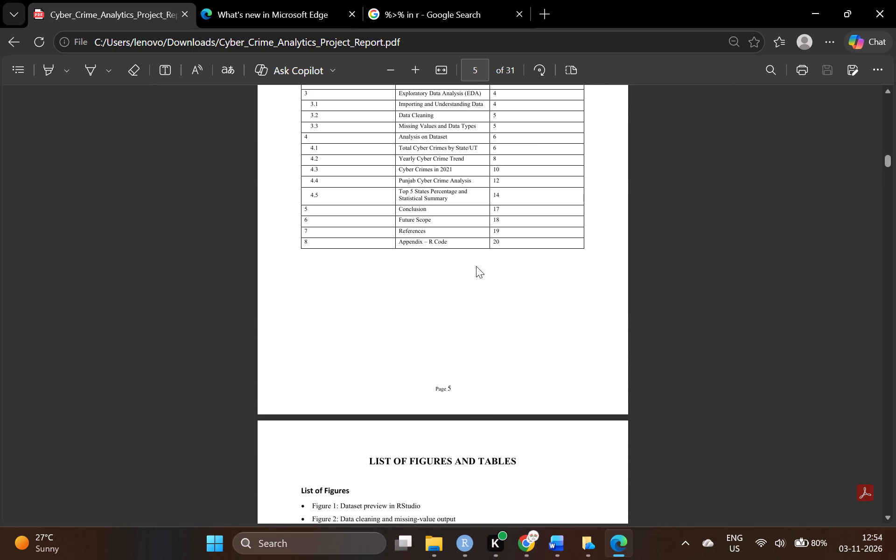
scroll(476, 266, "down", 1)
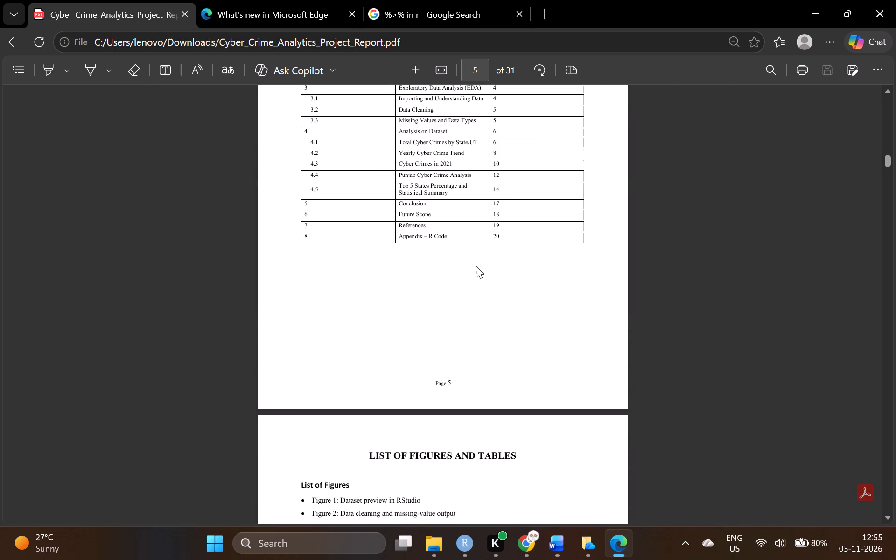
scroll(476, 266, "down", 5)
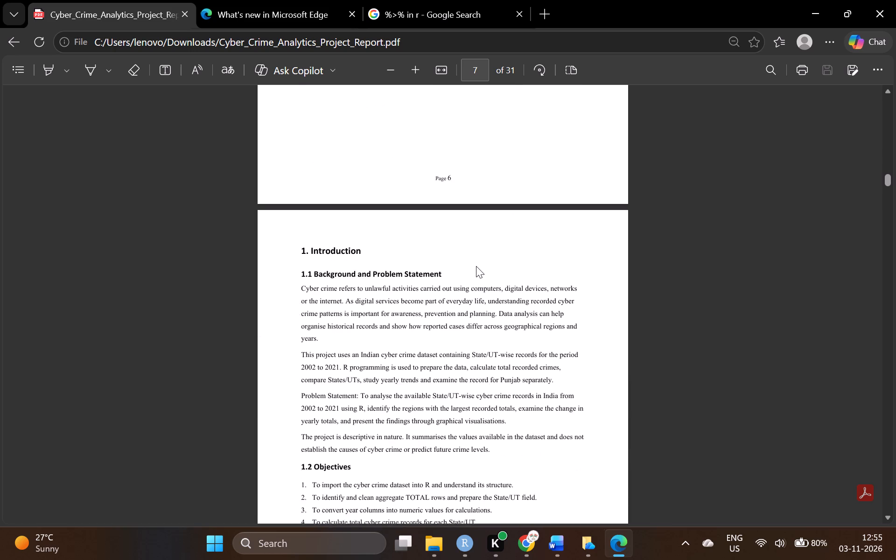
scroll(476, 266, "down", 20)
scroll(476, 266, "down", 12)
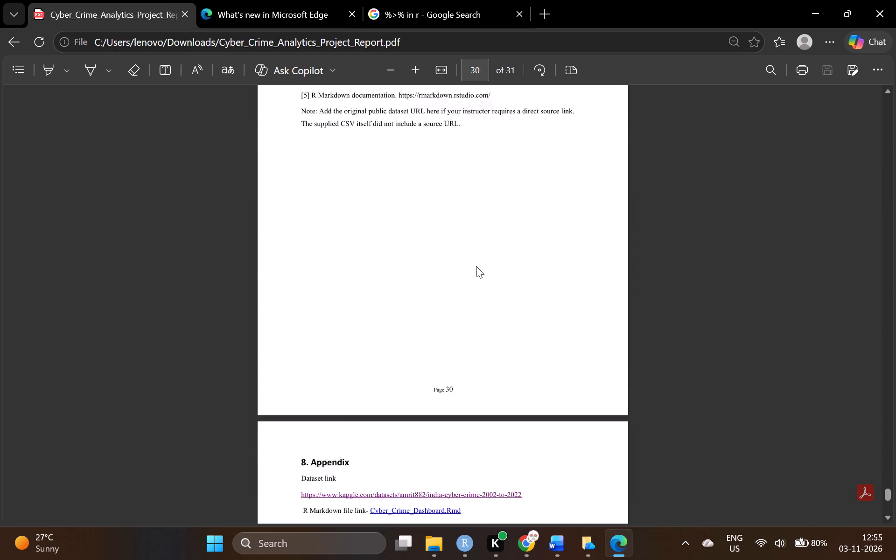
scroll(476, 266, "down", 3)
scroll(476, 266, "up", 1)
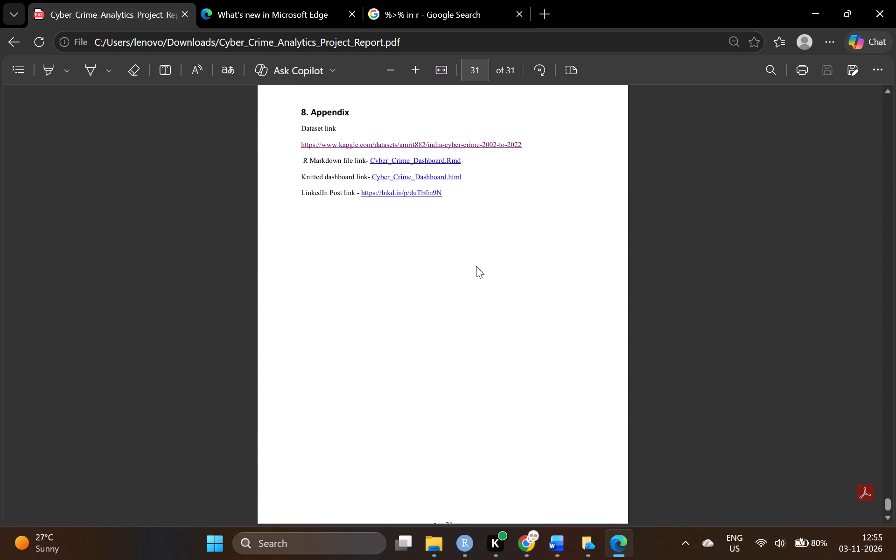
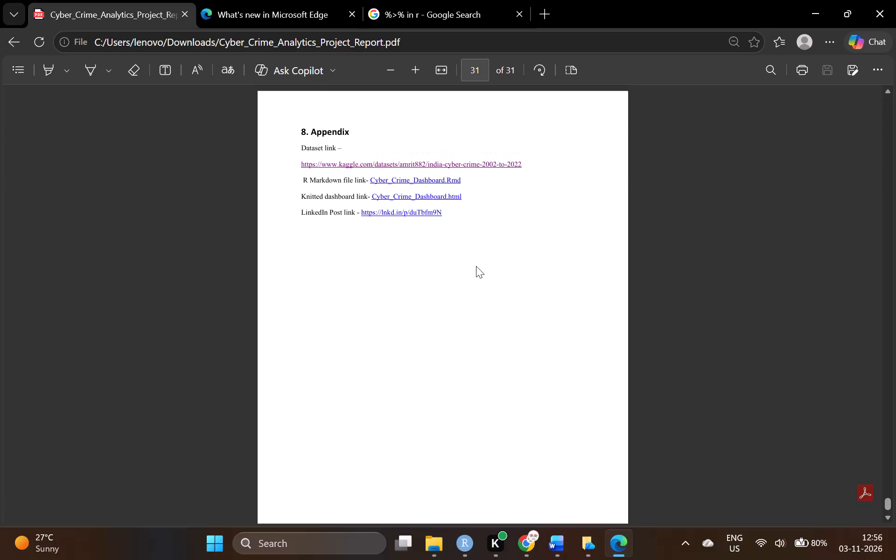
Examine the link entries under 8. Appendix on the last page of the published PDF.
scroll(476, 266, "up", 3)
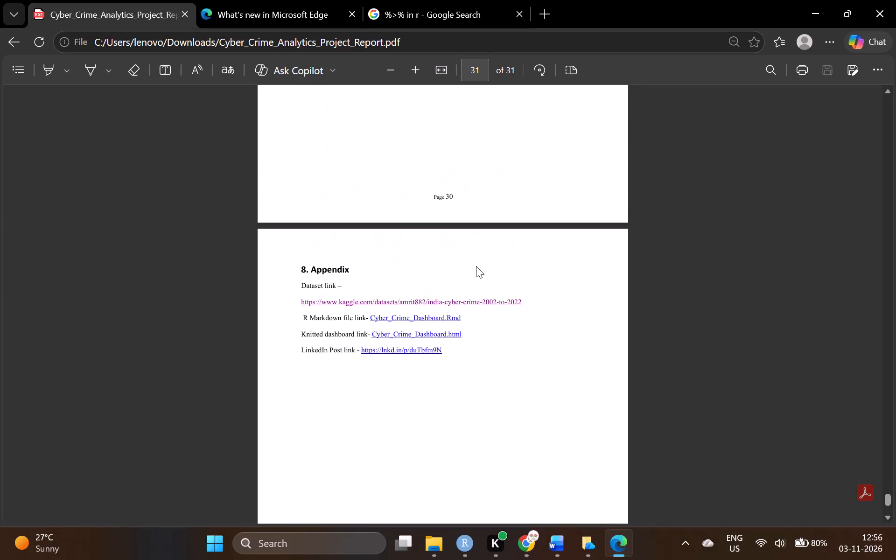
scroll(476, 266, "down", 5)
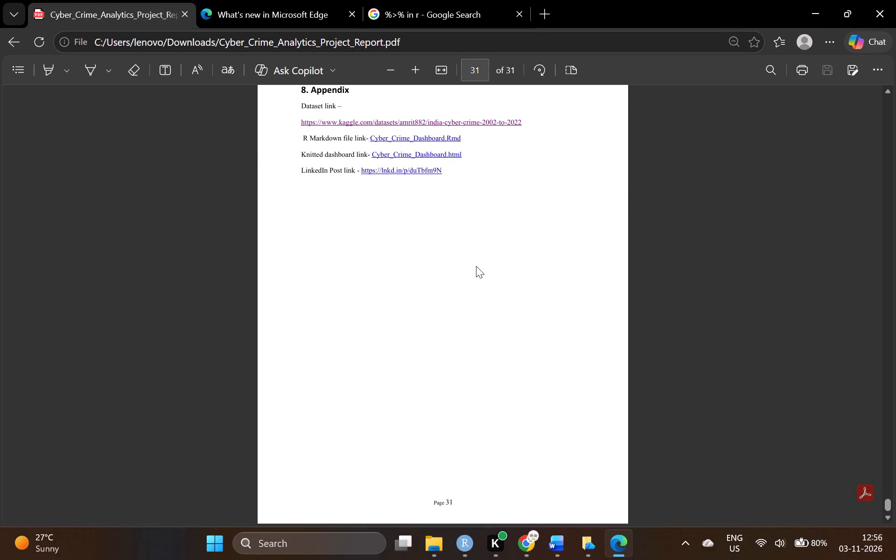
scroll(476, 266, "up", 2)
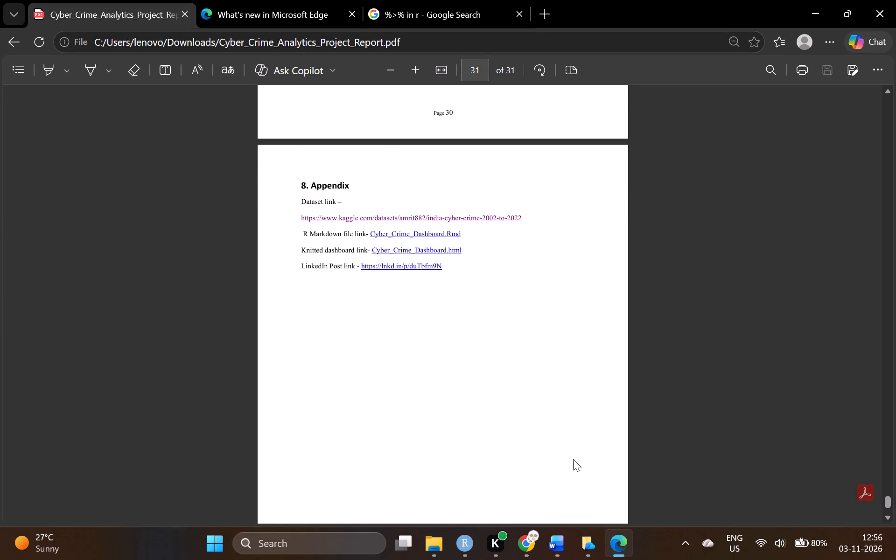
In the Word report, separate the dataset, R Markdown, knitted dashboard and LinkedIn entries under 8. Appendix with one blank line each.
left_click(566, 553)
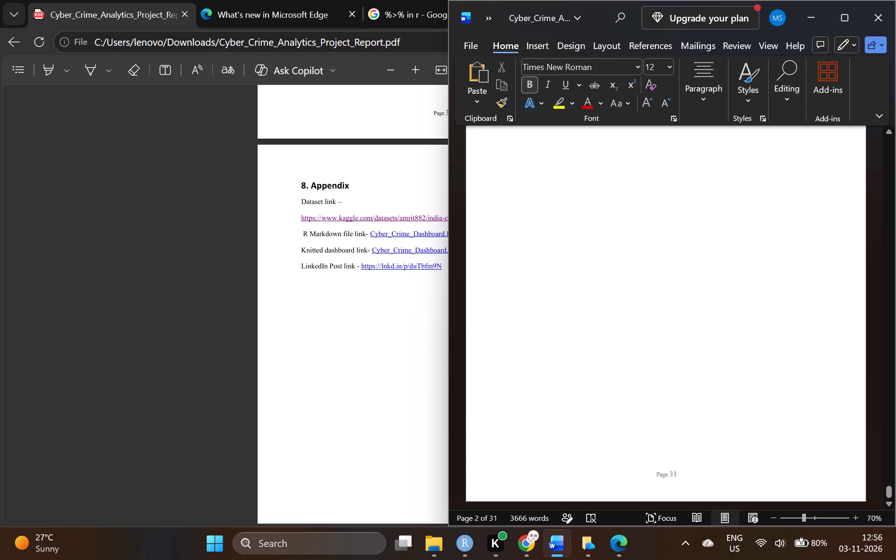
scroll(666, 252, "up", 12)
scroll(666, 252, "down", 12)
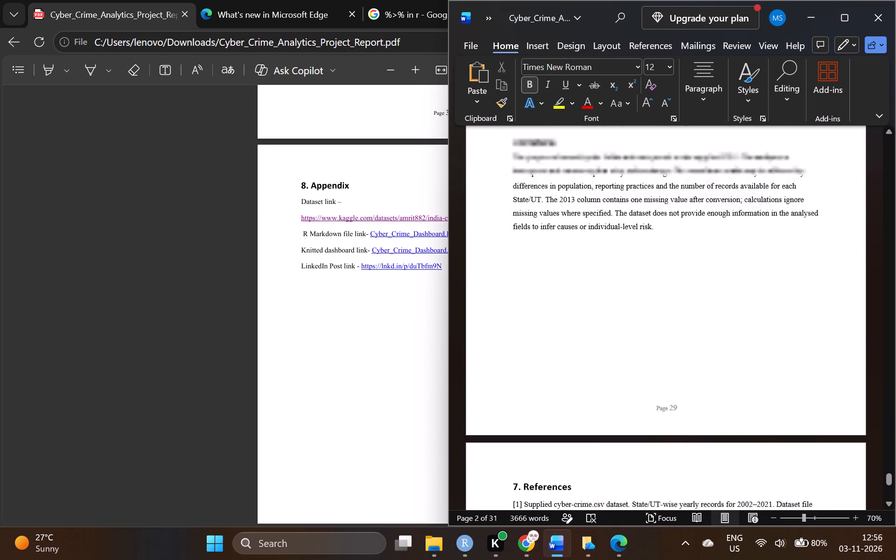
left_click(753, 358)
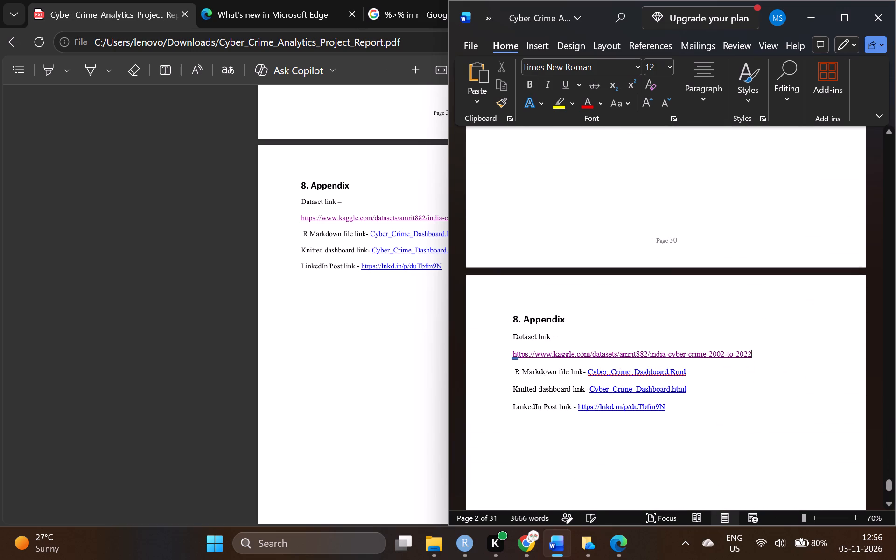
key("Return")
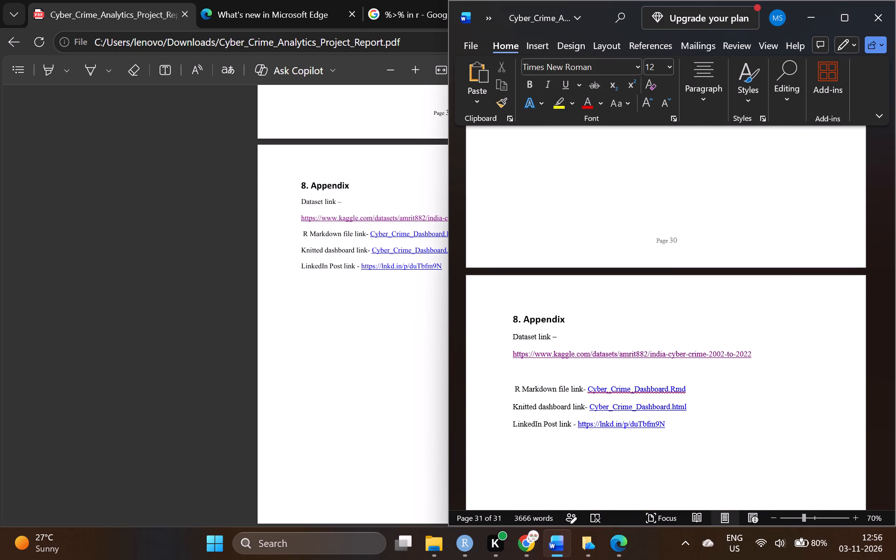
key("Return")
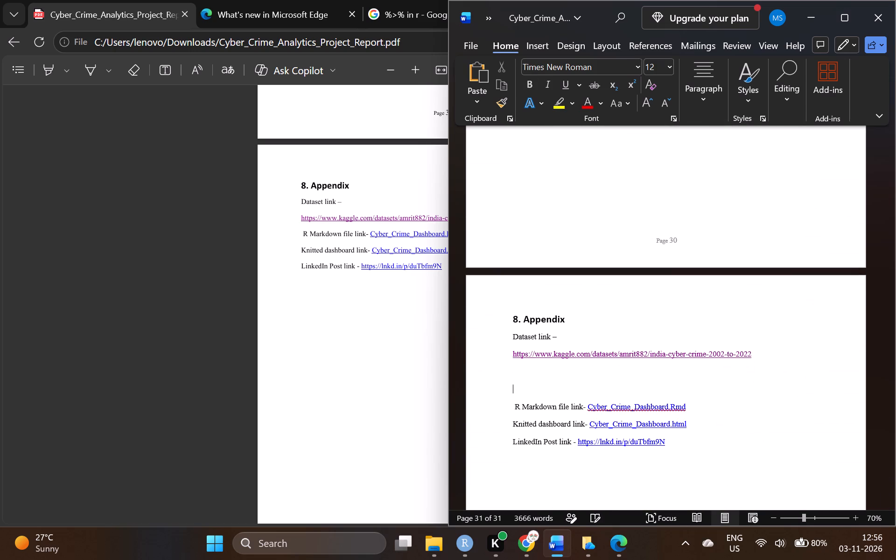
left_click(728, 409)
key("Return")
key("Return")
scroll(728, 409, "down", 1)
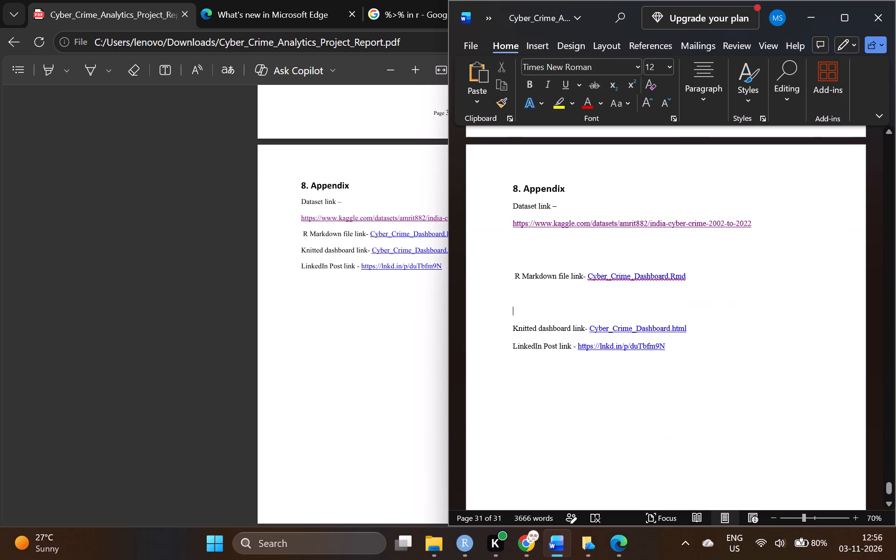
key("BackSpace")
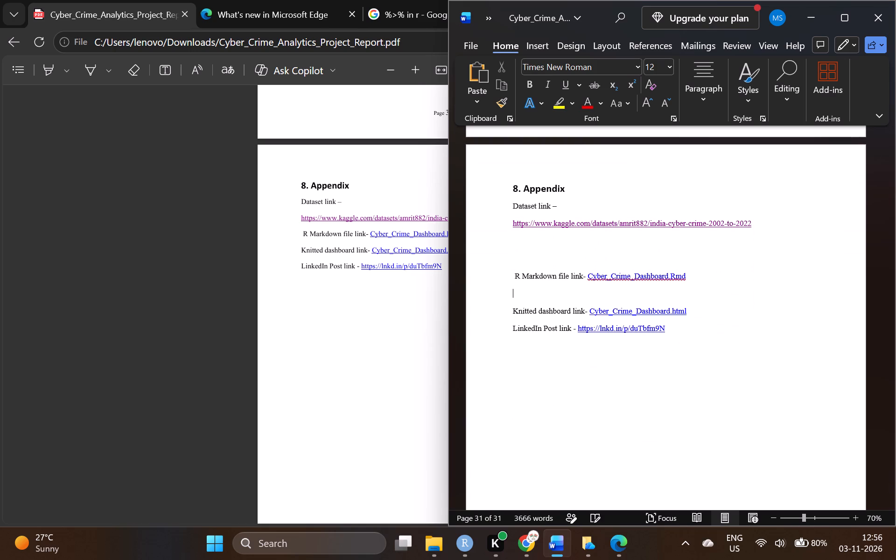
left_click(539, 257)
key("BackSpace")
left_click(698, 299)
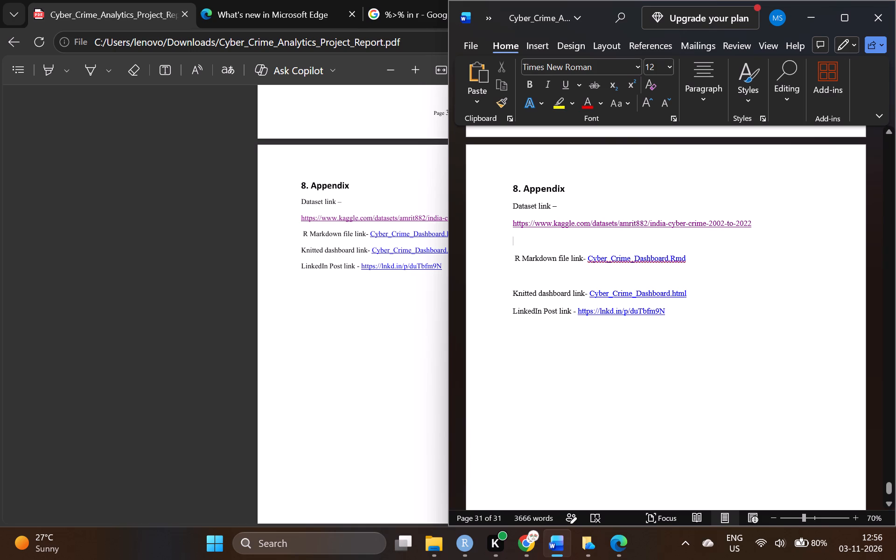
key("Return")
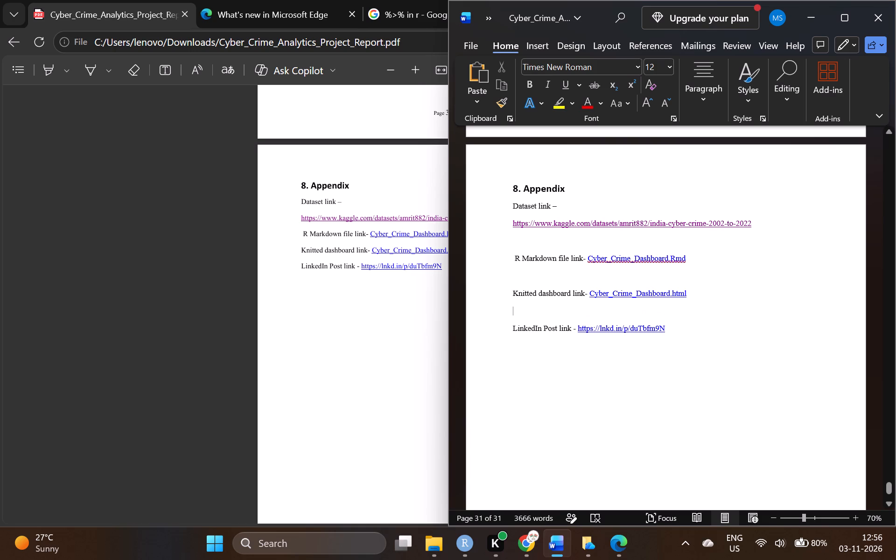
Start a new PDF/XPS export of the edited report.
scroll(695, 283, "up", 7)
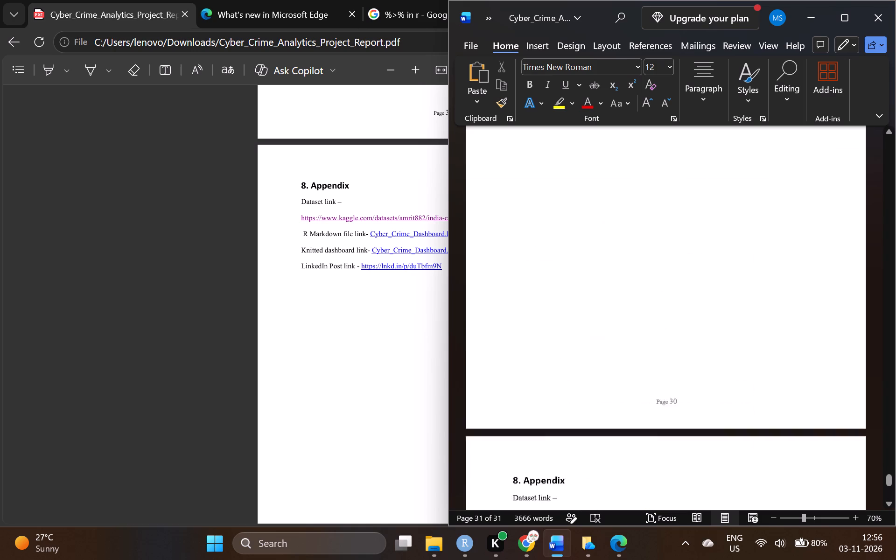
scroll(695, 283, "up", 14)
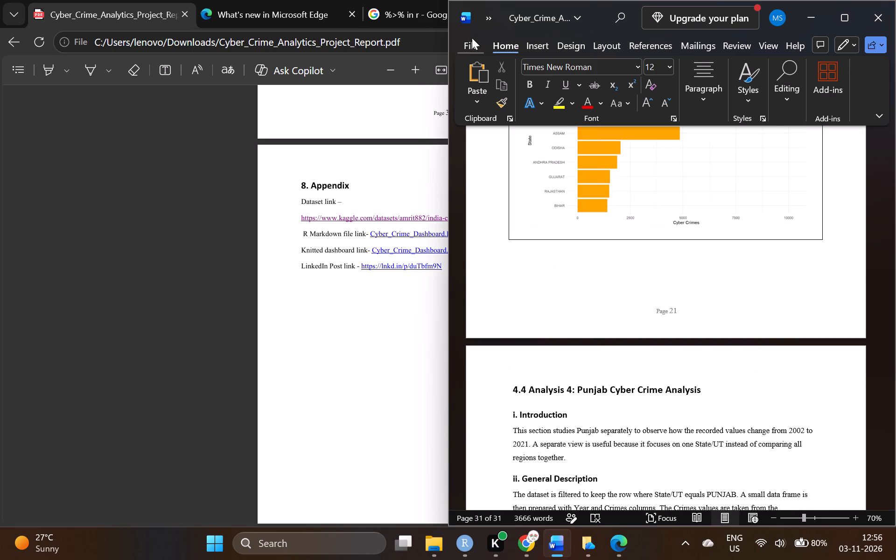
left_click(471, 38)
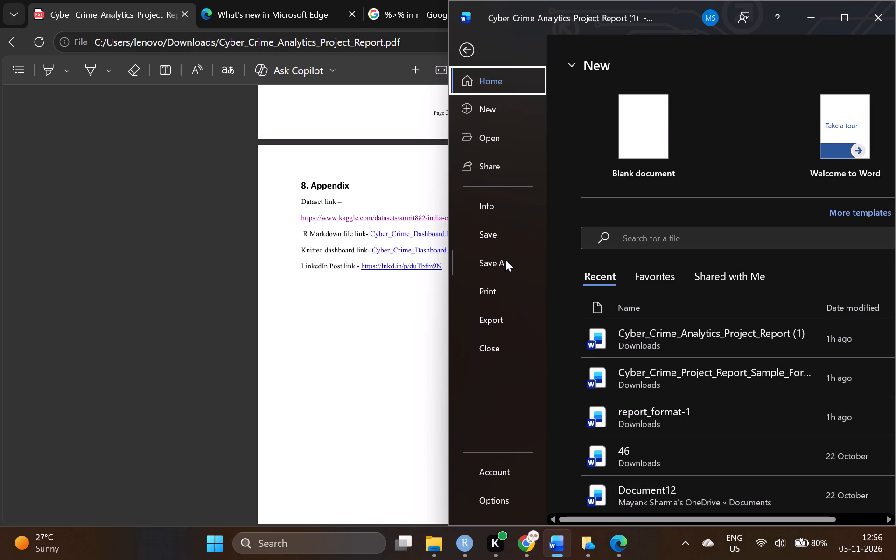
left_click(499, 314)
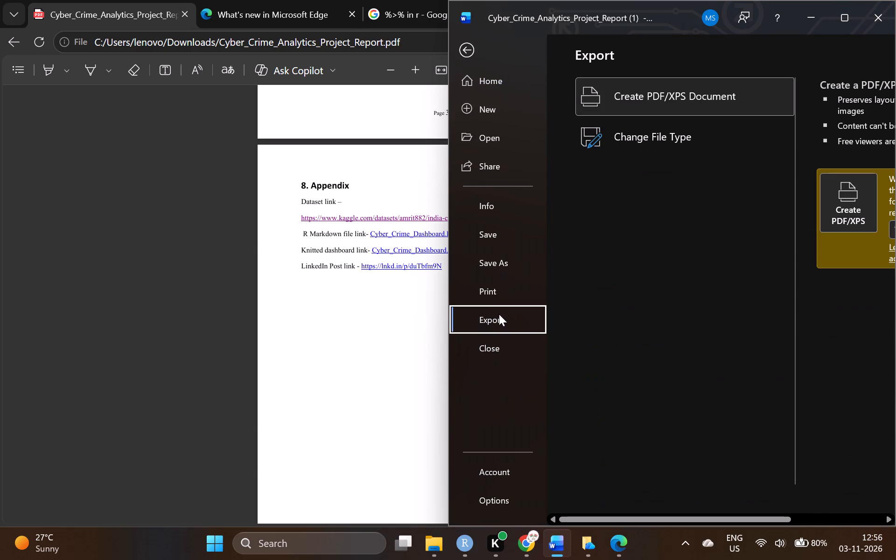
left_click(864, 202)
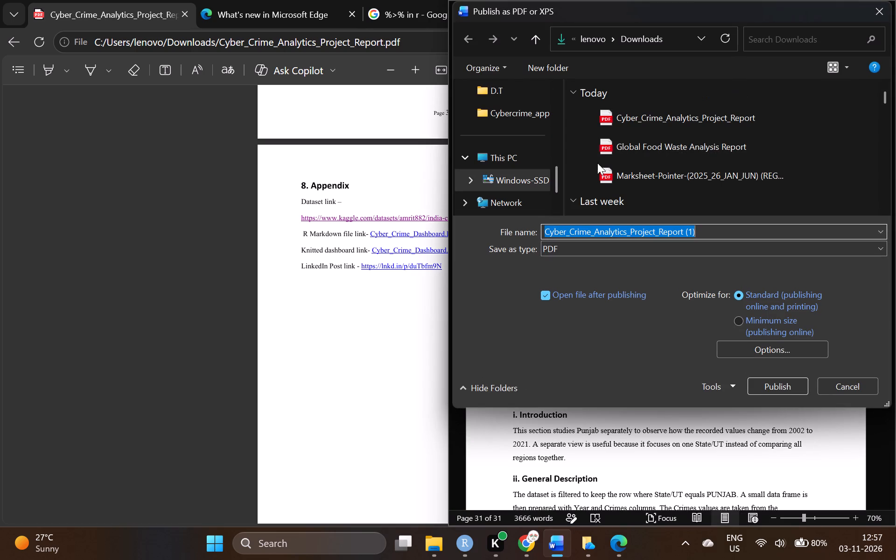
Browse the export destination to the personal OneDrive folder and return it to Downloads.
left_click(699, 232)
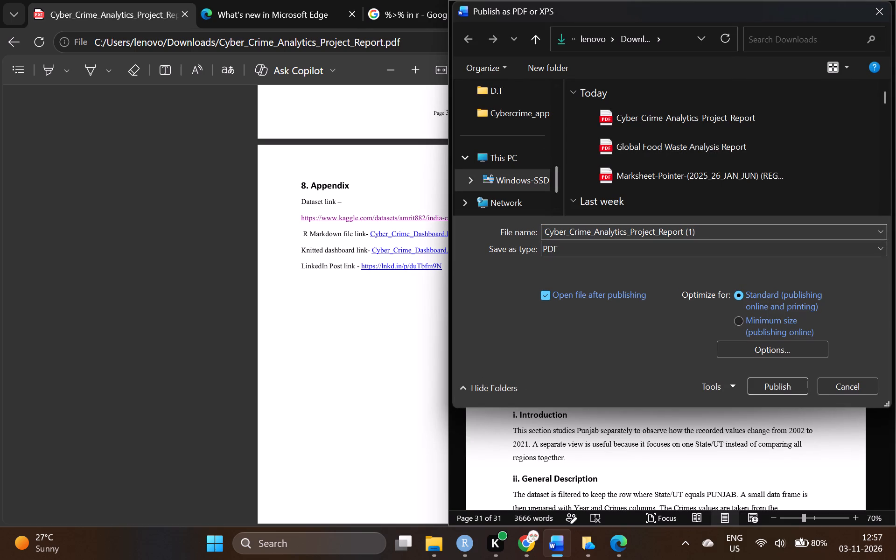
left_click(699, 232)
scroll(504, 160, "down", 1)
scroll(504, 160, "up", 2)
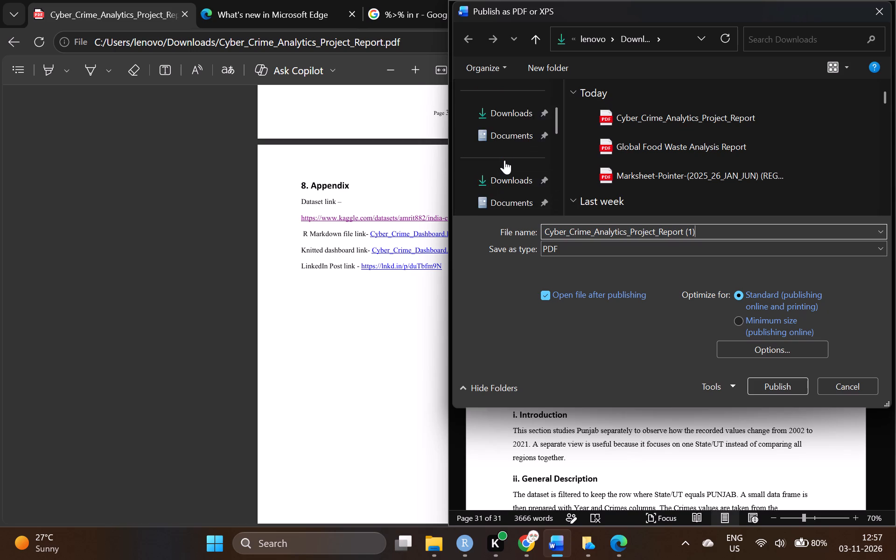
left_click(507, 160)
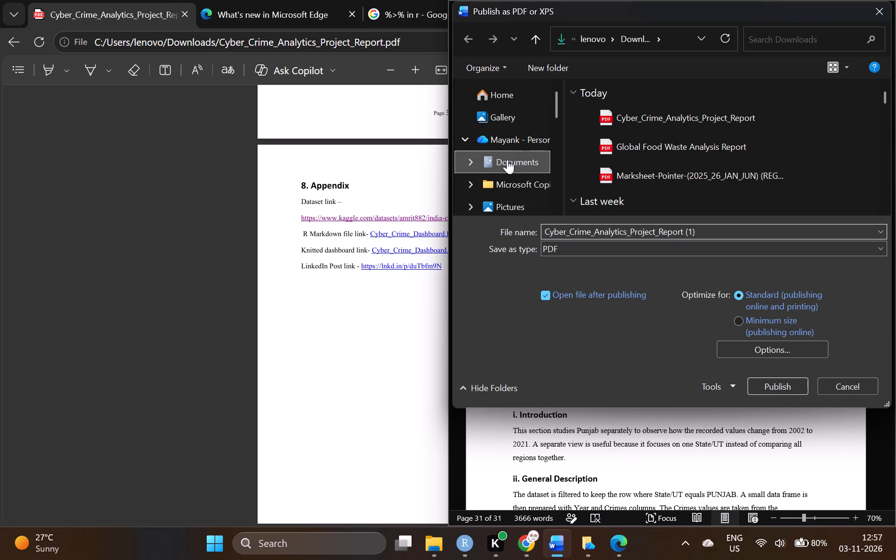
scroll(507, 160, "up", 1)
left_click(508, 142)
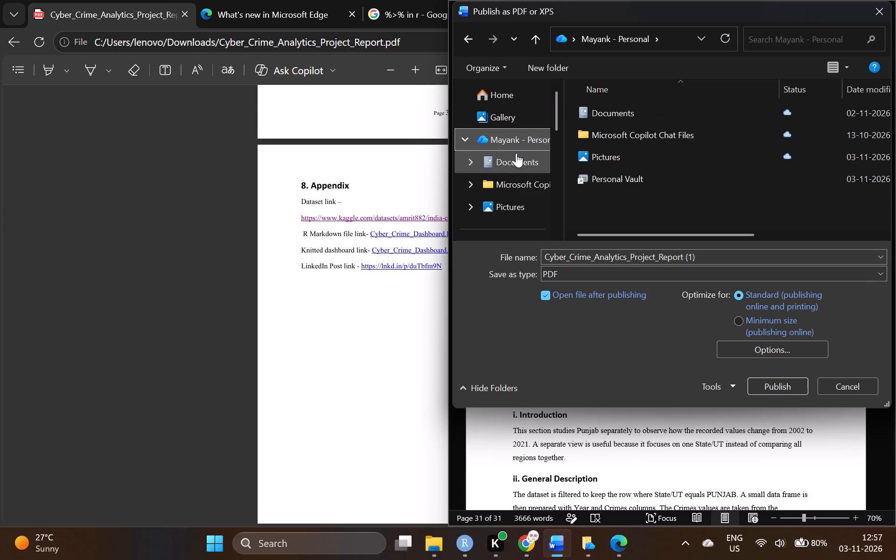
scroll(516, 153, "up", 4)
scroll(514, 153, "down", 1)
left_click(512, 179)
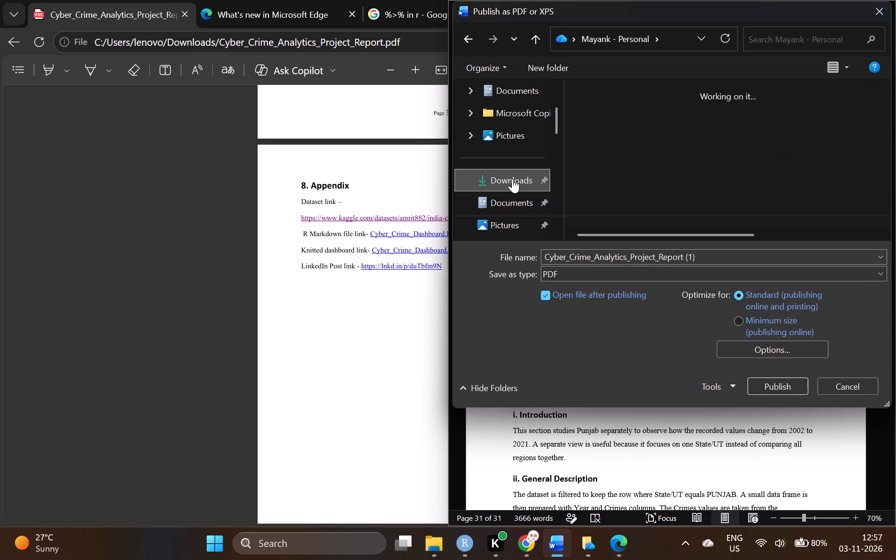
Publish the report to Downloads in PDF format under the file name finalreportcybercrime.
left_click(723, 231)
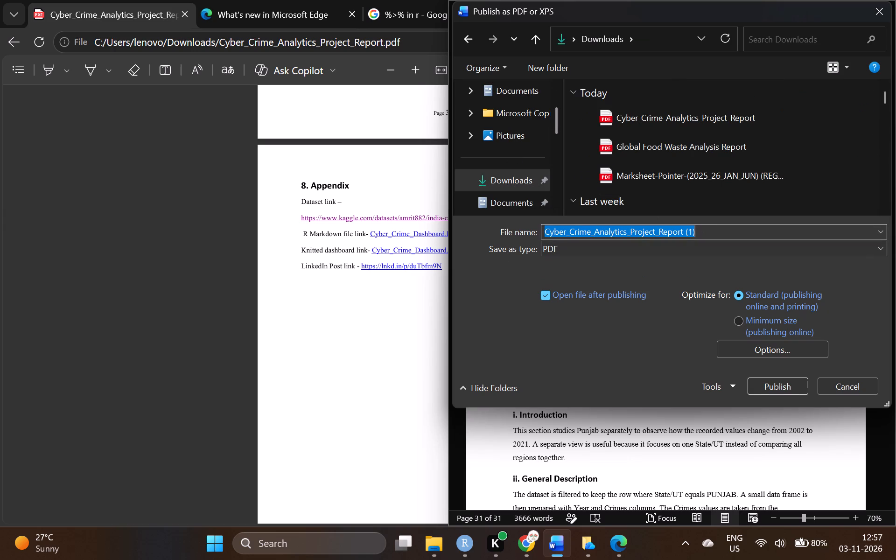
key("BackSpace")
type("final")
key("space")
key("BackSpace")
key("e")
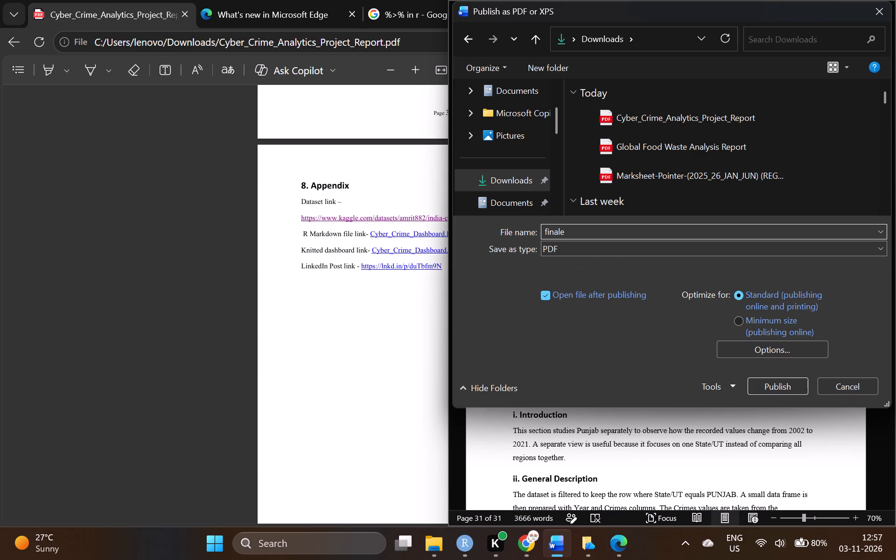
key("BackSpace")
type("report")
type("cyber")
type("_c")
key("BackSpace")
key("BackSpace")
type("crime")
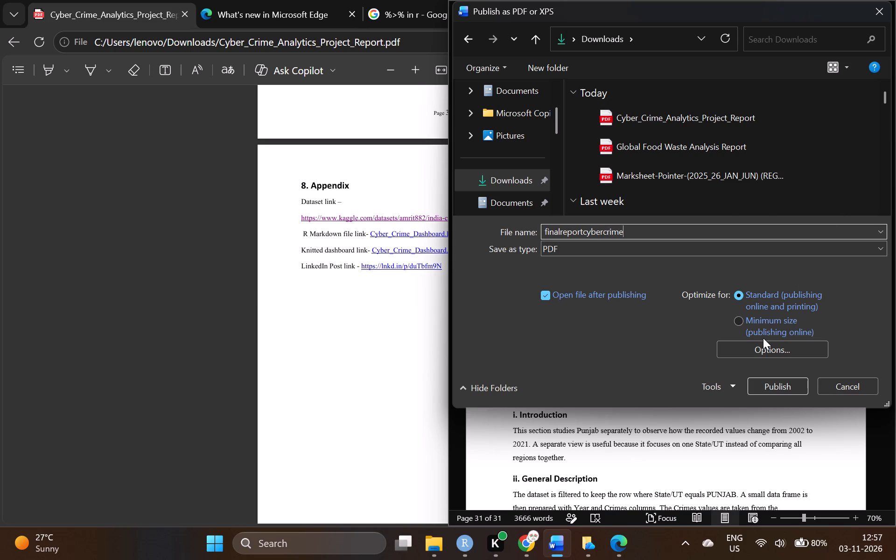
left_click(781, 383)
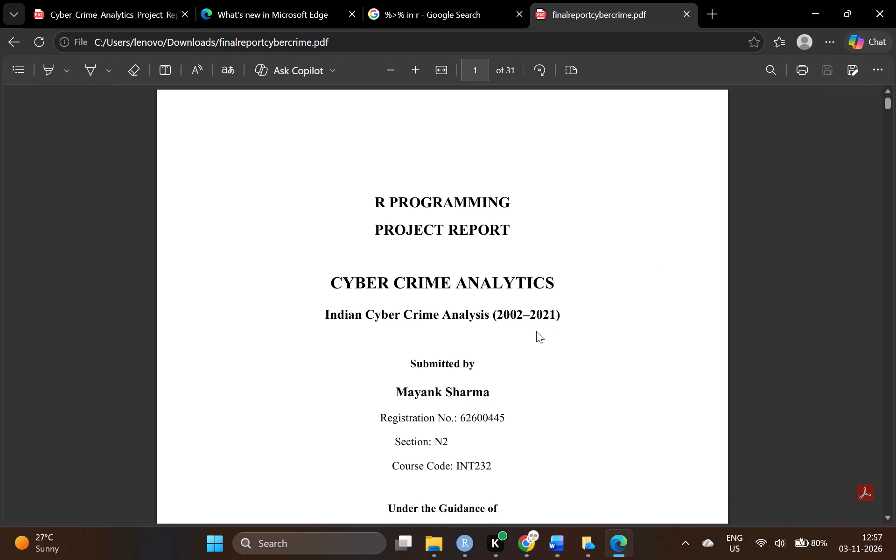
Skim the exported finalreportcybercrime PDF through to 8. Appendix, examine its link entries, and return to the cover page.
scroll(536, 331, "down", 20)
scroll(536, 331, "down", 20)
scroll(536, 331, "down", 3)
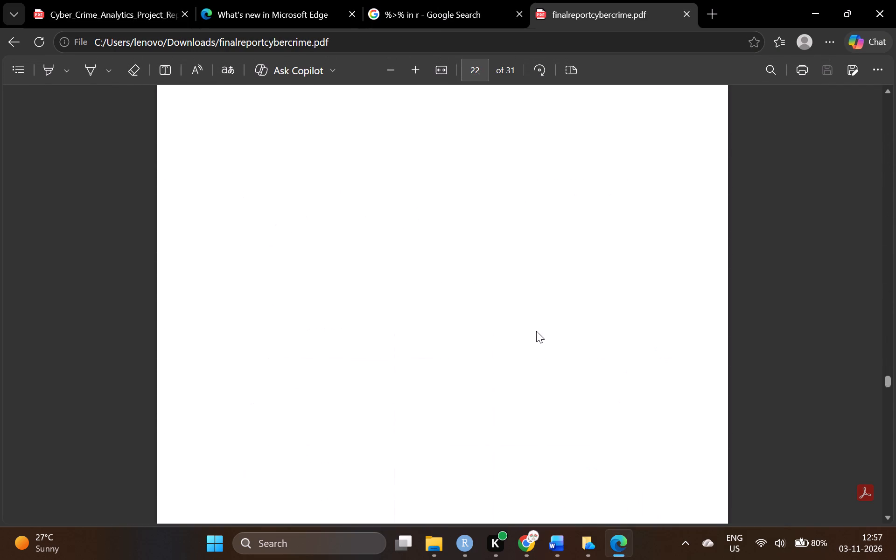
scroll(536, 331, "down", 15)
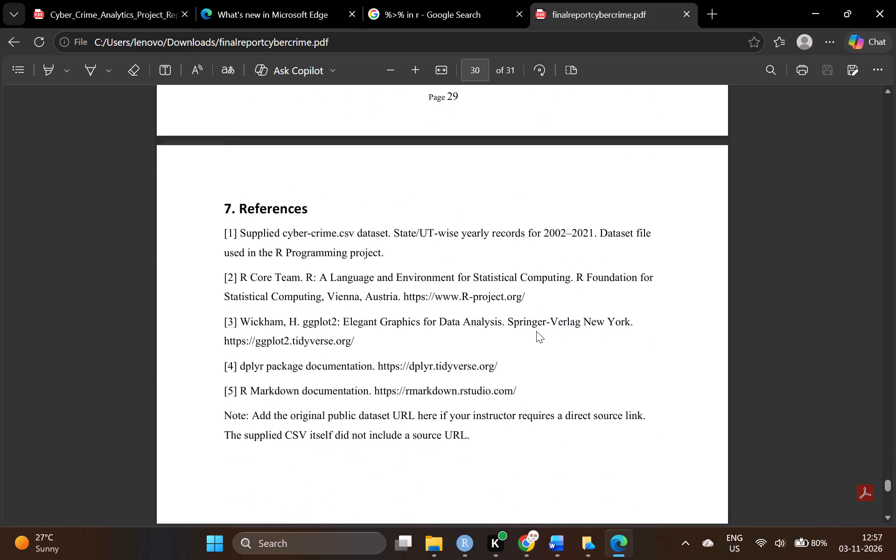
scroll(536, 331, "down", 4)
scroll(536, 331, "up", 4)
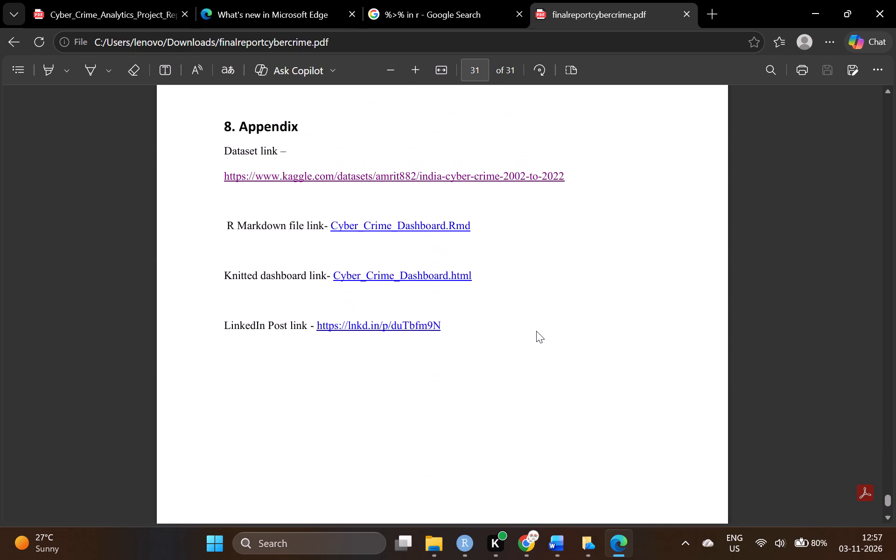
scroll(536, 331, "up", 2)
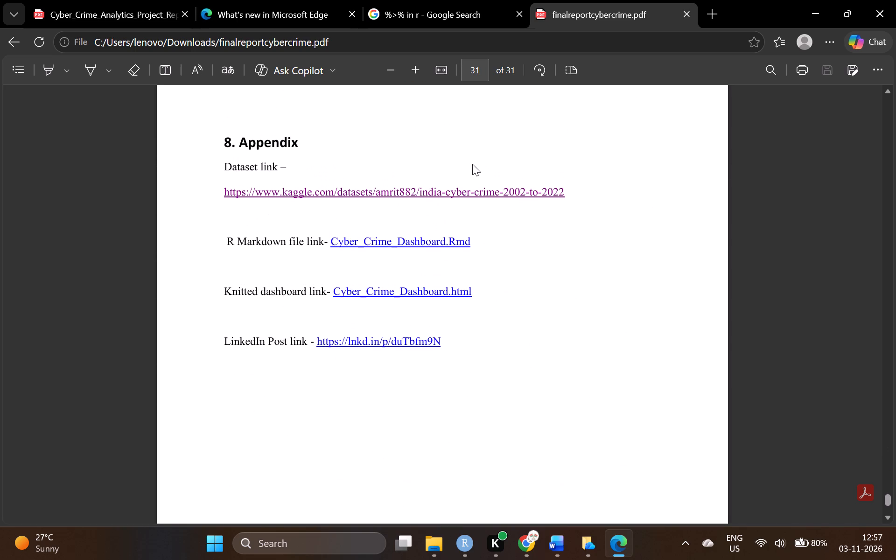
scroll(472, 164, "up", 2)
scroll(472, 164, "down", 6)
scroll(472, 164, "up", 3)
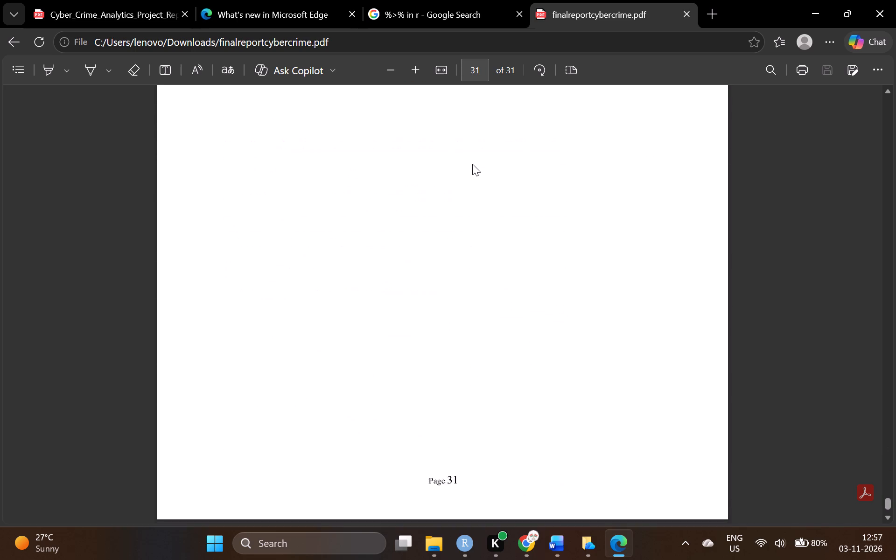
scroll(472, 164, "up", 20)
scroll(472, 164, "up", 17)
scroll(472, 164, "up", 5)
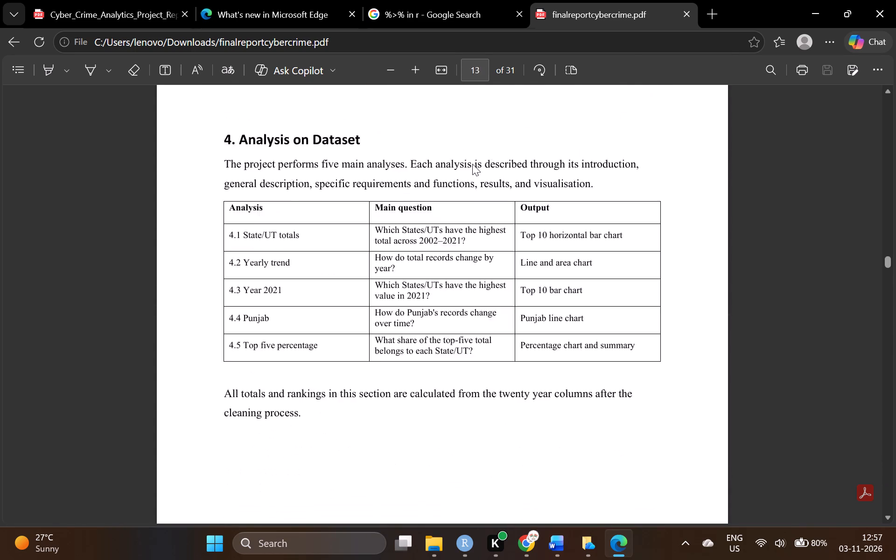
scroll(472, 164, "up", 13)
scroll(472, 164, "up", 8)
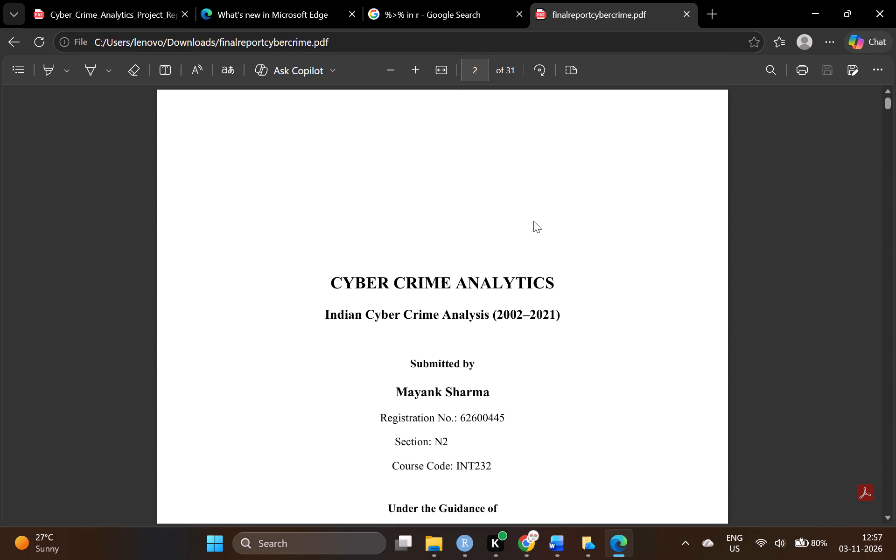
left_click(523, 205)
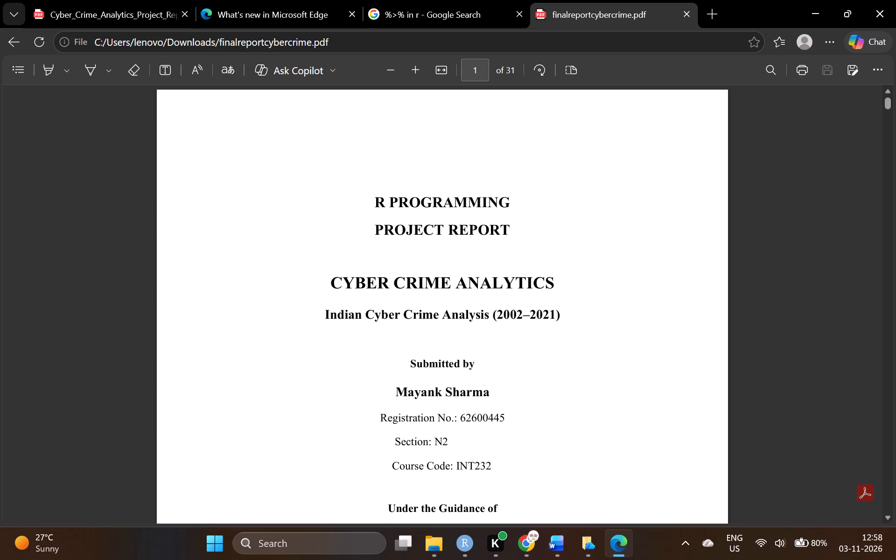
Review the front matter of the exported PDF from the cover page through the table of contents.
scroll(531, 254, "up", 1)
left_click(433, 260)
scroll(433, 260, "down", 2)
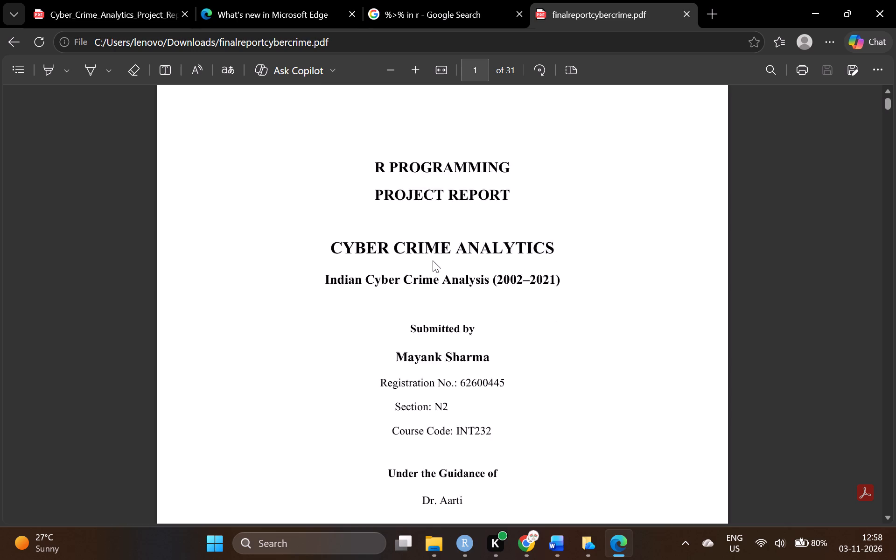
scroll(433, 260, "down", 6)
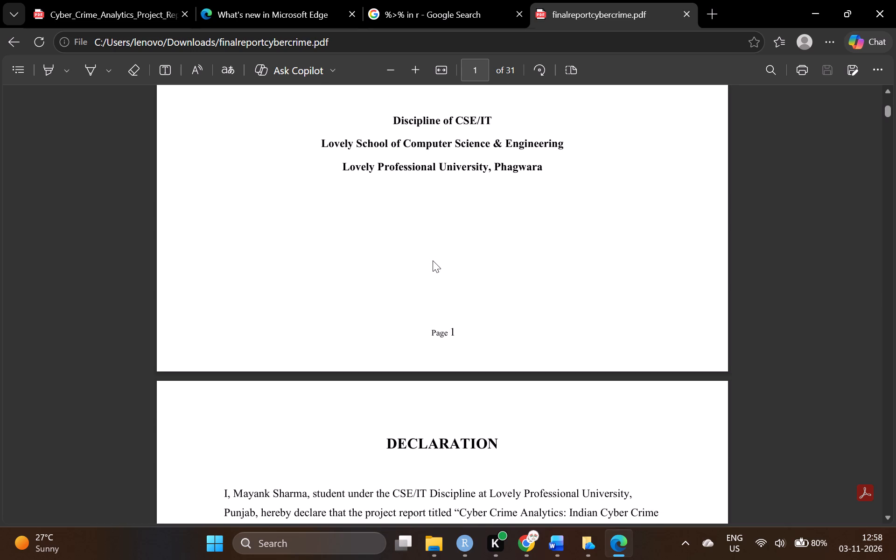
scroll(433, 260, "right", 4)
scroll(433, 260, "down", 7)
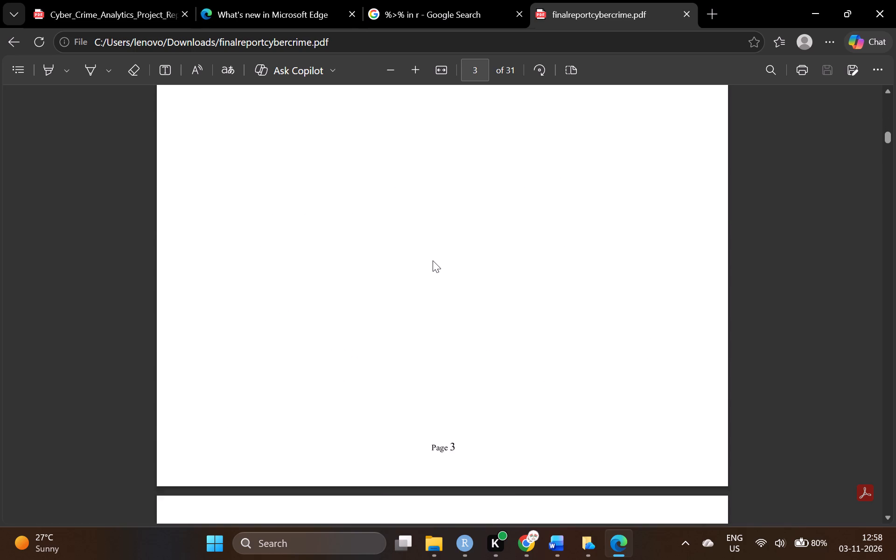
scroll(433, 260, "down", 2)
scroll(433, 260, "up", 1)
scroll(433, 260, "right", 3)
scroll(433, 260, "down", 1)
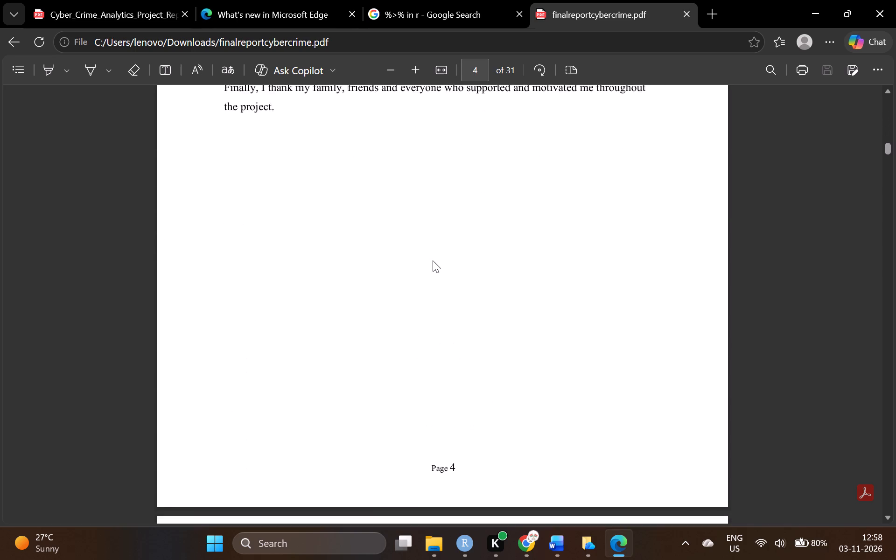
scroll(433, 260, "down", 4)
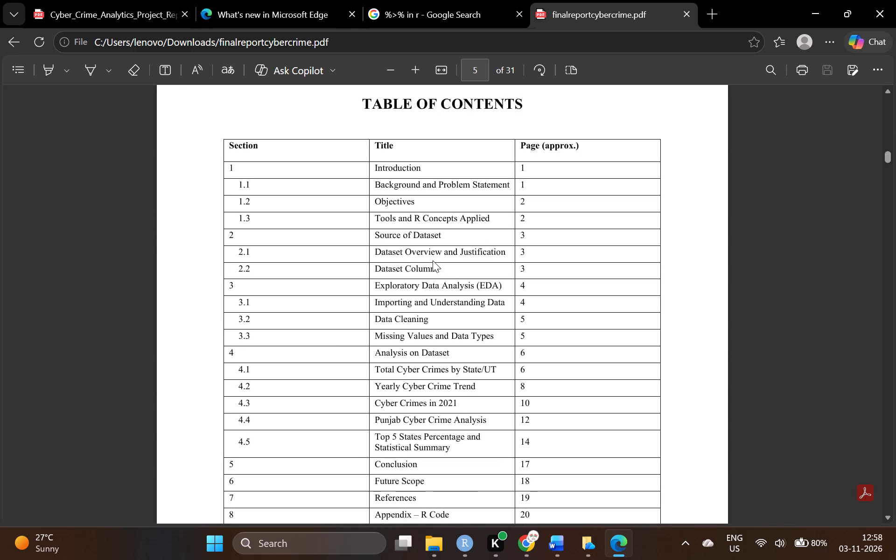
scroll(433, 260, "down", 1)
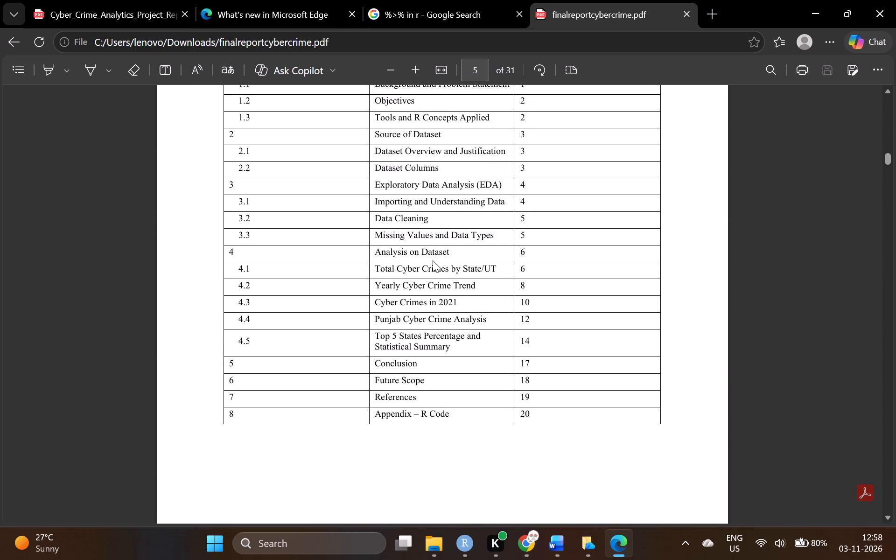
scroll(433, 260, "down", 3)
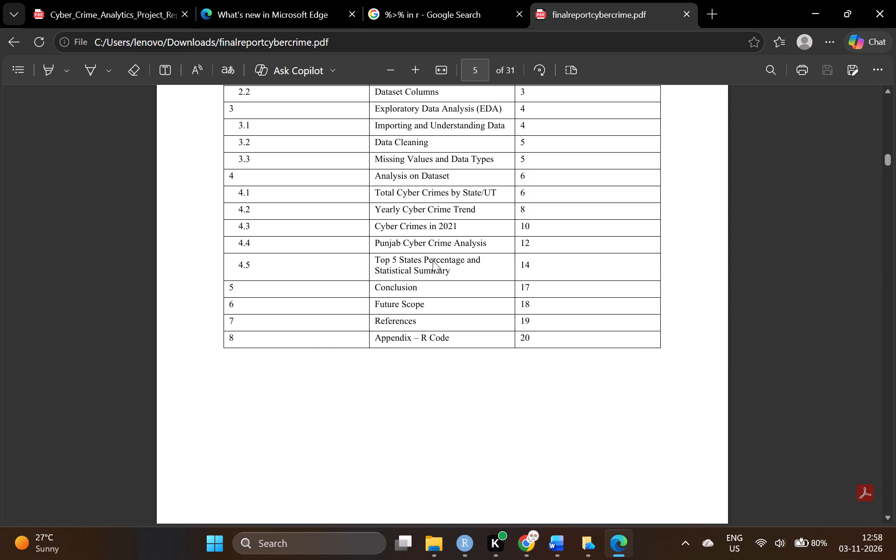
Review the report body in the PDF from the introduction and dataset sections through to 8. Appendix.
scroll(433, 260, "down", 4)
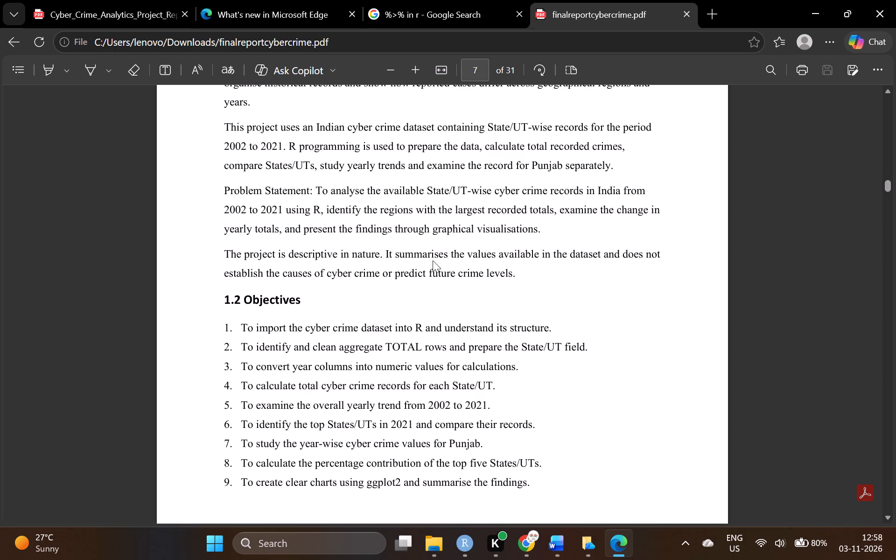
scroll(433, 260, "down", 11)
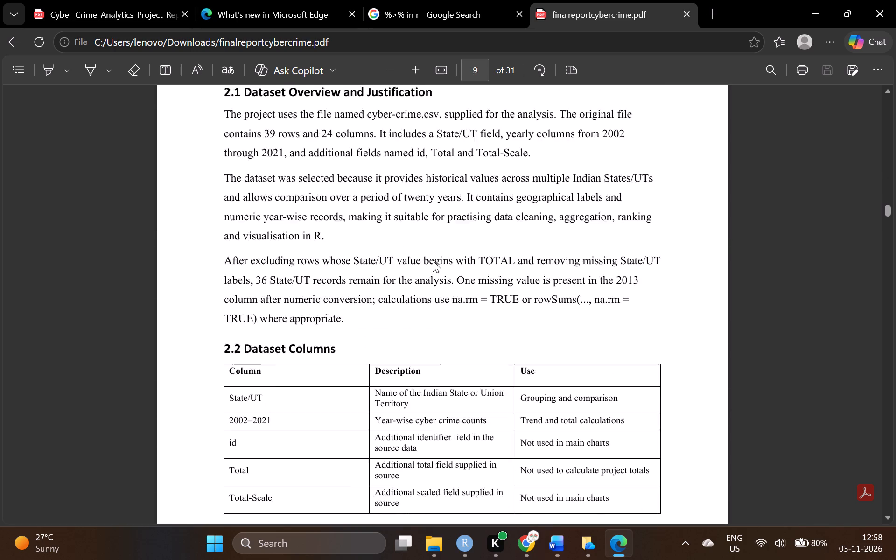
scroll(433, 260, "down", 20)
scroll(433, 260, "down", 3)
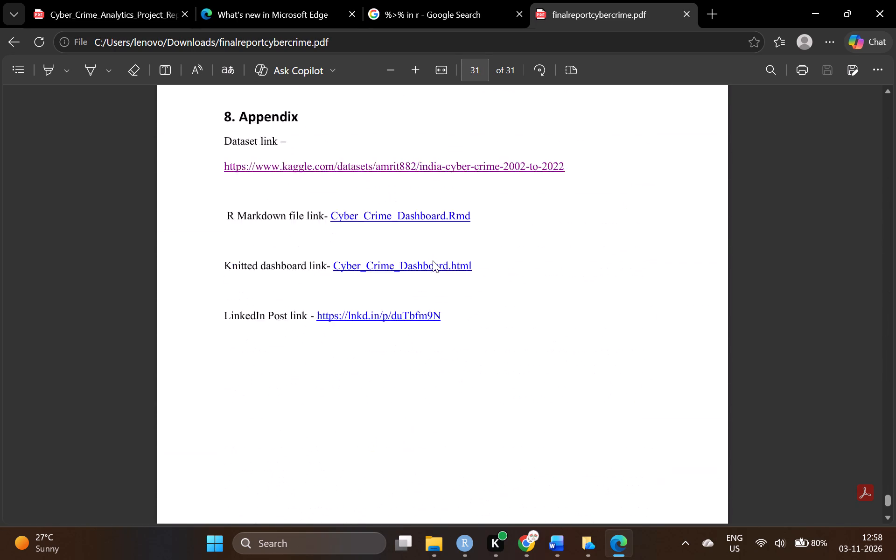
scroll(433, 260, "down", 4)
scroll(433, 260, "up", 6)
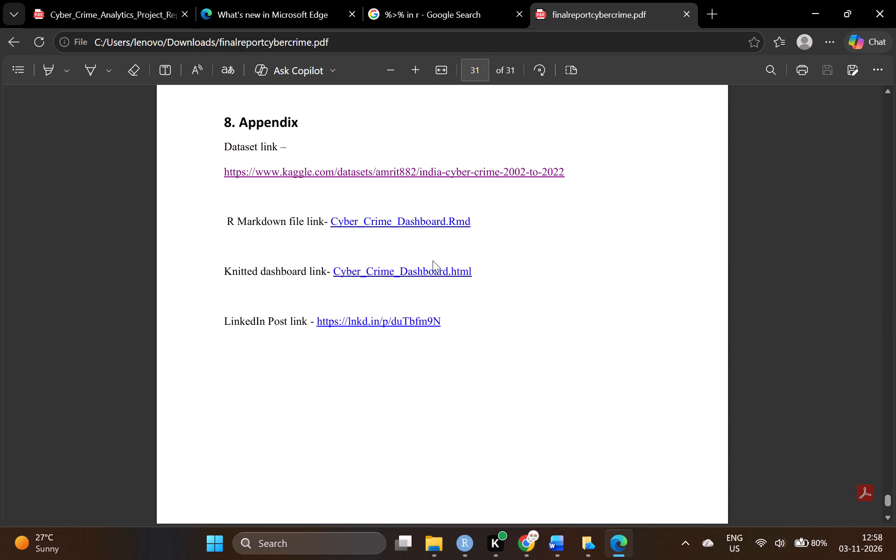
Test the Cyber_Crime_Dashboard.Rmd link in the PDF's appendix.
left_click(421, 224)
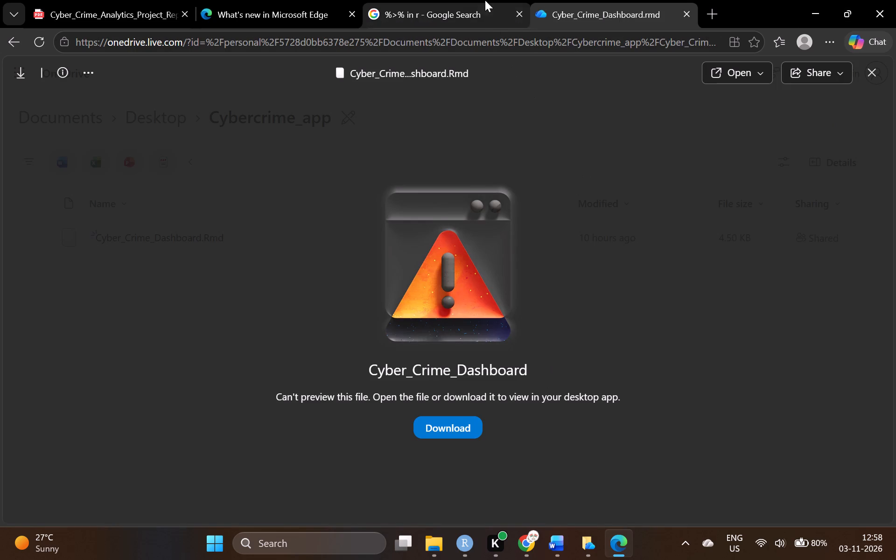
Go through the other open browser tabs and view the appendix of the earlier Cyber_Crime_Analytics_Project_Report PDF.
left_click(442, 1)
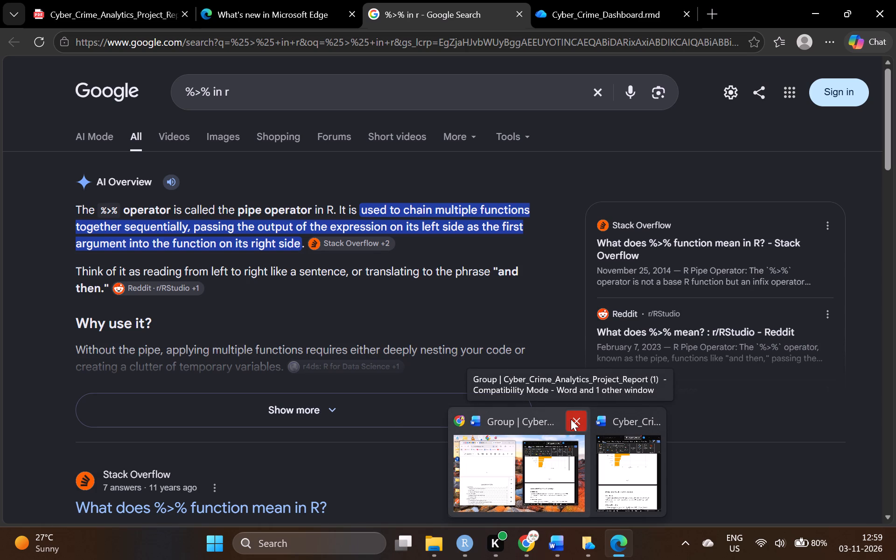
left_click(570, 181)
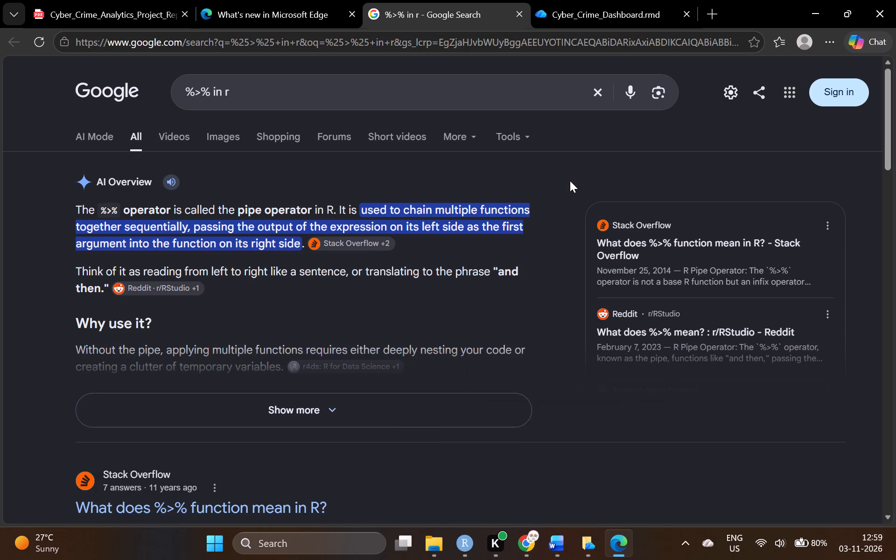
left_click(291, 0)
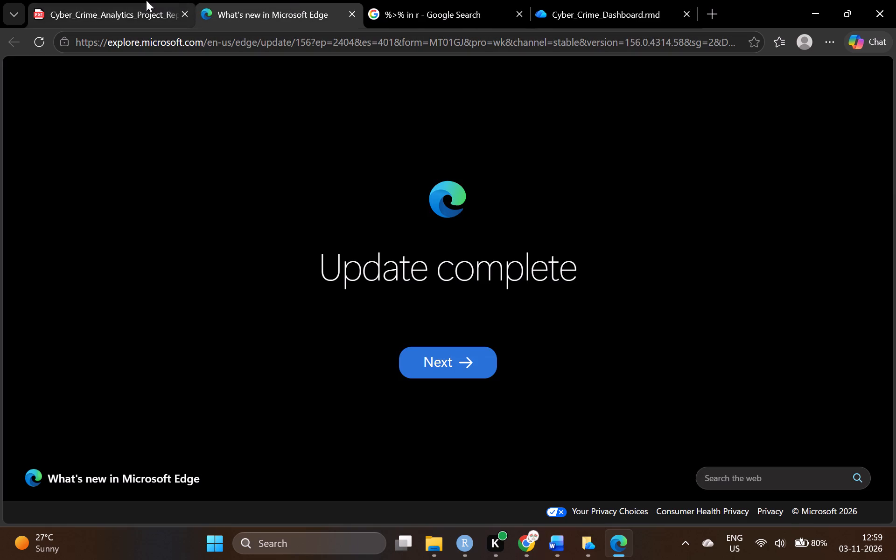
left_click(146, 0)
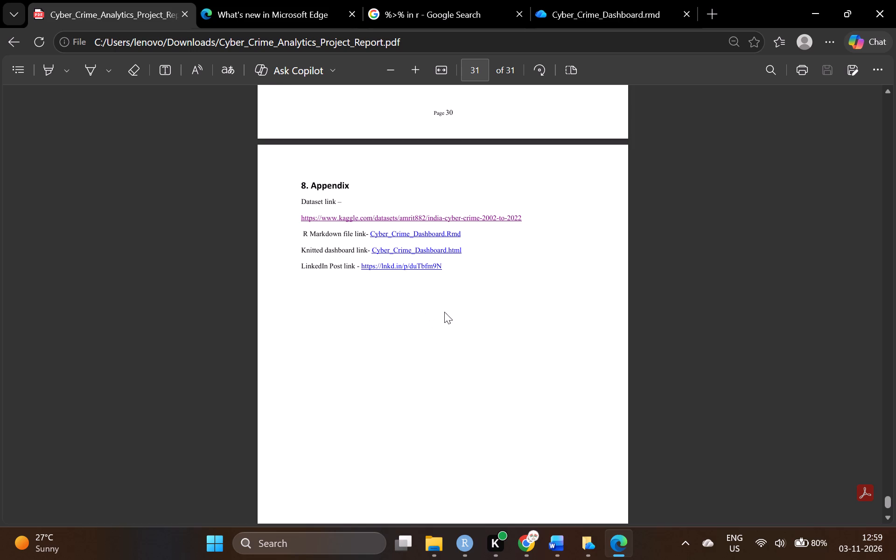
left_click(180, 14)
In File Explorer, copy the finalreportcybercrime PDF from the Downloads folder.
left_click(435, 546)
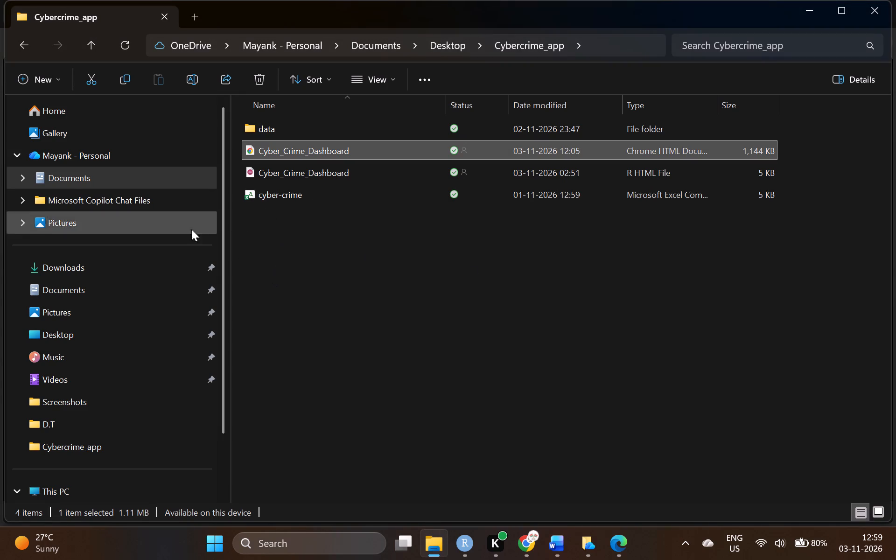
left_click(130, 275)
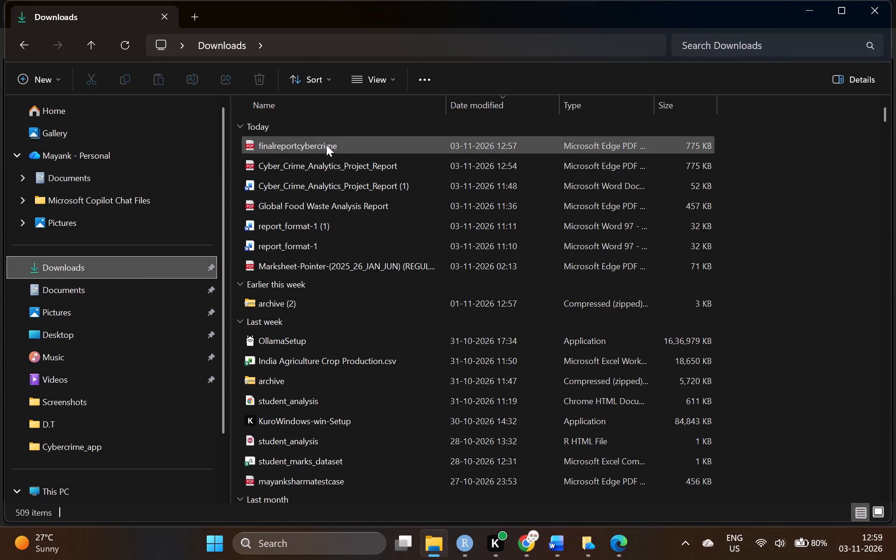
right_click(326, 145)
left_click(400, 133)
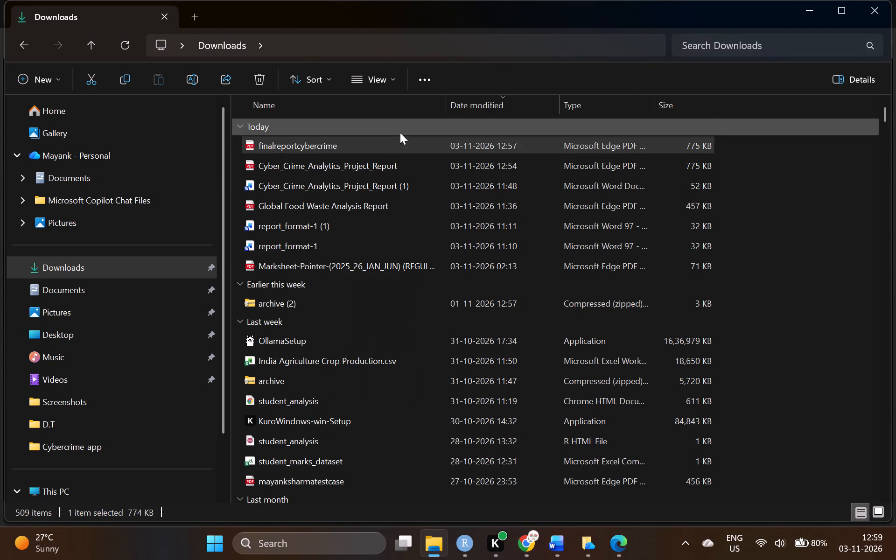
Open the Word document Cyber_Crime_Analytics_Project_Report (1) from Downloads and look through it from the declaration to the appendix.
double_click(383, 184)
scroll(602, 322, "up", 5)
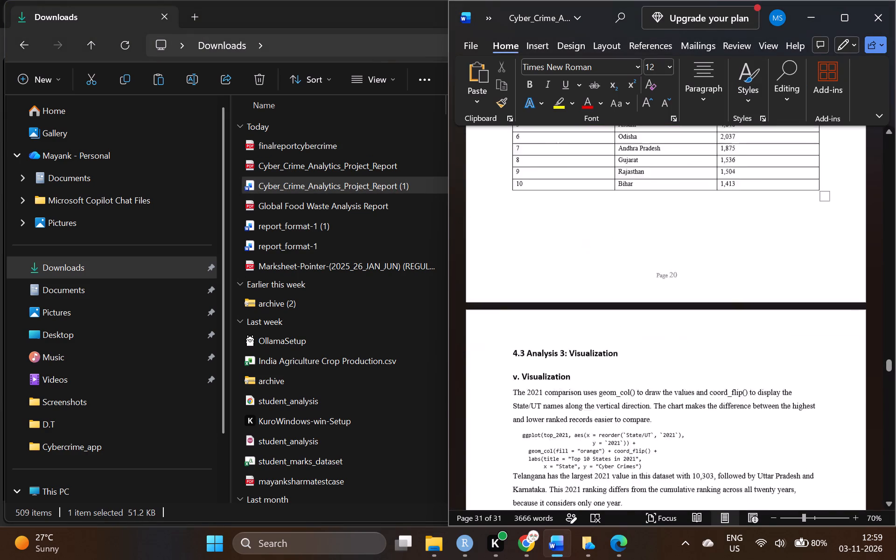
scroll(602, 322, "up", 11)
scroll(630, 414, "down", 4)
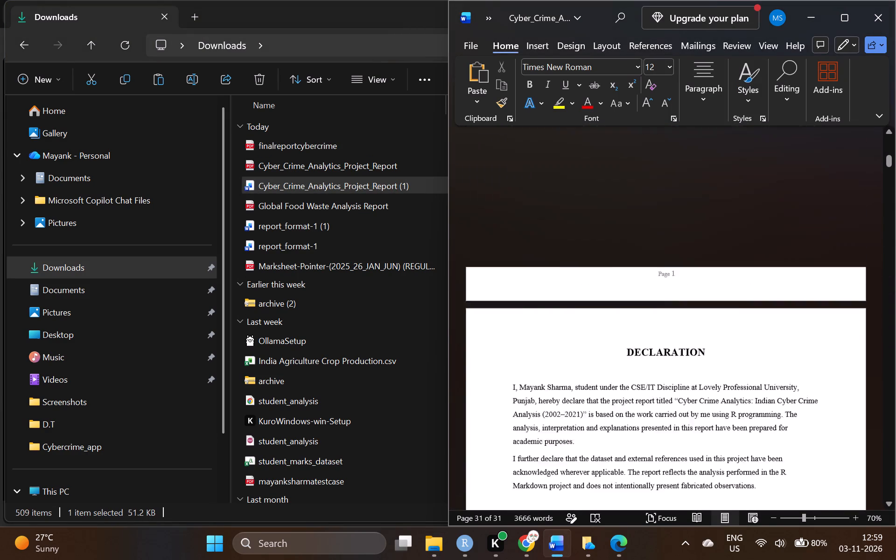
scroll(630, 414, "down", 18)
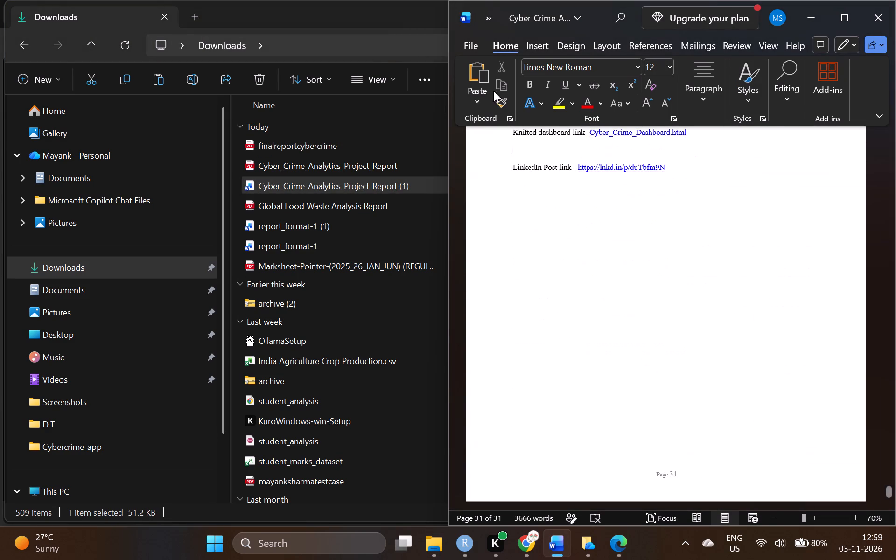
Save the report to OneDrive - Personal as the Word document Cyber_Crime_Analytics_Project_Report (1) in the newest file format and close it.
left_click(472, 47)
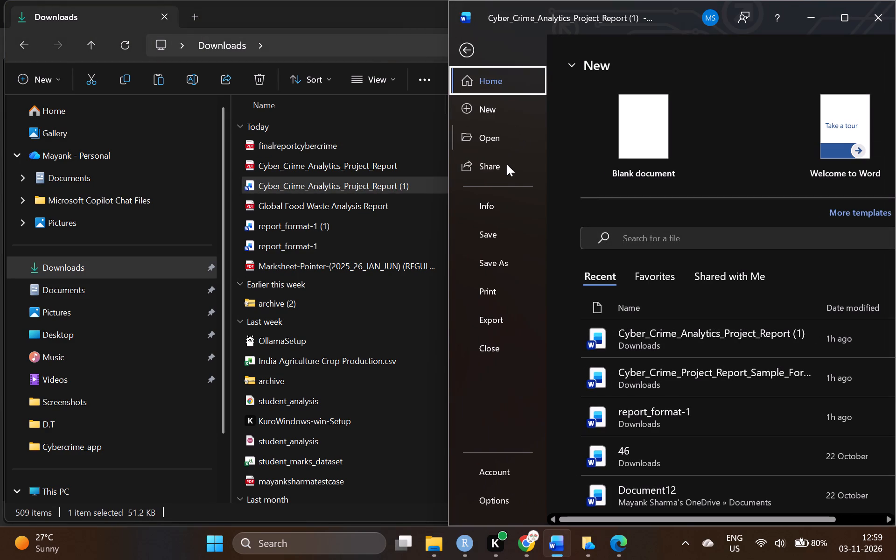
left_click(510, 260)
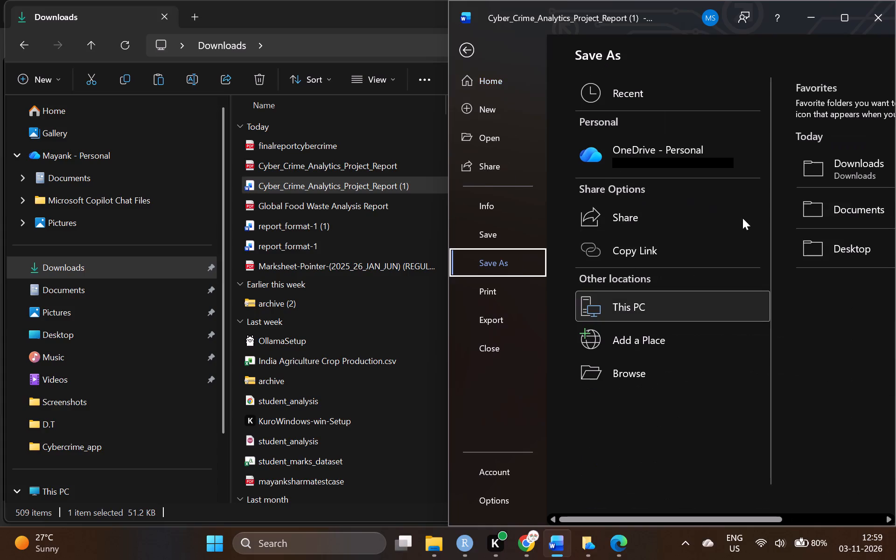
left_click(699, 163)
left_click(847, 102)
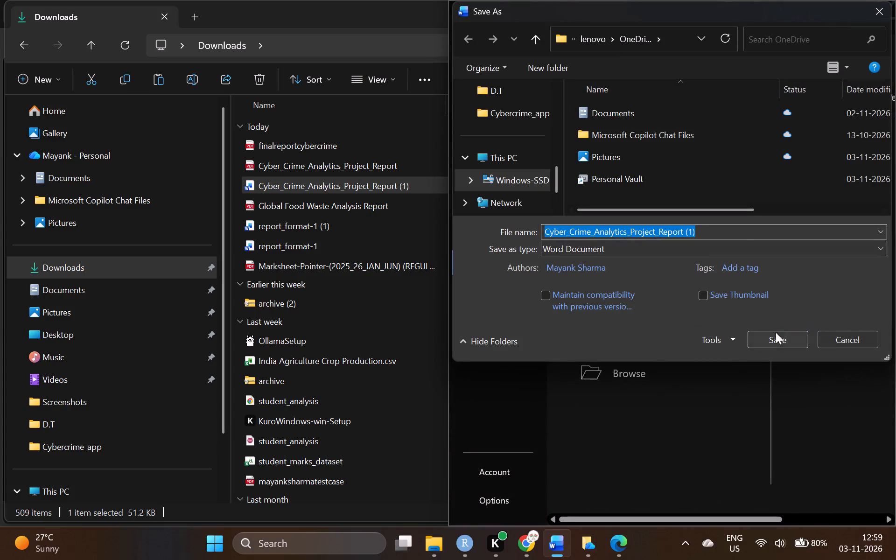
left_click(775, 334)
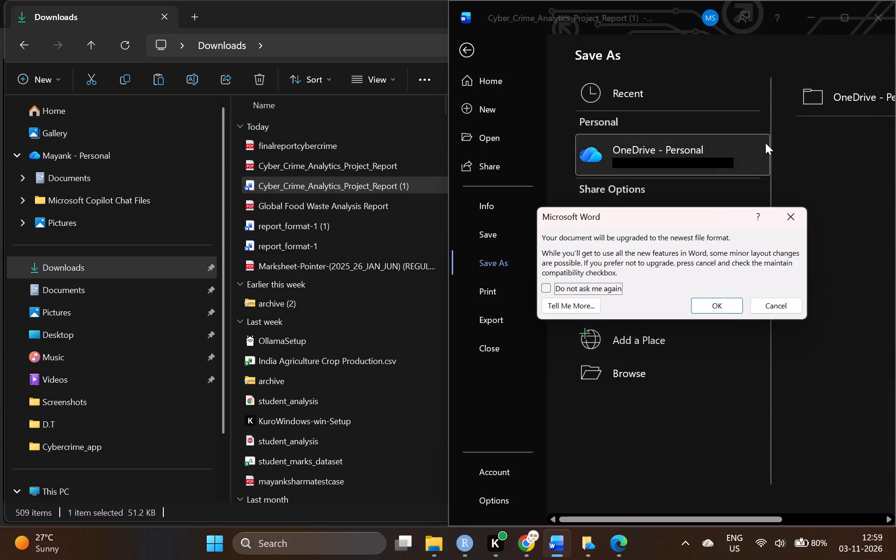
left_click(712, 304)
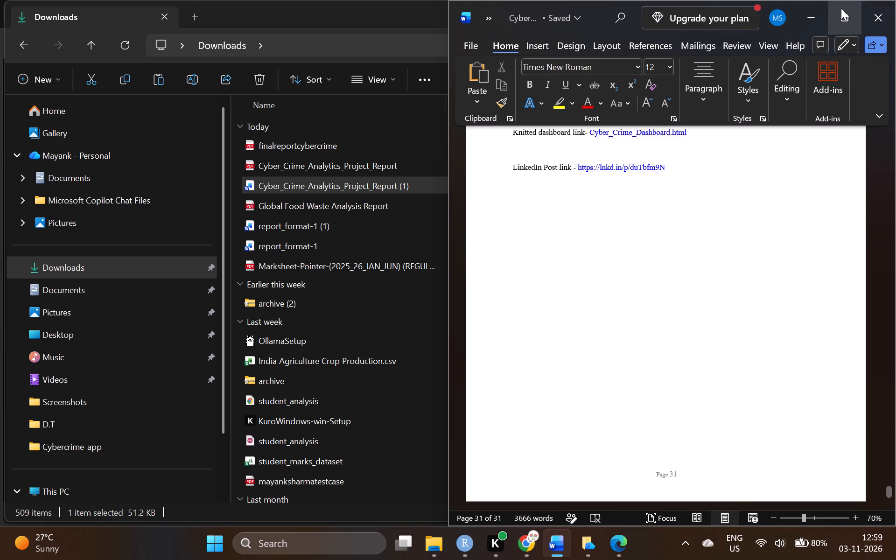
left_click(848, 18)
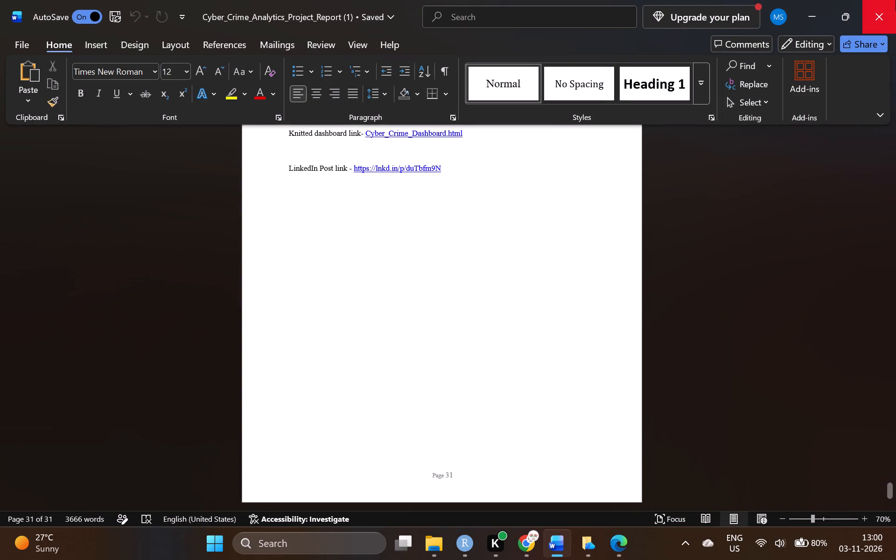
left_click(895, 0)
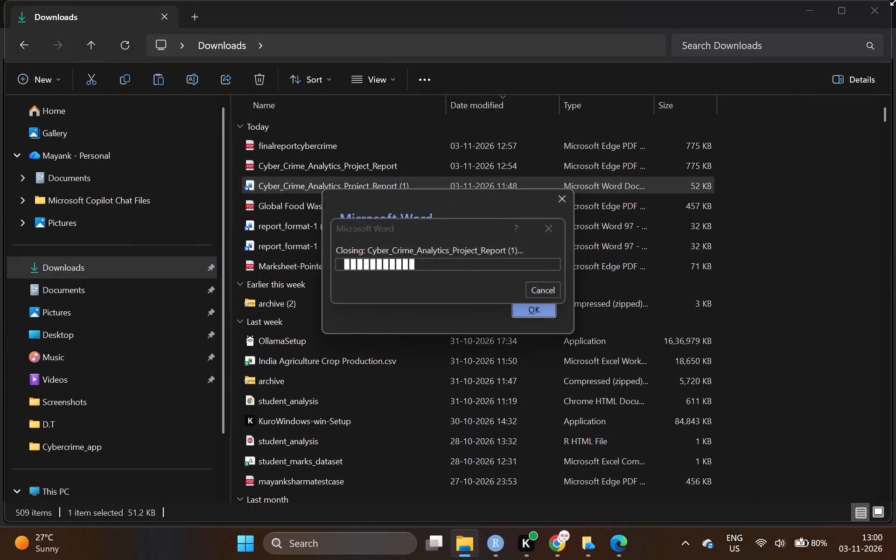
Open the Cyber_Crime_Analytics_Project_Report (1) Word file in Downloads, look over its opening pages and close it.
double_click(484, 187)
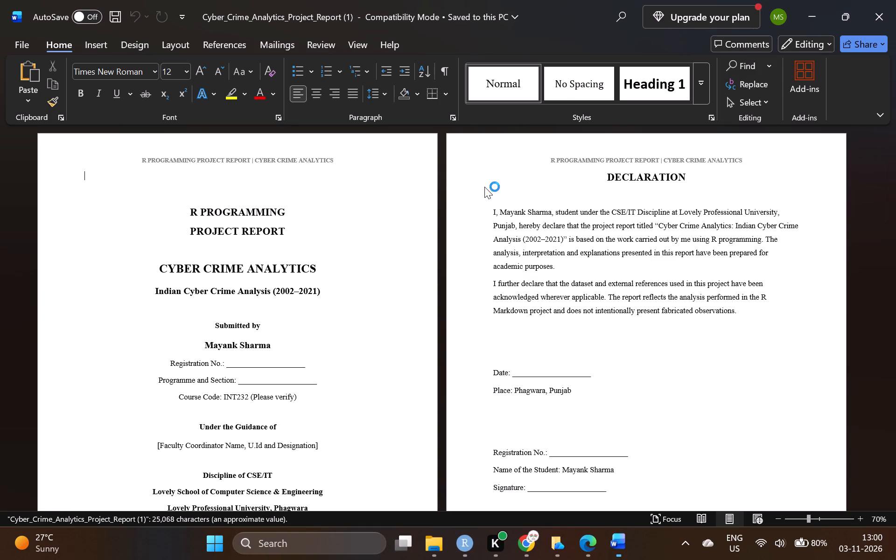
scroll(254, 358, "up", 1)
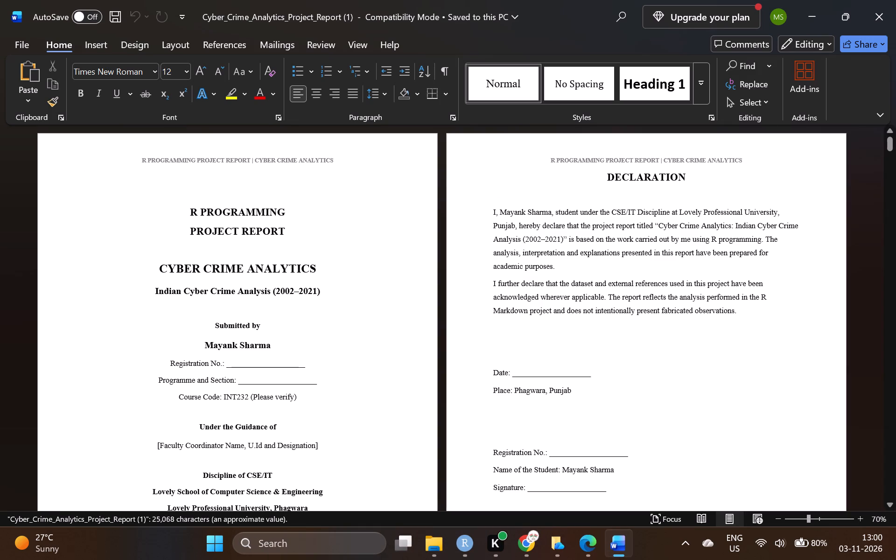
scroll(254, 358, "up", 1)
scroll(254, 358, "down", 2)
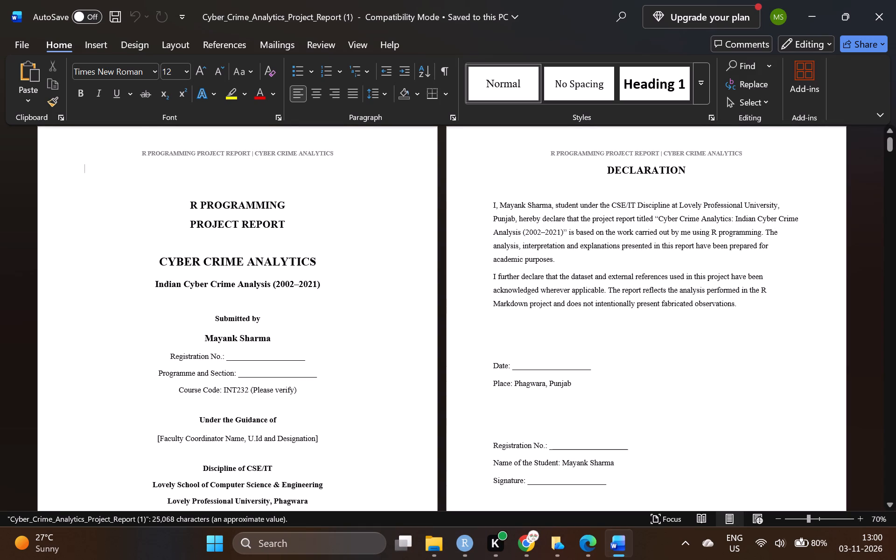
scroll(254, 358, "down", 5)
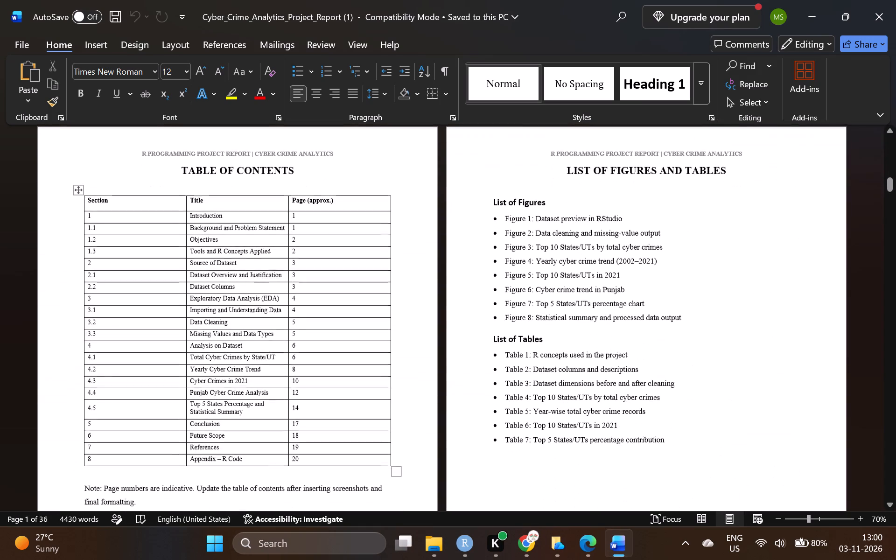
scroll(254, 358, "down", 2)
left_click(895, 0)
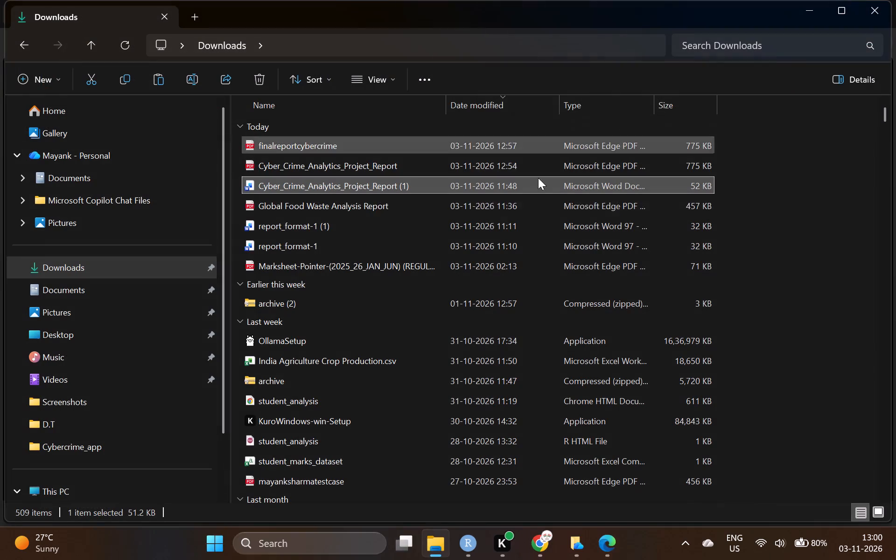
Open the finalreportcybercrime PDF from the Downloads folder and review its cover page.
double_click(404, 148)
scroll(497, 337, "up", 5)
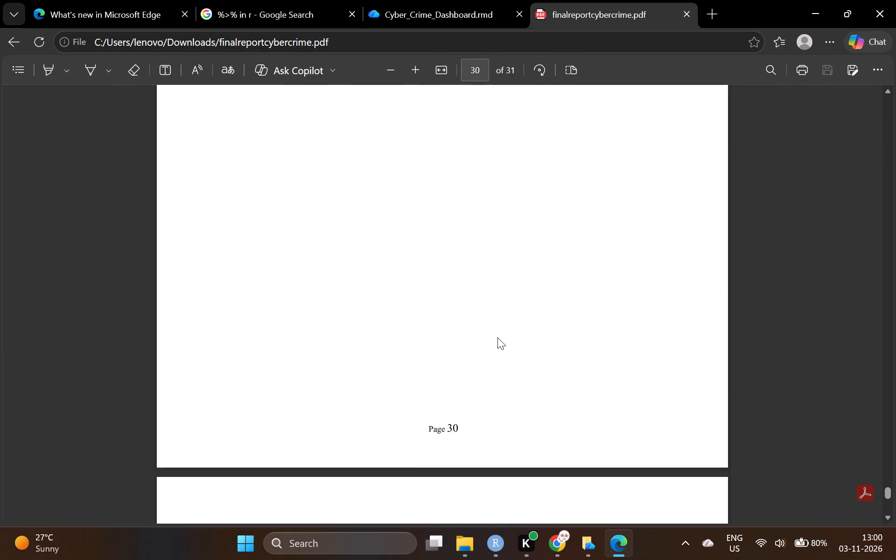
scroll(497, 337, "up", 17)
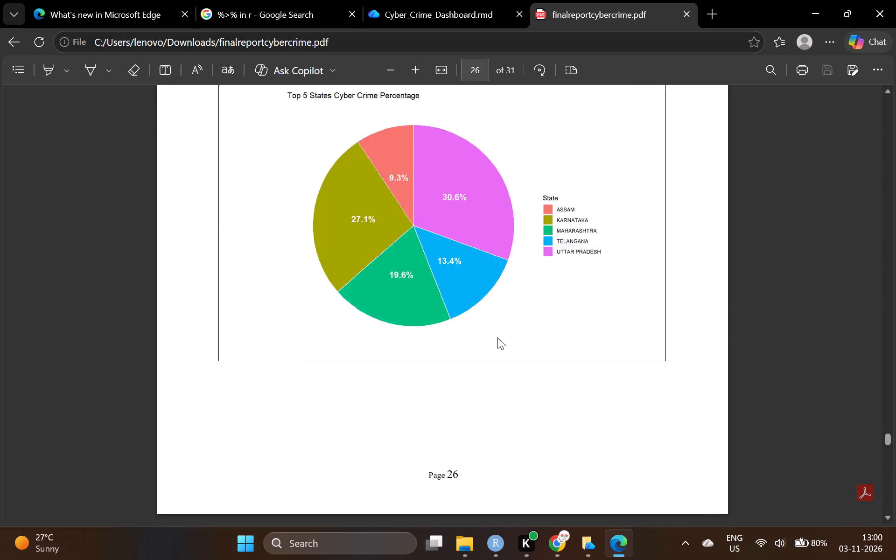
scroll(497, 337, "up", 20)
scroll(497, 337, "up", 20)
scroll(497, 337, "up", 18)
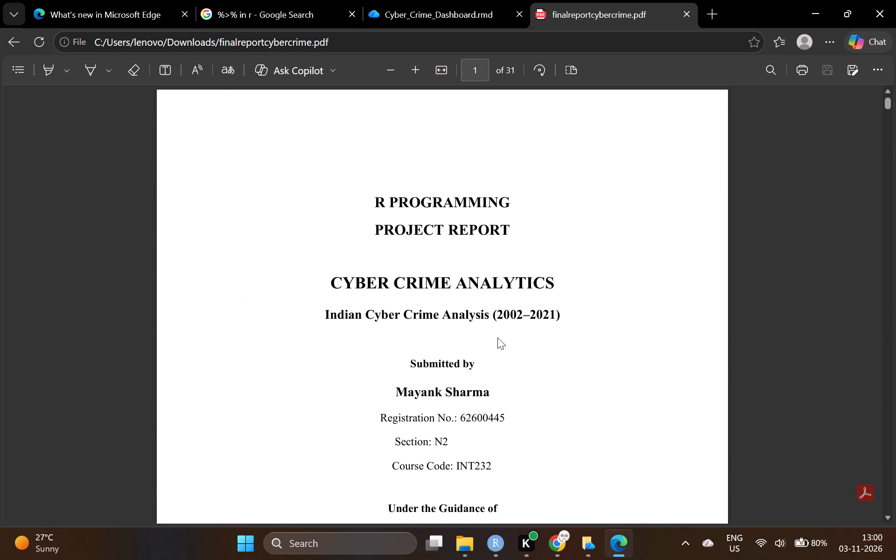
scroll(497, 337, "up", 11)
scroll(497, 337, "down", 4)
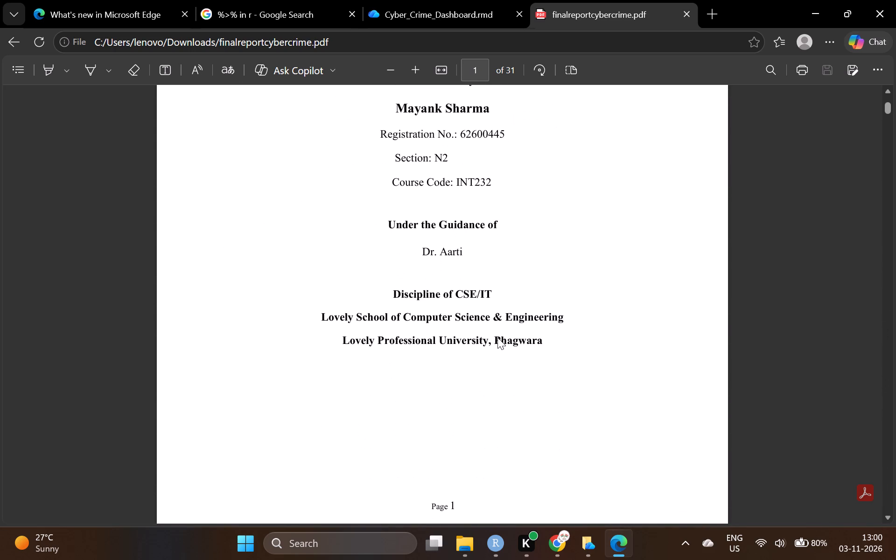
scroll(497, 337, "down", 3)
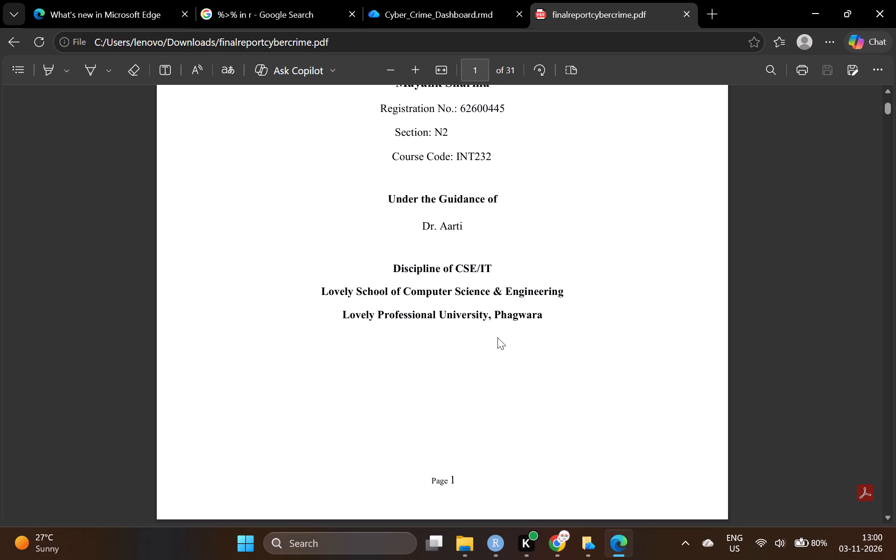
scroll(497, 337, "down", 3)
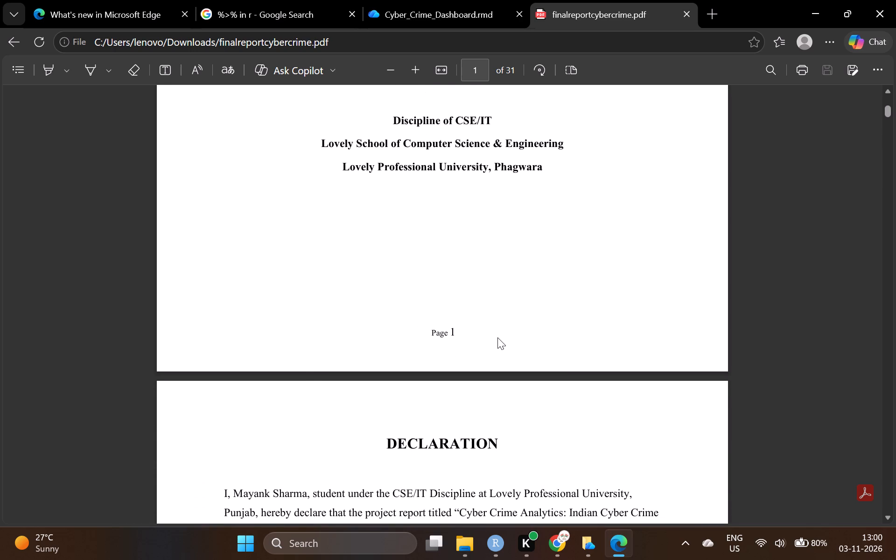
Review the declaration, certificate and acknowledgement pages of the finalreportcybercrime PDF.
scroll(497, 337, "down", 3)
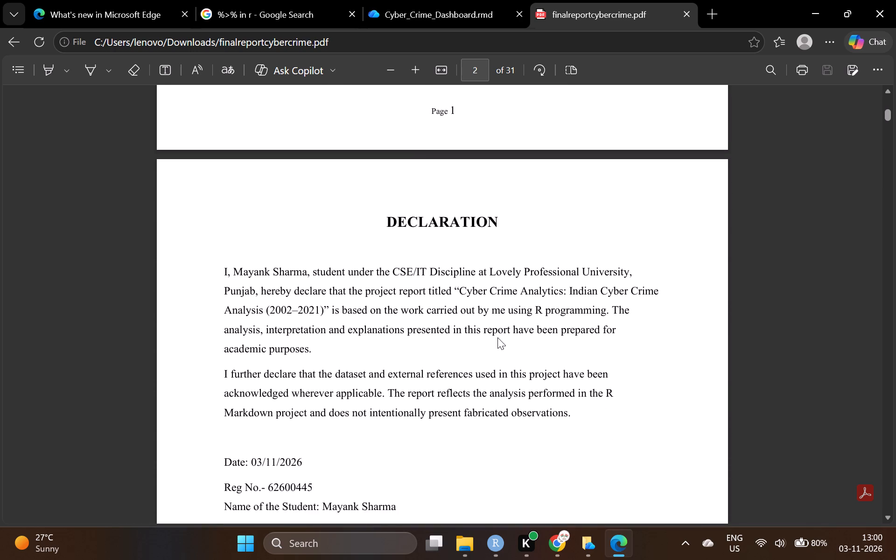
scroll(497, 337, "down", 2)
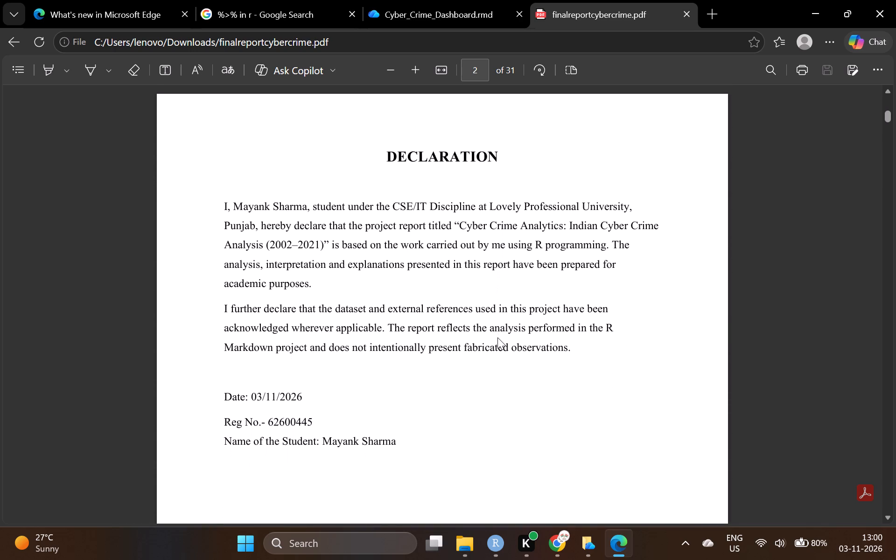
scroll(497, 337, "down", 2)
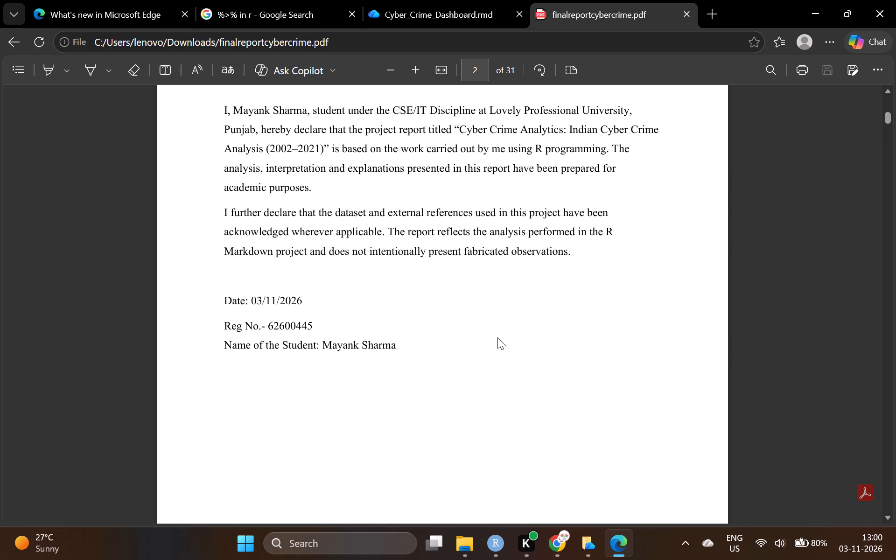
scroll(497, 337, "down", 3)
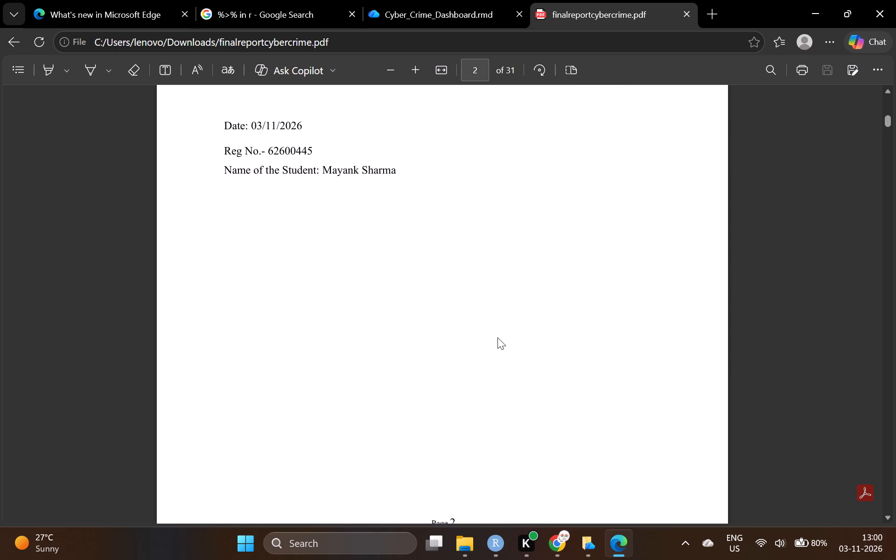
scroll(497, 337, "down", 7)
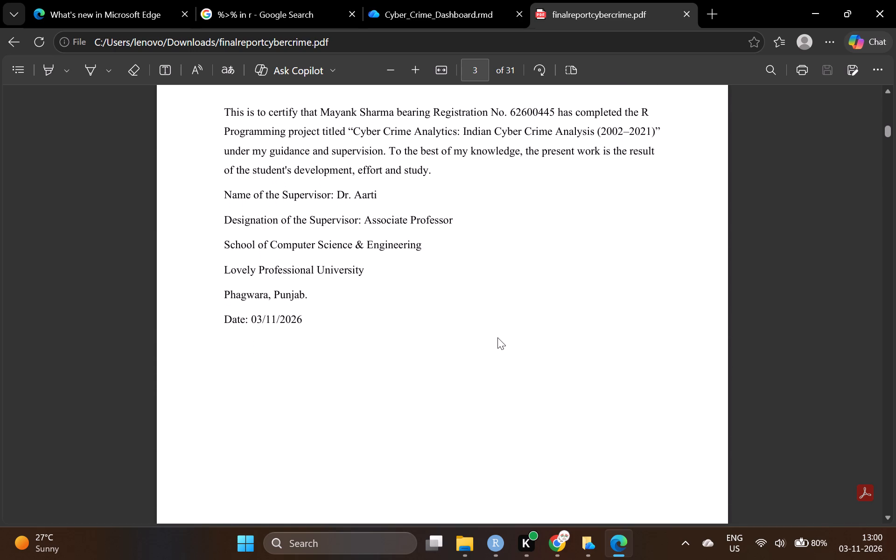
scroll(497, 337, "down", 2)
scroll(497, 337, "up", 4)
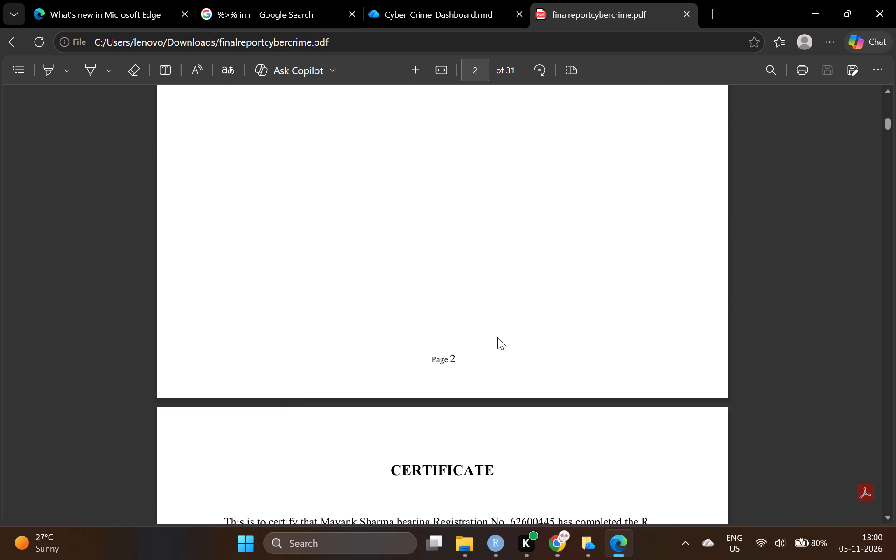
scroll(497, 337, "down", 11)
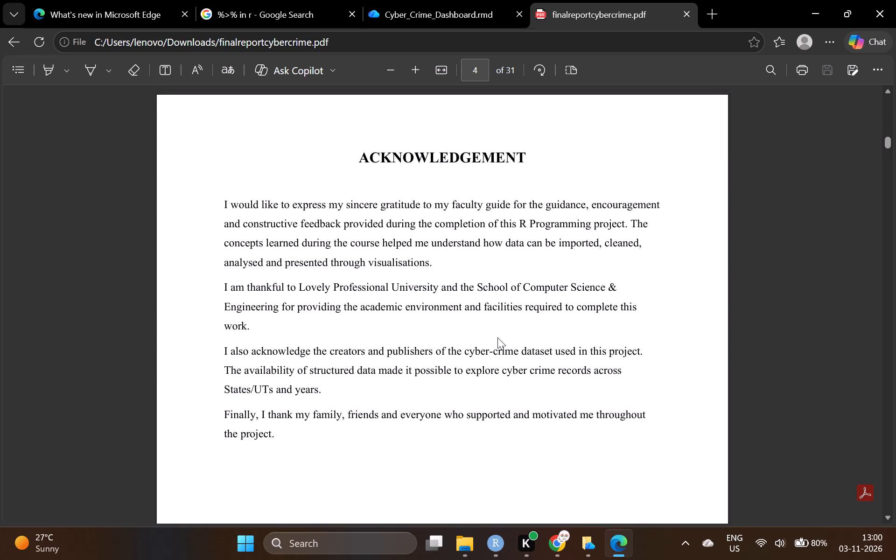
Check the table of contents and the list of figures and tables in the PDF report.
scroll(497, 337, "down", 6)
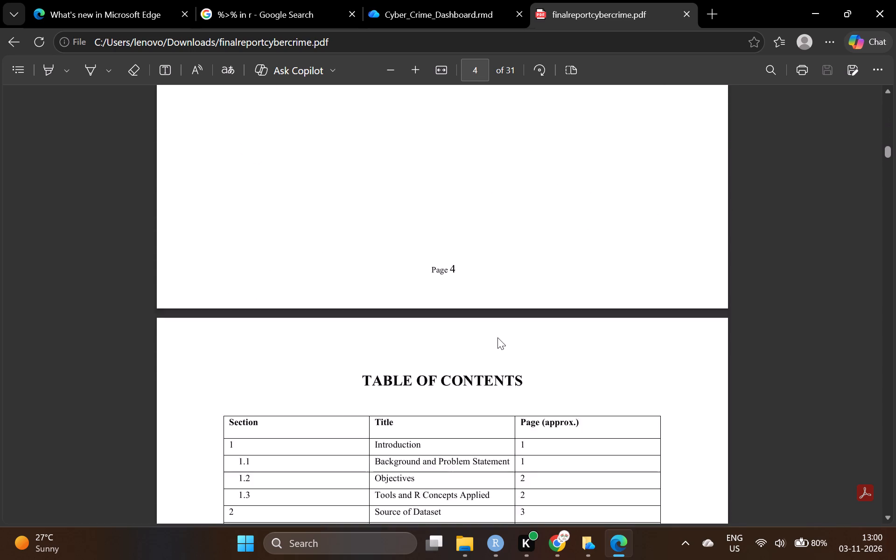
scroll(497, 337, "down", 5)
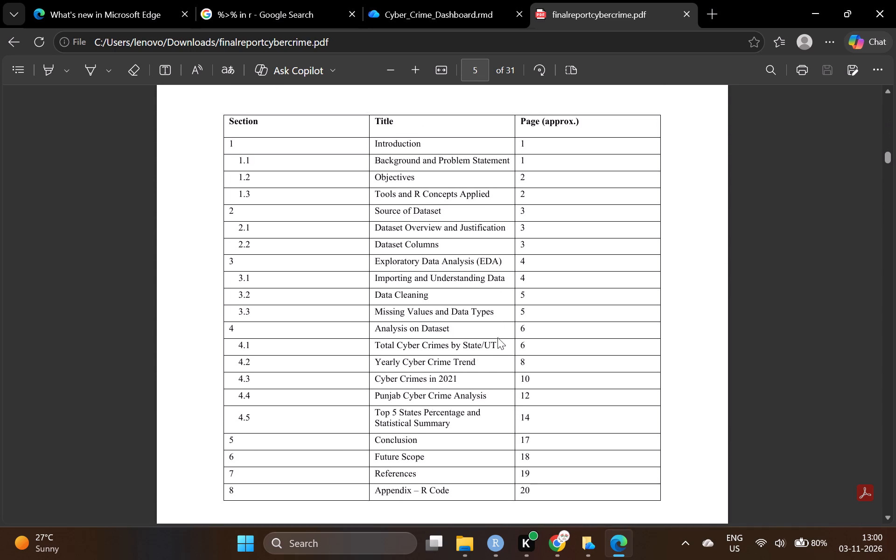
scroll(497, 337, "down", 1)
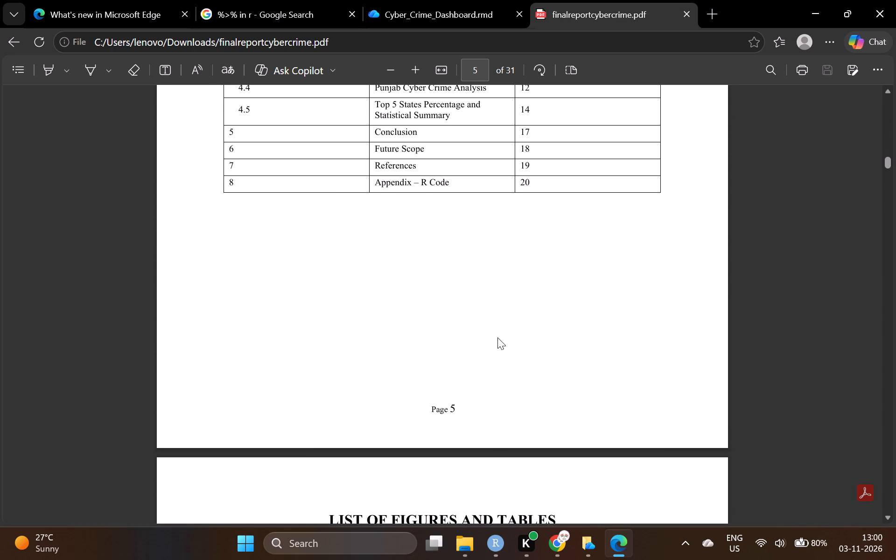
scroll(497, 337, "up", 2)
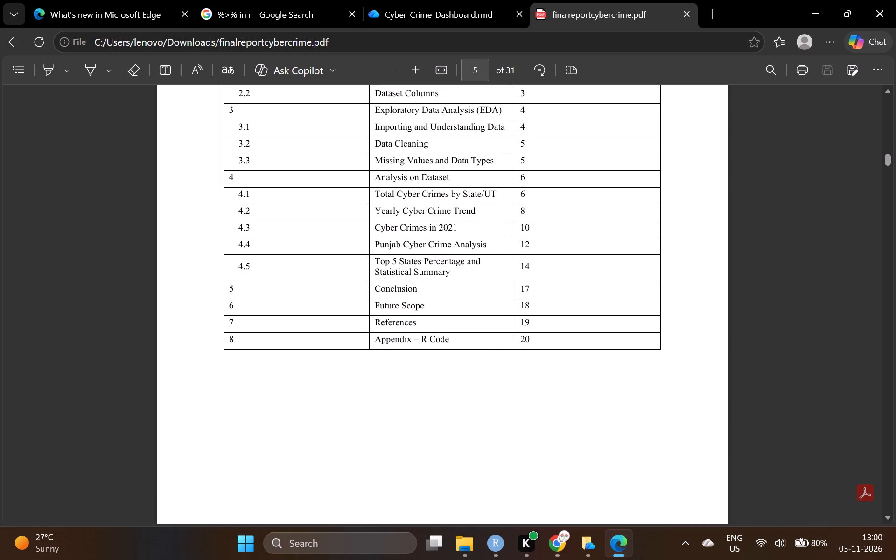
scroll(577, 494, "down", 5)
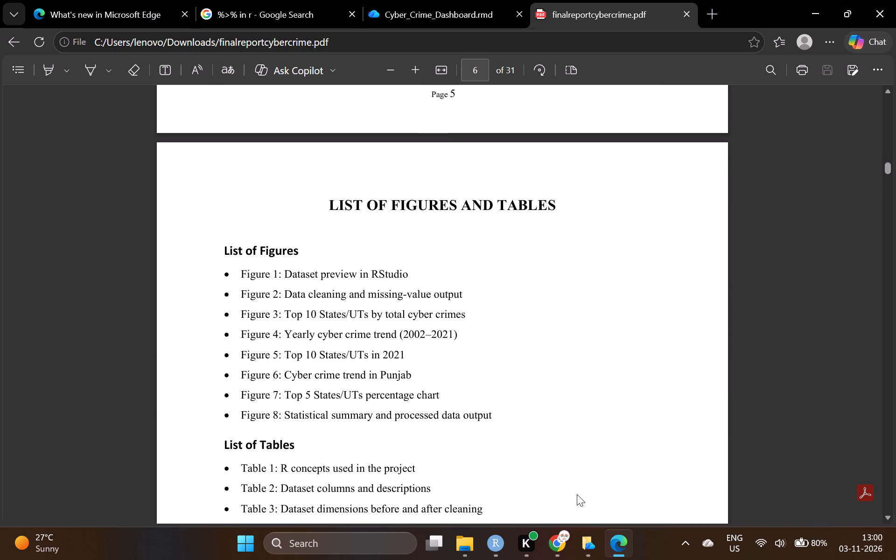
scroll(577, 494, "right", 1)
scroll(577, 494, "down", 2)
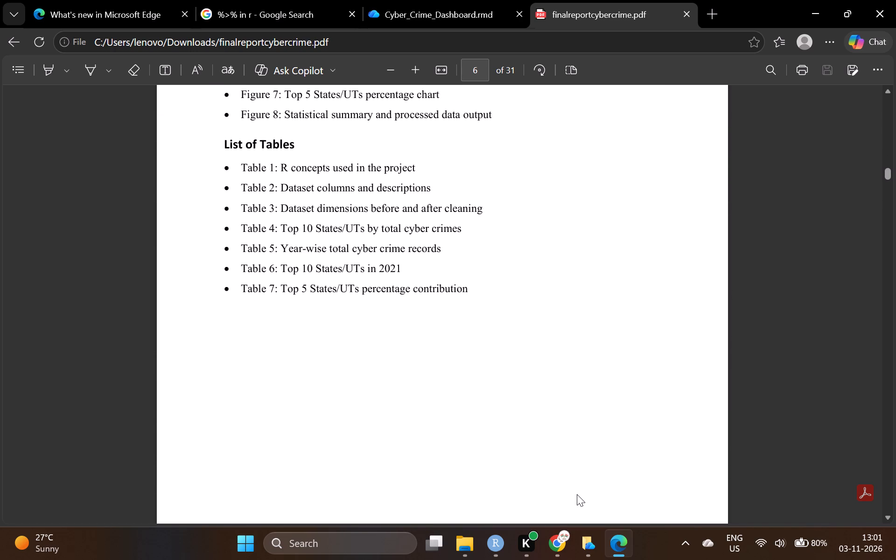
scroll(577, 494, "down", 2)
scroll(577, 494, "up", 2)
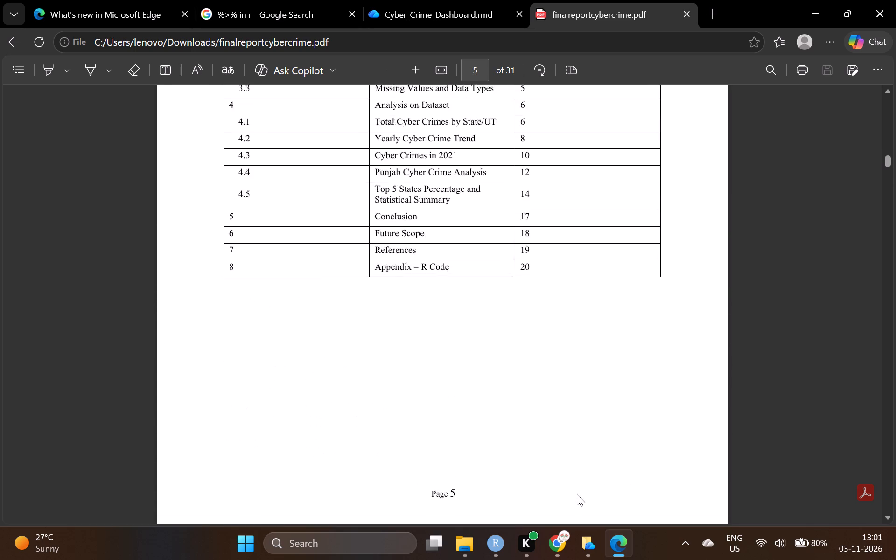
Review the introduction, the tools and R concepts table, and the dataset source and columns sections on pages 7 to 9 of the PDF report.
scroll(577, 494, "down", 6)
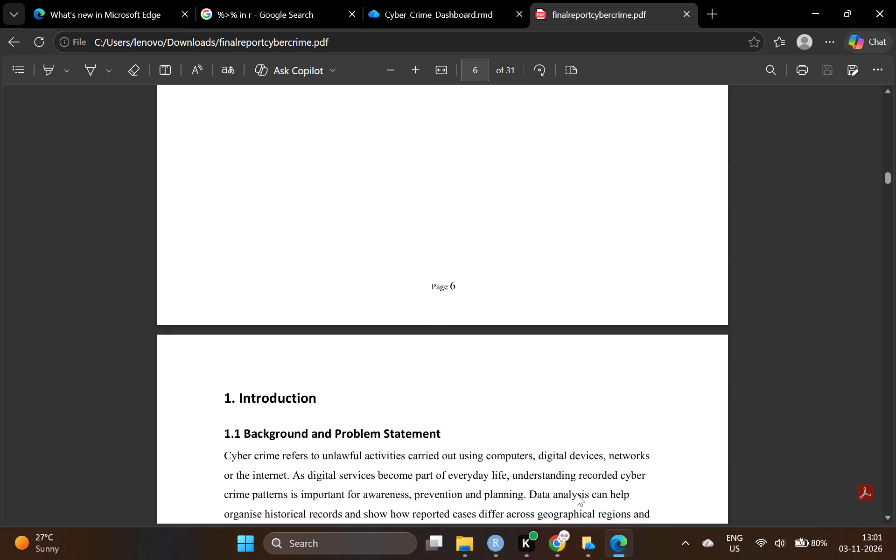
scroll(577, 494, "down", 4)
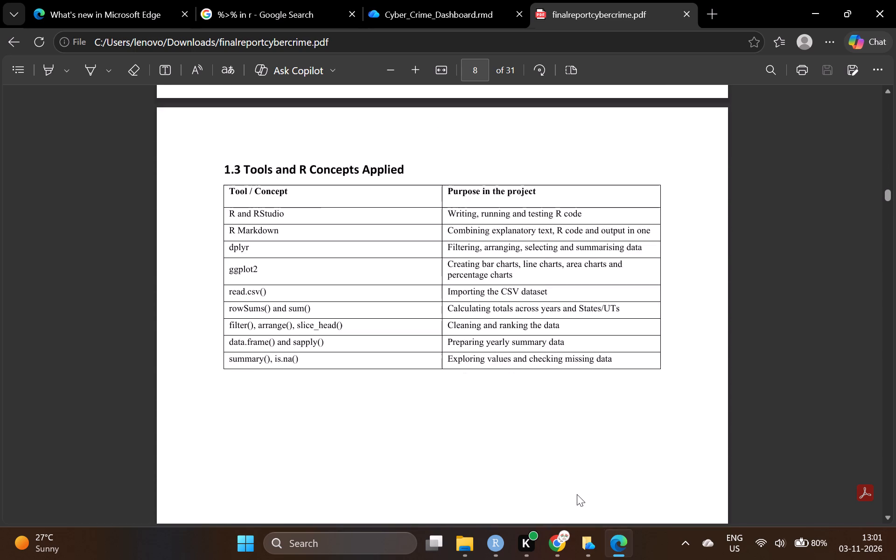
scroll(577, 494, "down", 3)
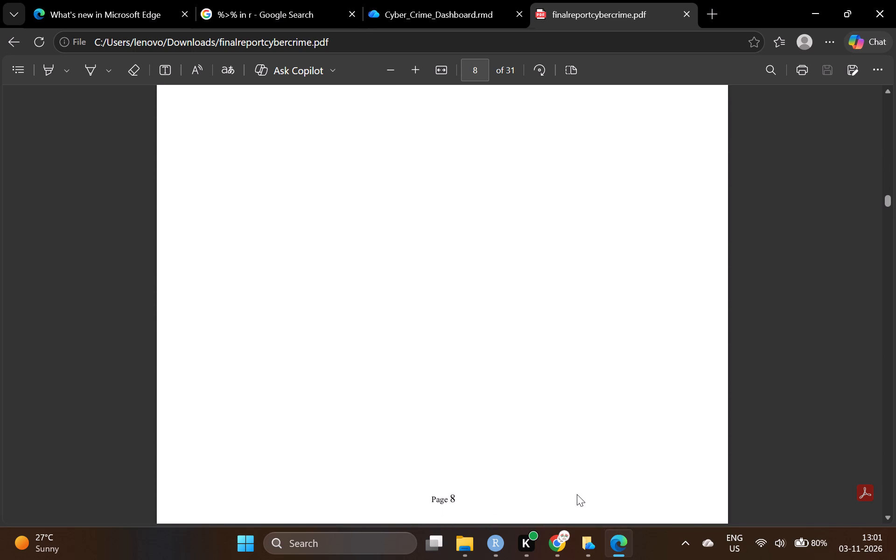
scroll(577, 494, "down", 3)
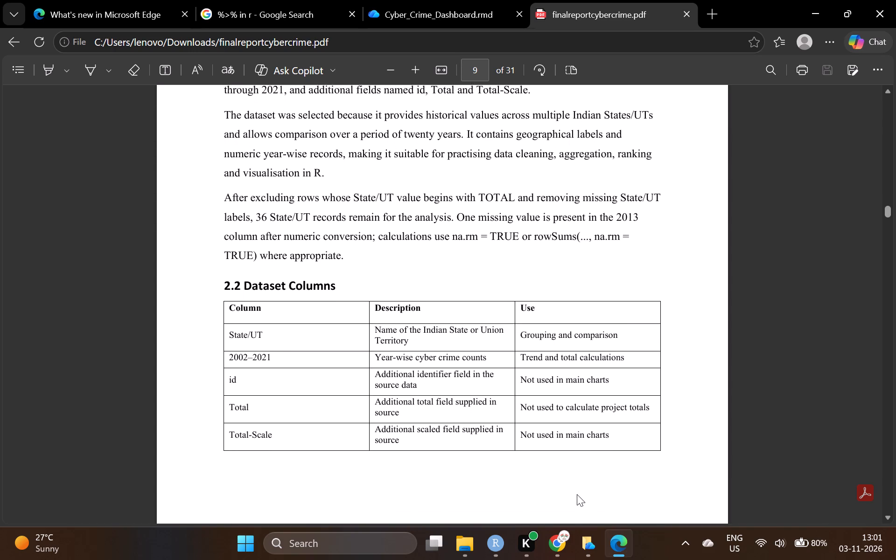
scroll(577, 494, "down", 3)
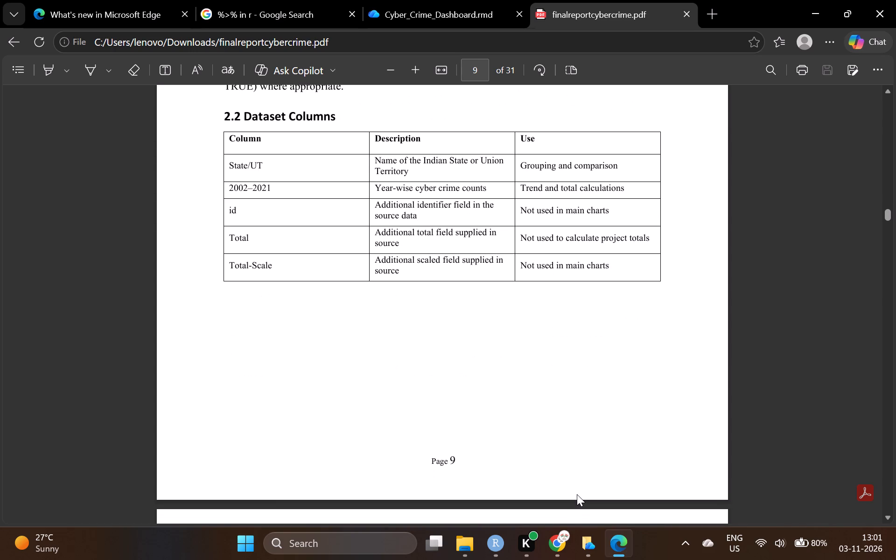
Return to the table of contents on page 5 and recheck its section titles and page numbers.
scroll(577, 494, "up", 12)
scroll(577, 494, "down", 3)
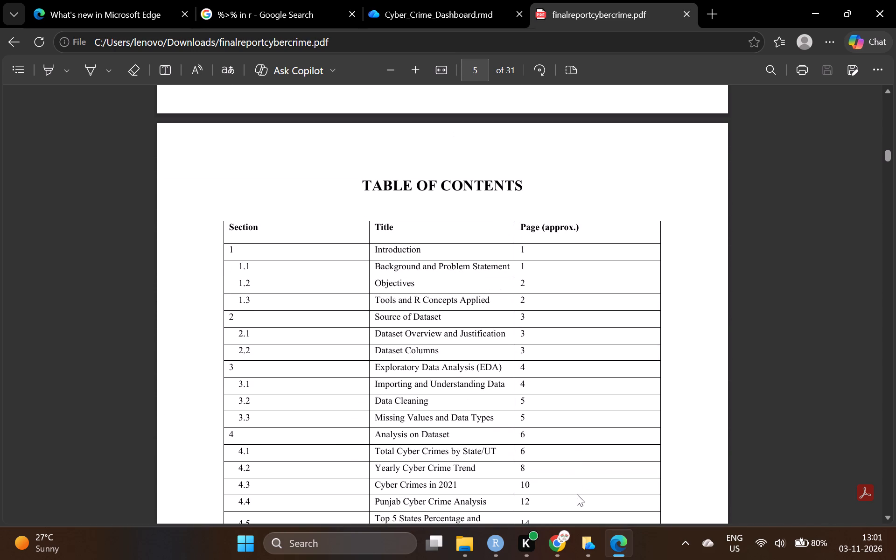
scroll(577, 494, "down", 2)
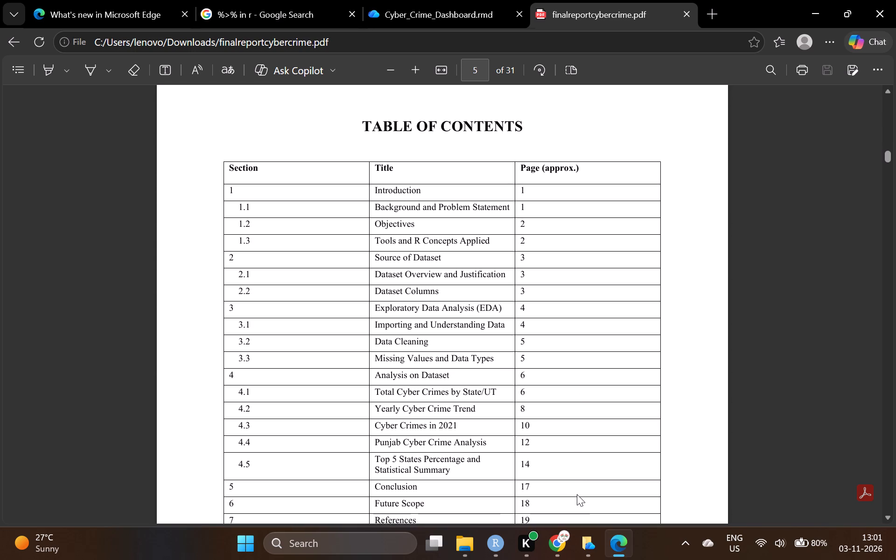
scroll(577, 494, "down", 2)
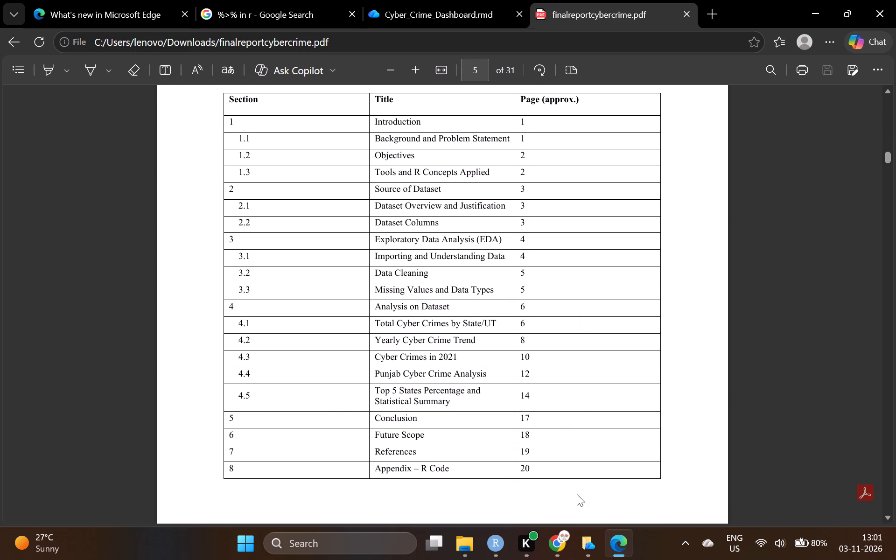
scroll(577, 494, "down", 1)
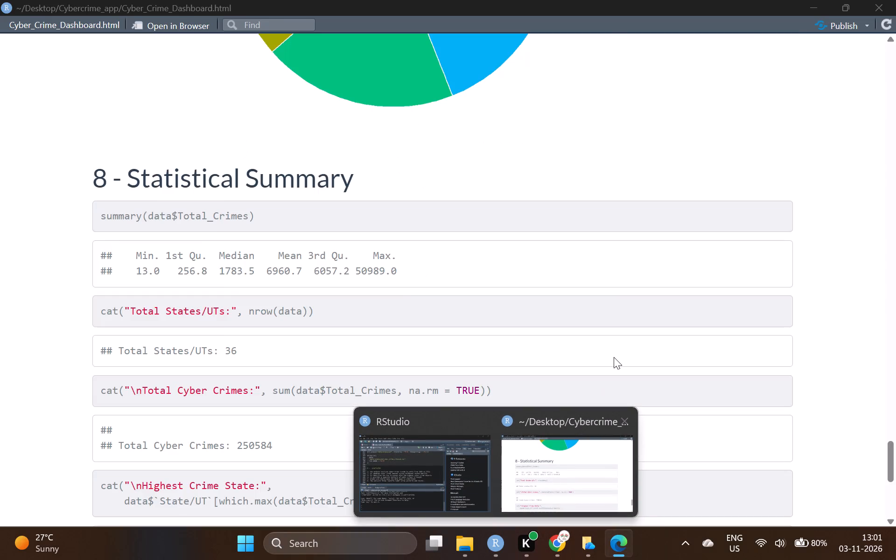
Examine section 3.1, Importing and Understanding the Data, with its code and sample data output on page 10.
scroll(618, 352, "down", 15)
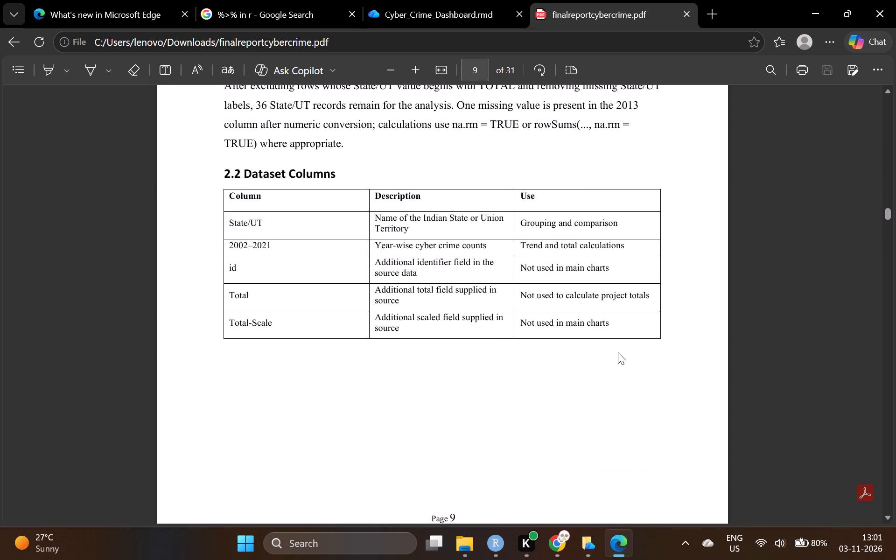
scroll(618, 352, "down", 2)
scroll(618, 352, "up", 2)
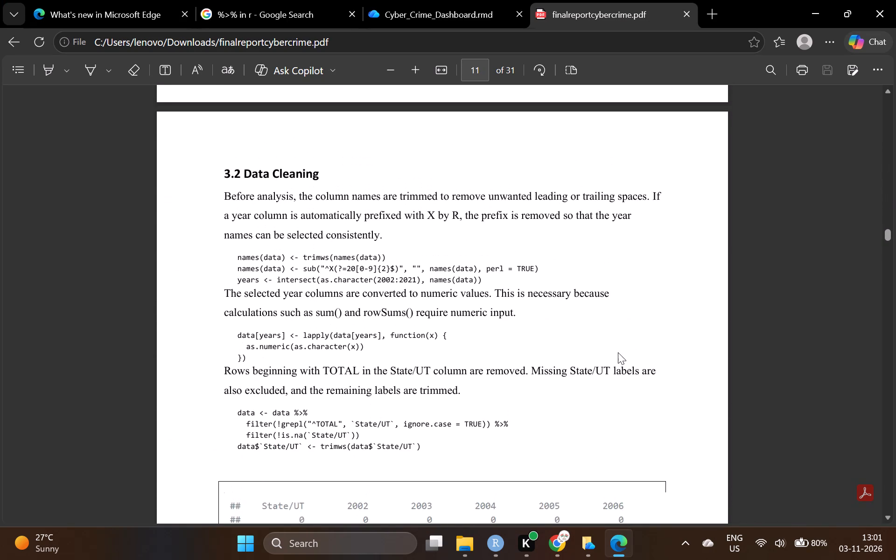
scroll(618, 352, "up", 2)
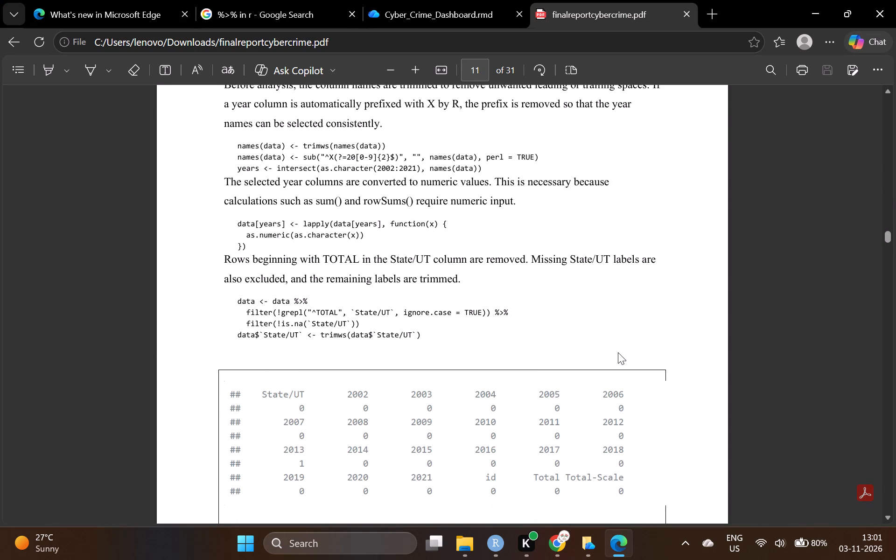
scroll(618, 352, "up", 6)
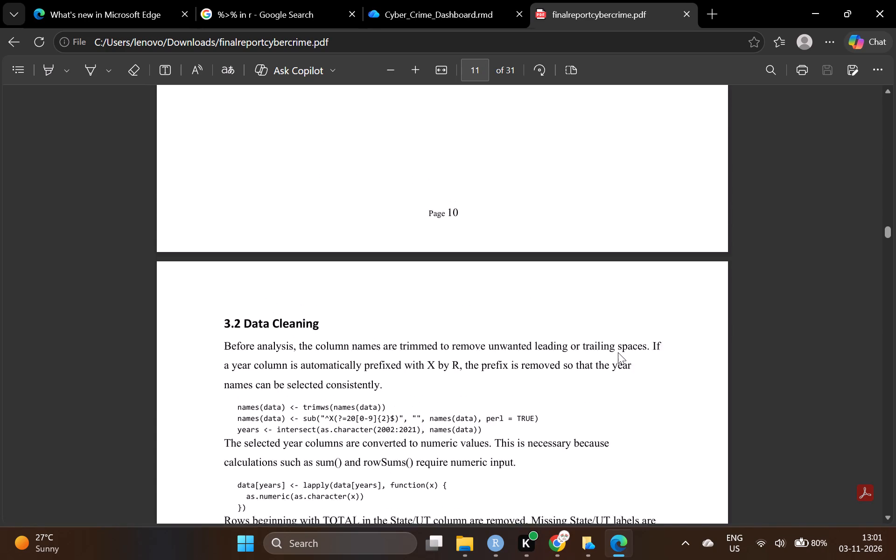
scroll(618, 352, "up", 4)
scroll(618, 352, "down", 1)
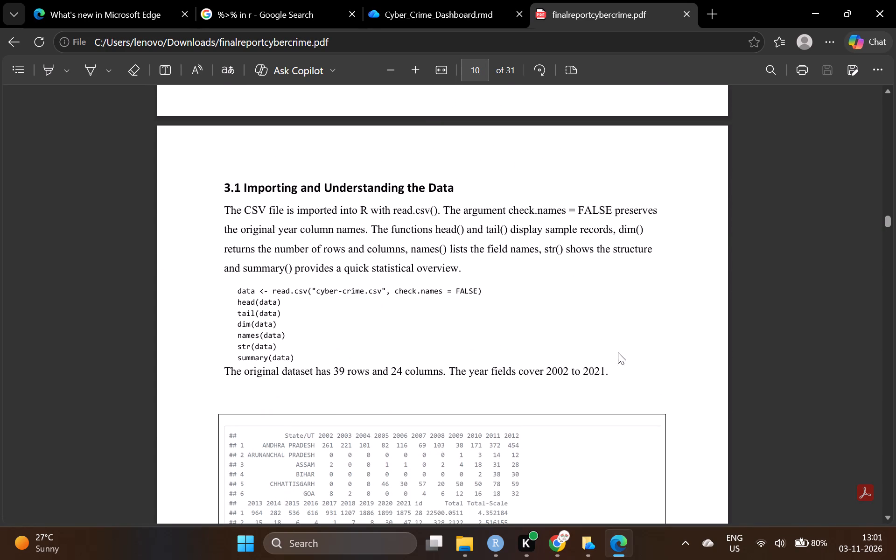
scroll(618, 352, "down", 1)
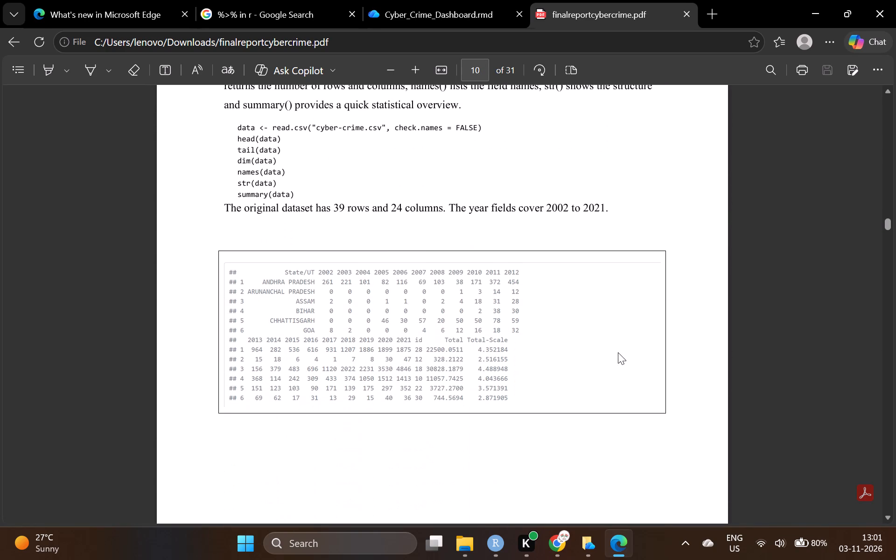
Review the data cleaning, missing values, total crimes and EDA summary sections (3.2 to 3.5) on pages 11 and 12.
scroll(618, 352, "down", 1)
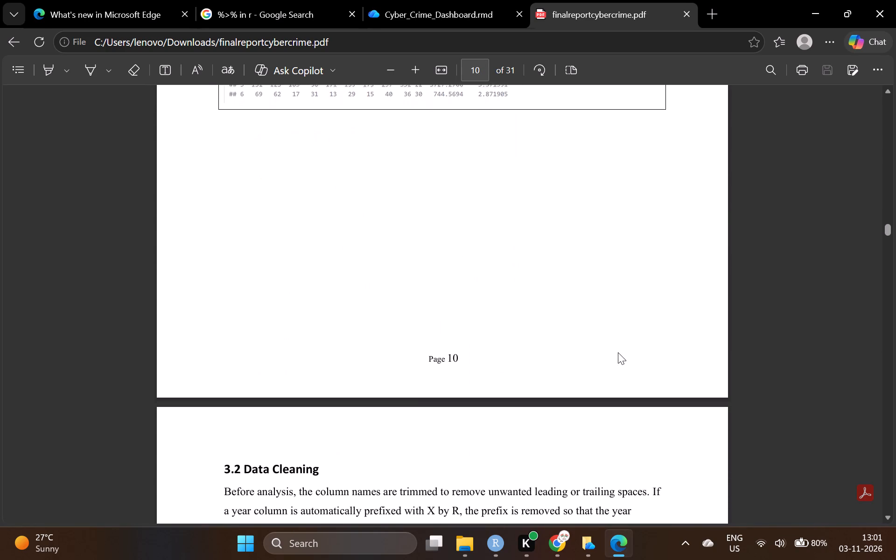
scroll(618, 352, "down", 6)
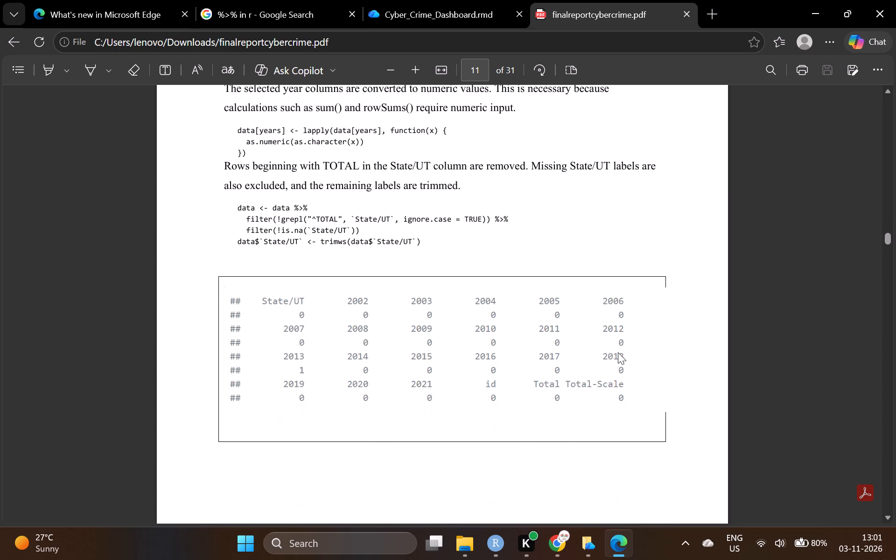
scroll(618, 352, "down", 3)
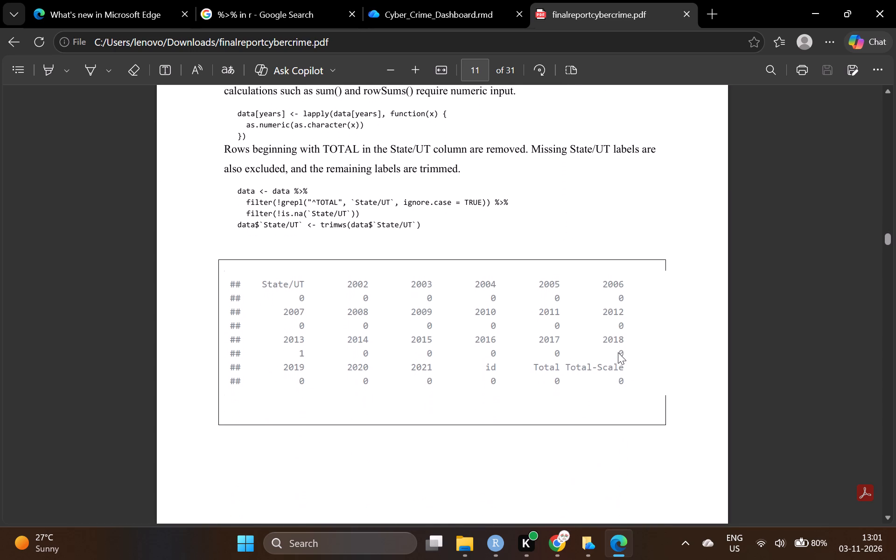
scroll(618, 352, "down", 5)
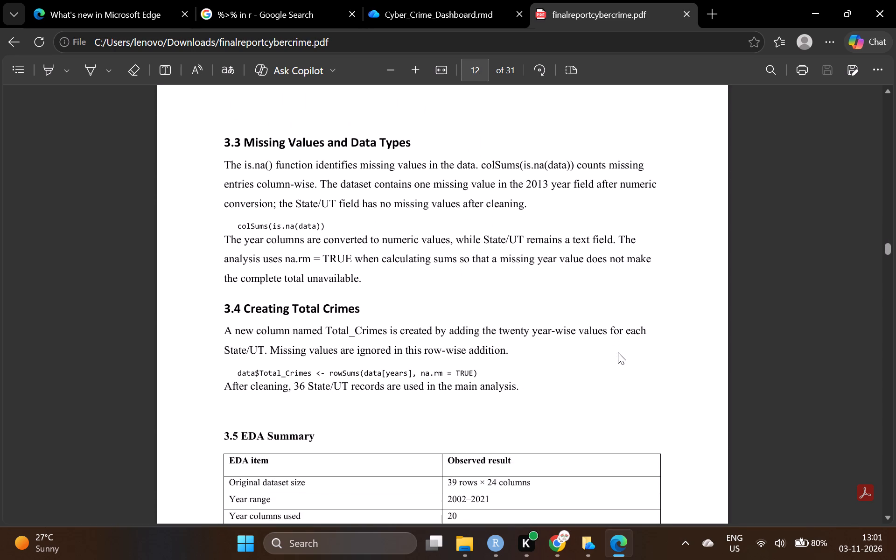
scroll(618, 352, "down", 3)
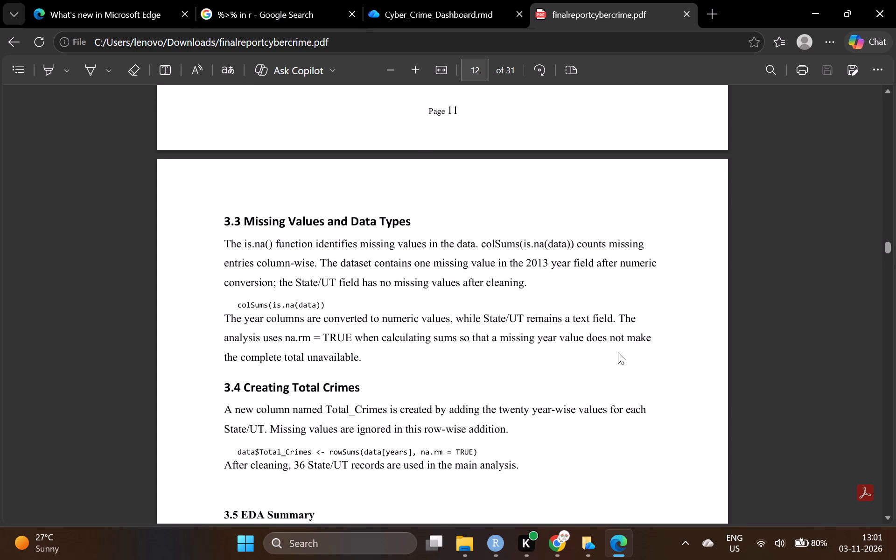
scroll(618, 352, "down", 4)
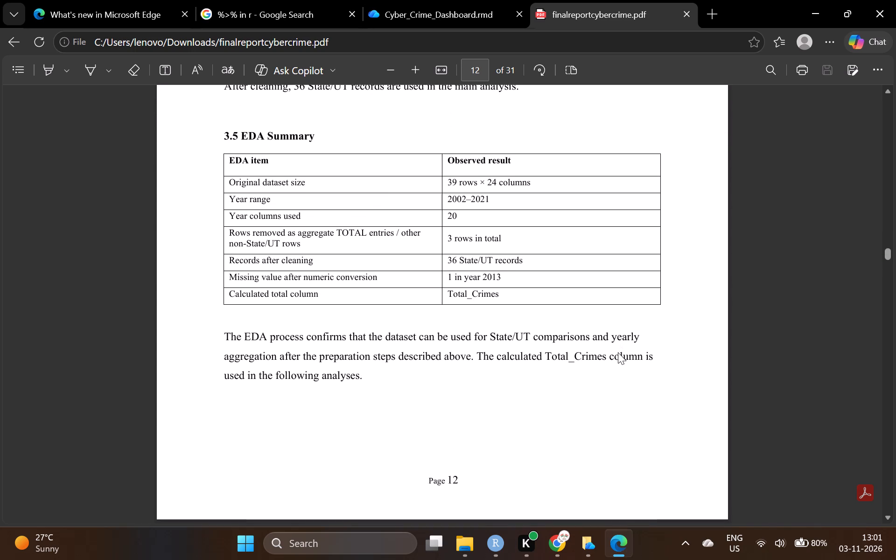
scroll(618, 352, "down", 3)
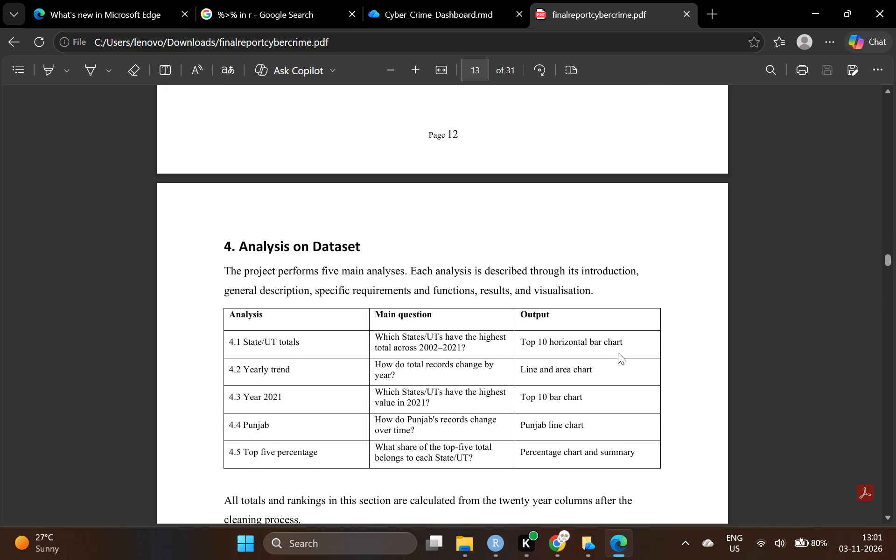
Recheck the column-wise missing-value output on page 11 and sections 3.3 to 3.5 on page 12.
scroll(618, 352, "up", 9)
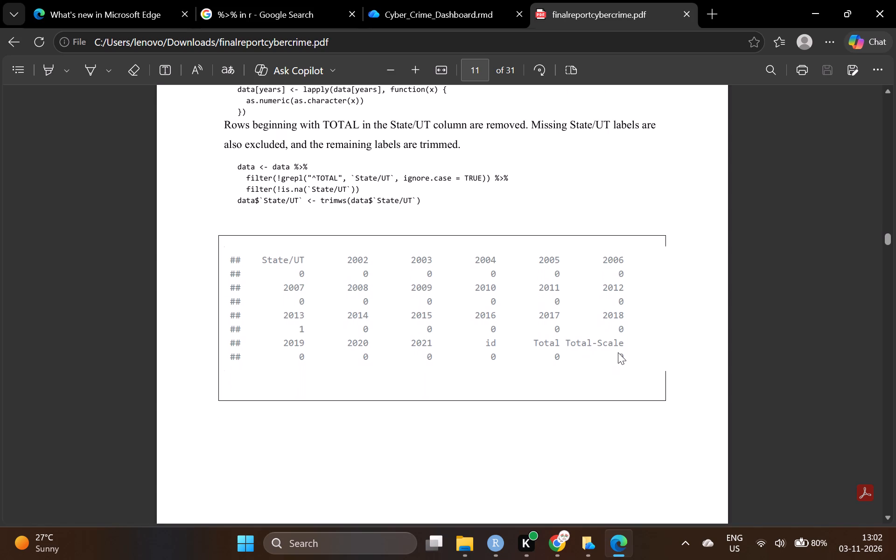
scroll(618, 352, "down", 2)
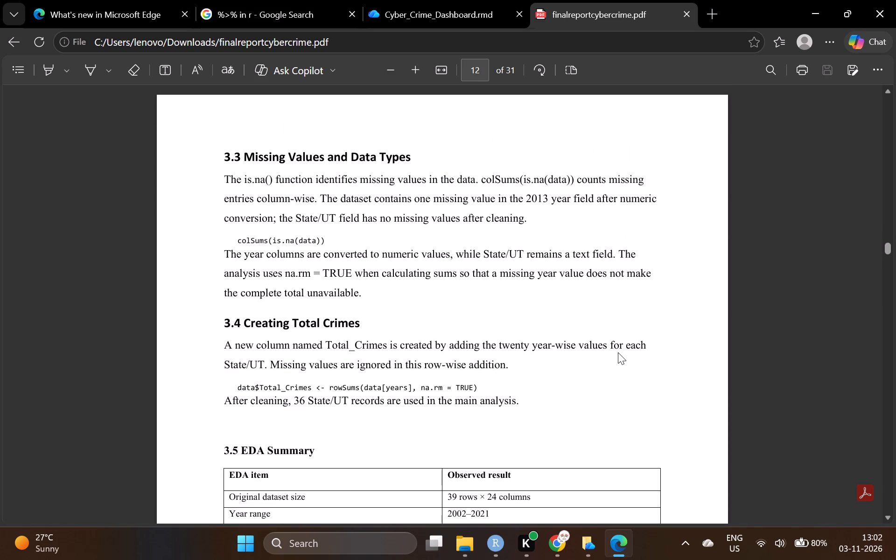
scroll(618, 352, "down", 2)
scroll(618, 352, "up", 2)
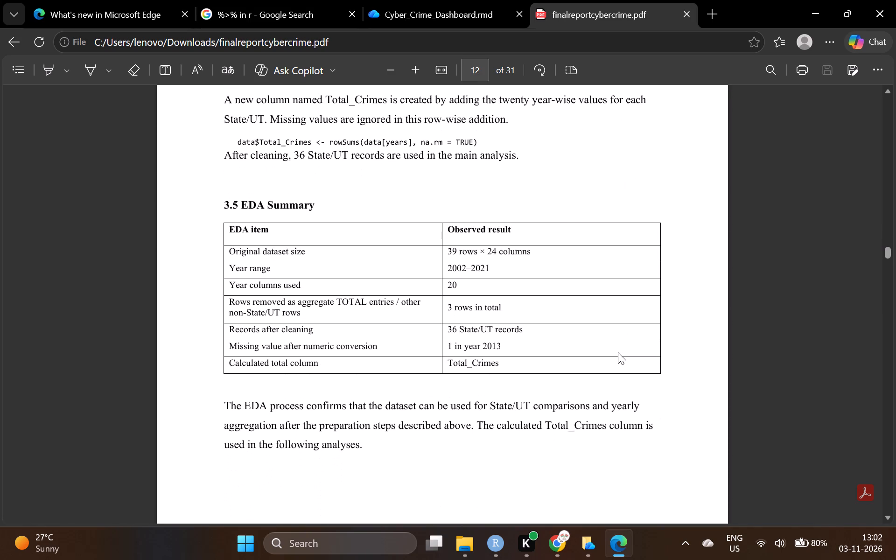
scroll(618, 352, "up", 2)
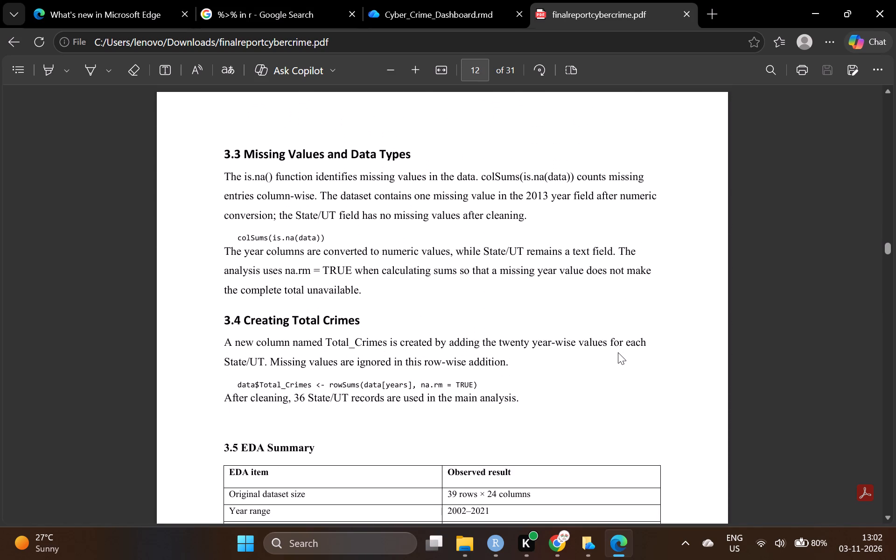
scroll(618, 352, "up", 2)
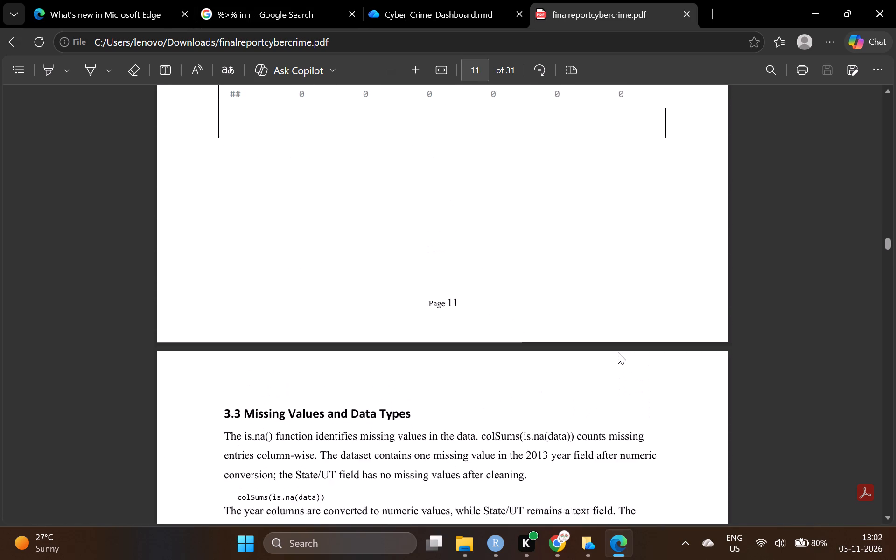
scroll(618, 352, "up", 3)
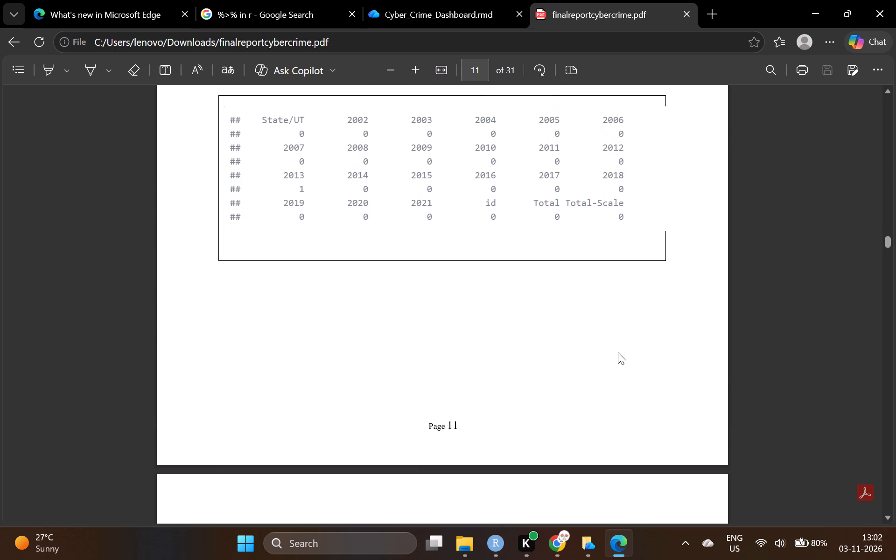
scroll(618, 352, "up", 1)
scroll(618, 352, "down", 5)
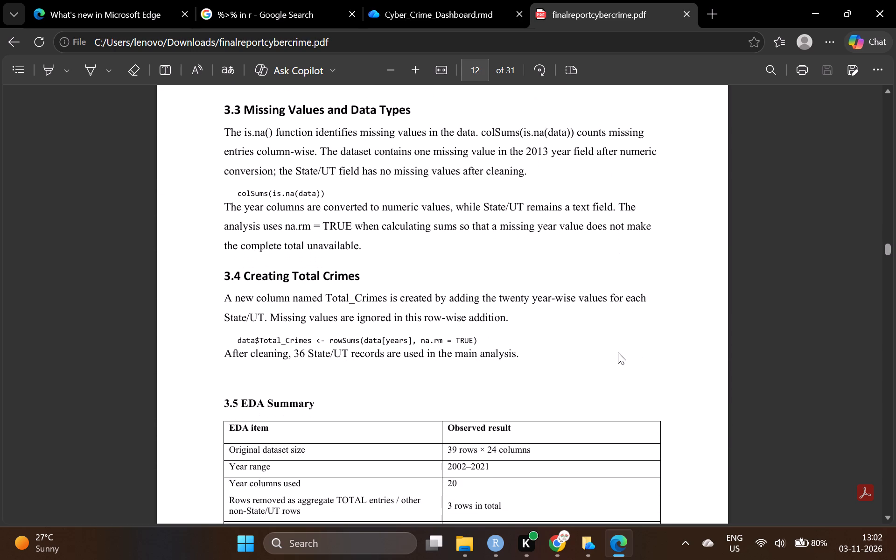
scroll(618, 352, "down", 8)
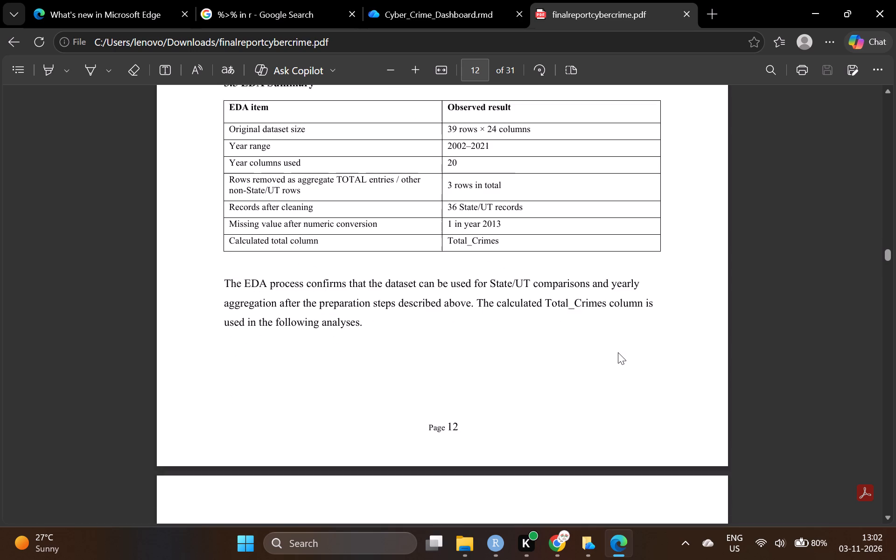
Review the section 4 analysis overview and Analysis 1, Total Cyber Crimes by State/UT, through its results table on page 15.
scroll(618, 352, "down", 5)
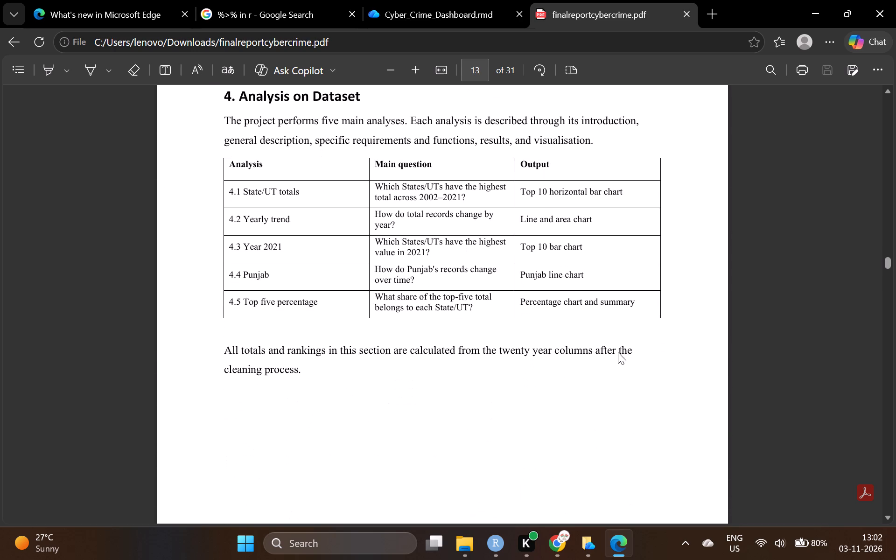
scroll(618, 352, "down", 6)
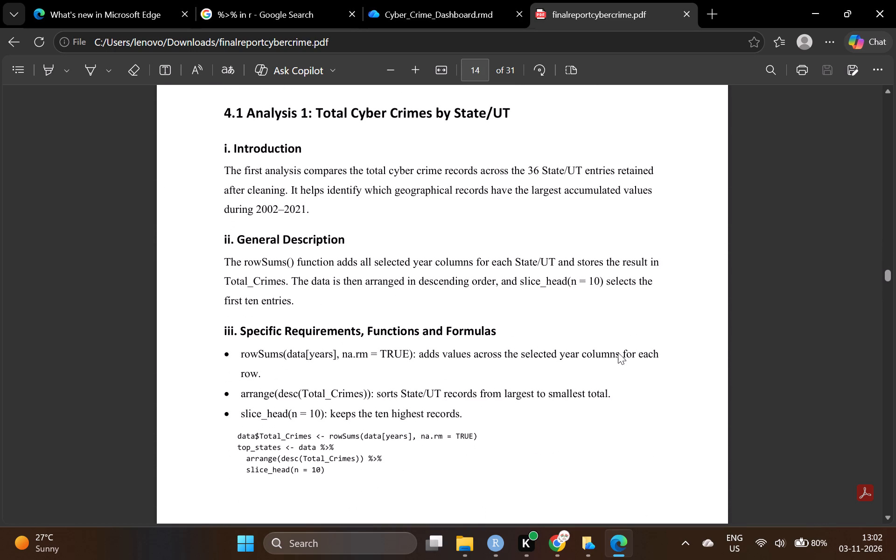
scroll(618, 352, "down", 2)
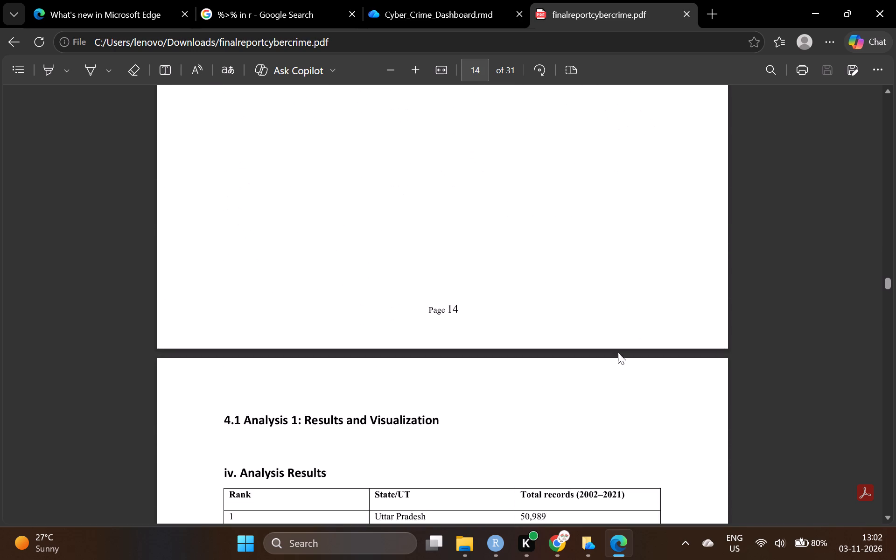
scroll(618, 352, "down", 1)
scroll(618, 352, "up", 4)
scroll(618, 352, "down", 1)
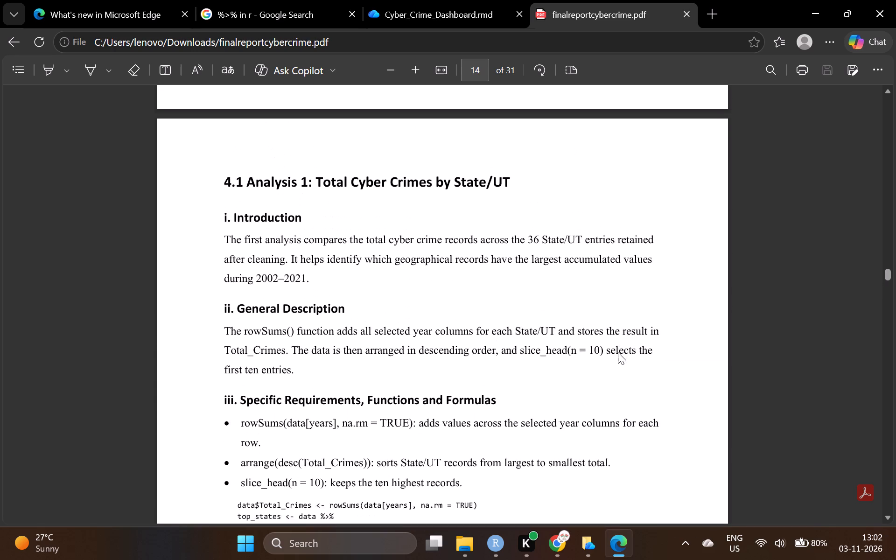
scroll(618, 352, "down", 4)
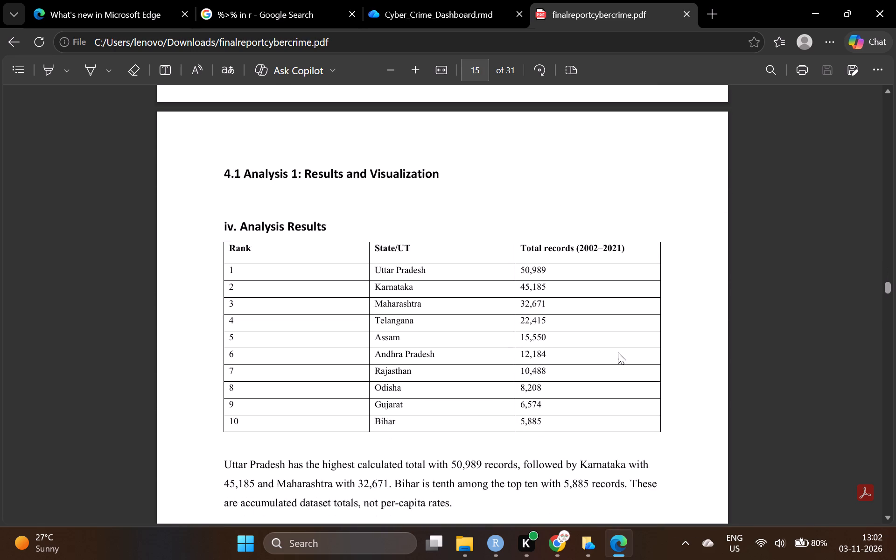
Compare the Analysis 1 results table on page 15 with the visualization code and Figure 3 bar chart on page 16.
scroll(618, 352, "down", 3)
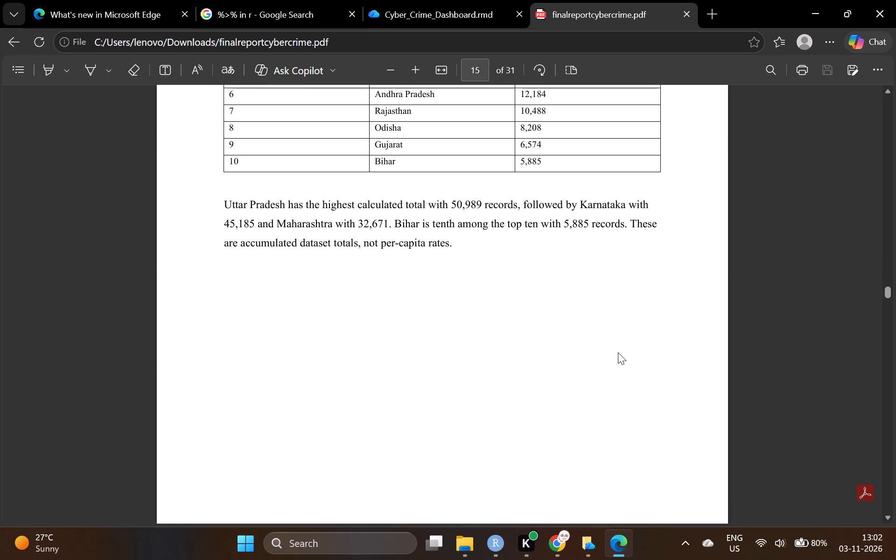
scroll(618, 352, "down", 3)
scroll(618, 352, "up", 1)
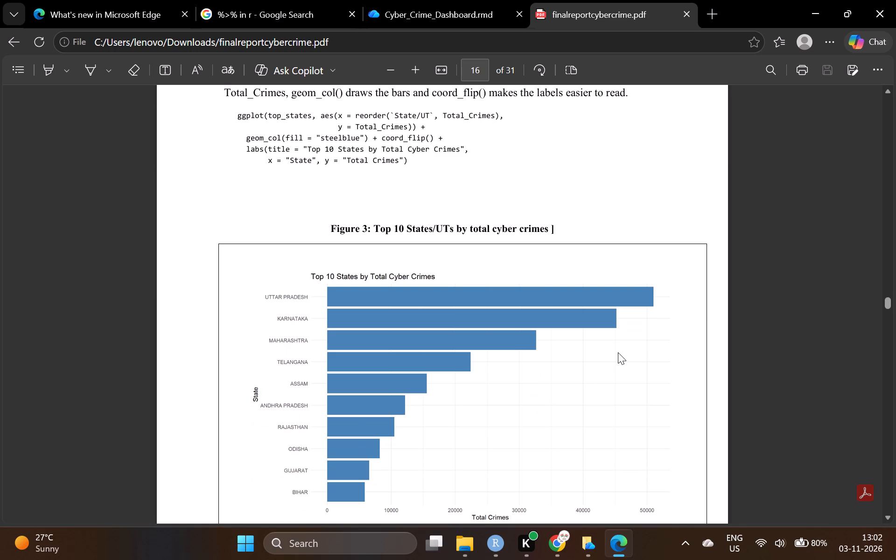
scroll(618, 352, "up", 1)
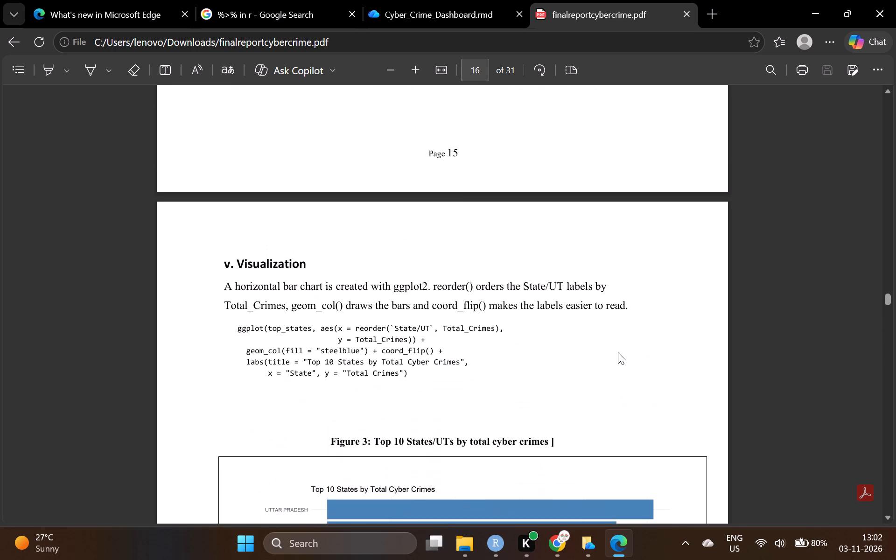
scroll(618, 352, "up", 1)
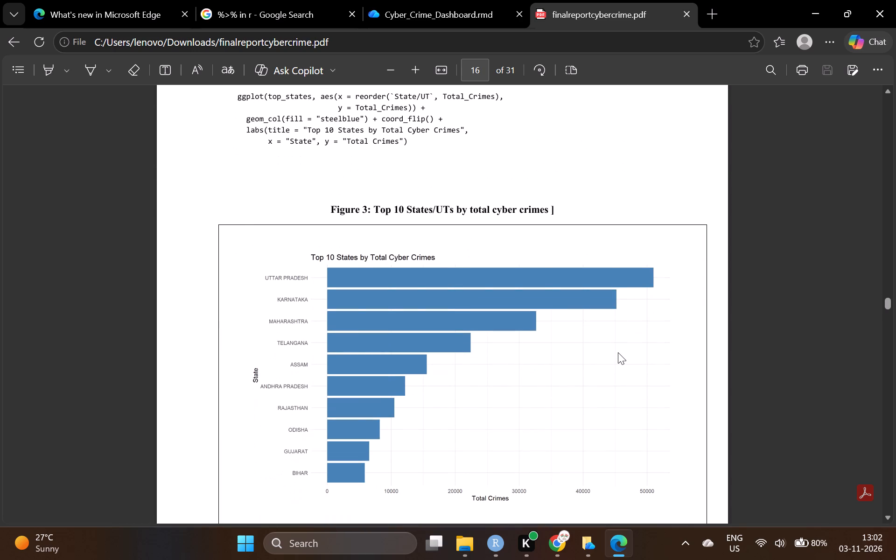
scroll(618, 352, "up", 1)
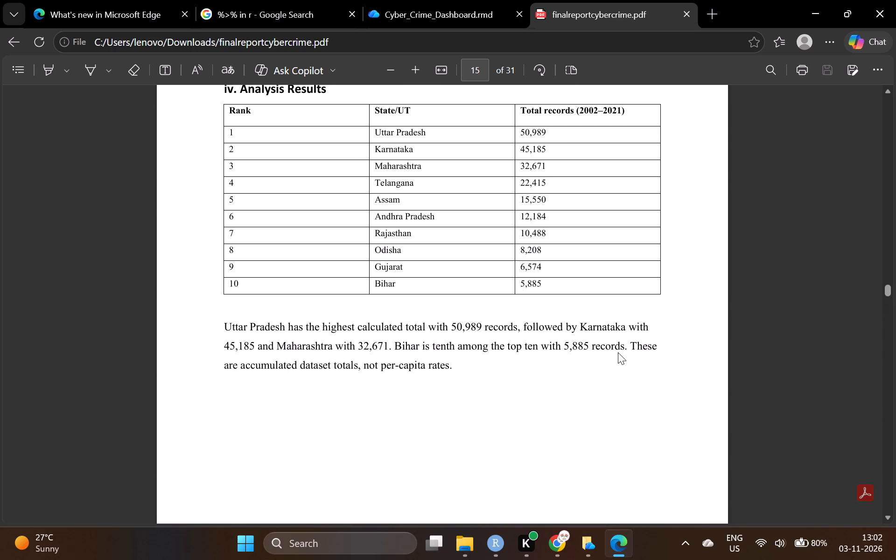
scroll(618, 352, "up", 1)
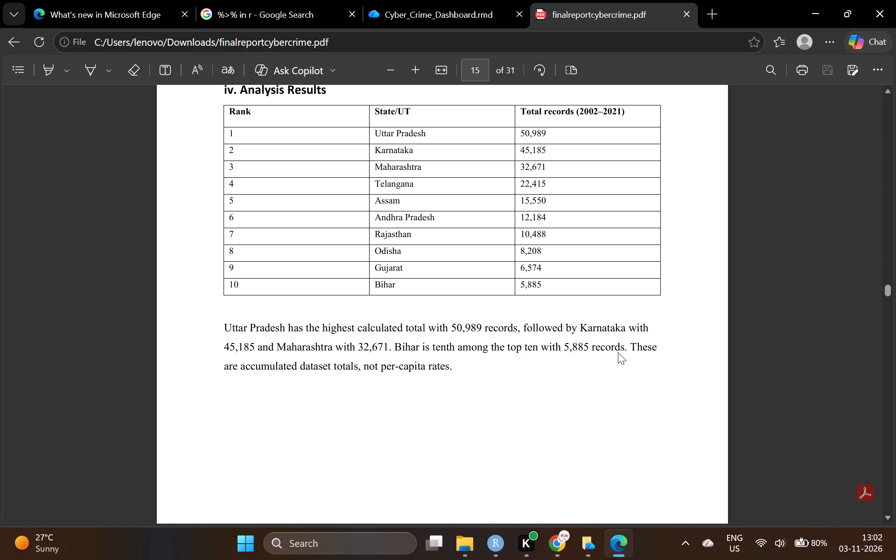
scroll(618, 352, "down", 10)
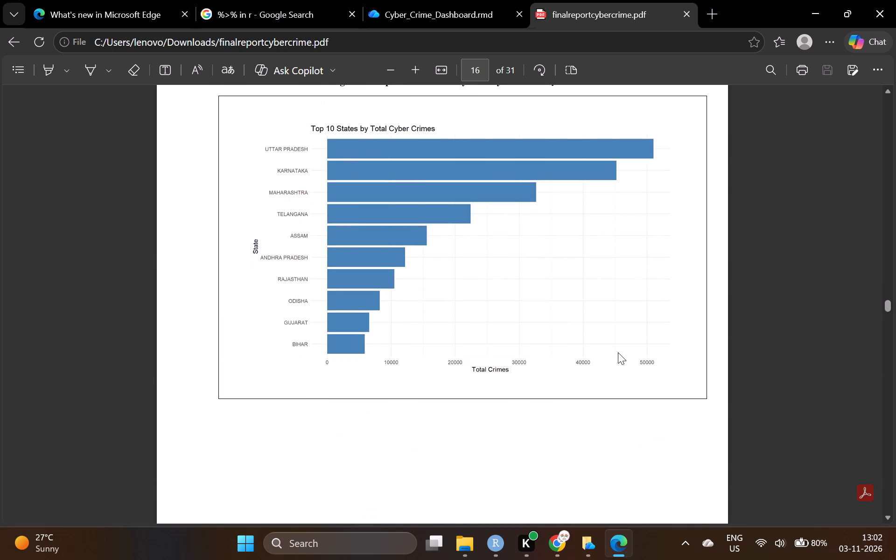
Review section 4.2, Analysis 2: Yearly Cyber Crime Trend, with its description, functions and code on page 17.
scroll(618, 352, "down", 5)
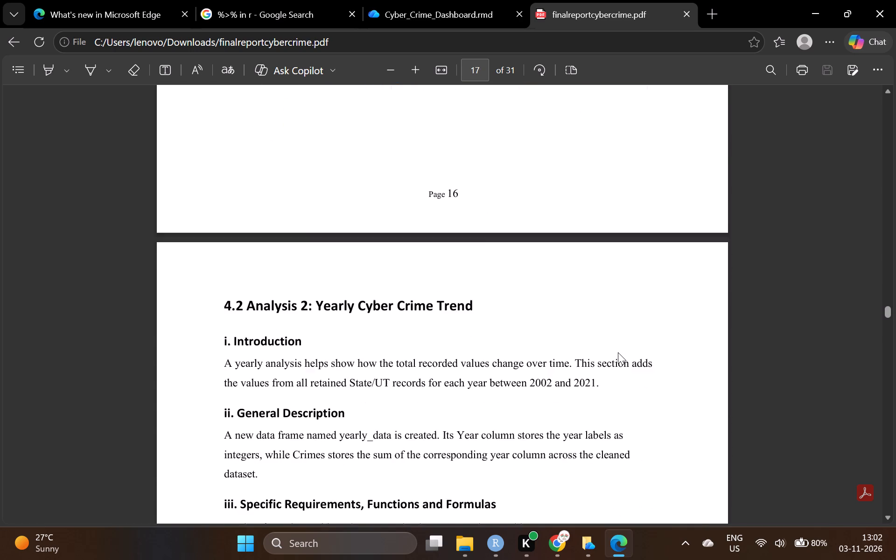
scroll(618, 352, "down", 2)
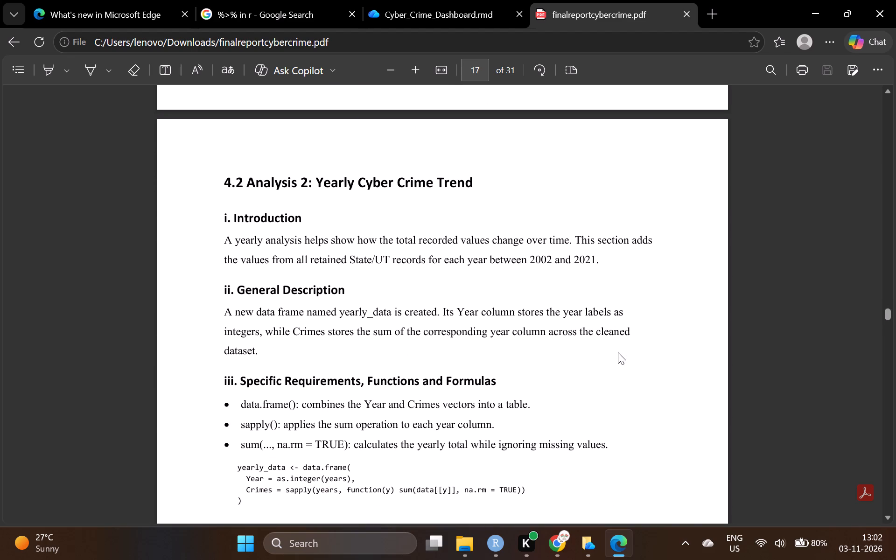
scroll(618, 352, "down", 2)
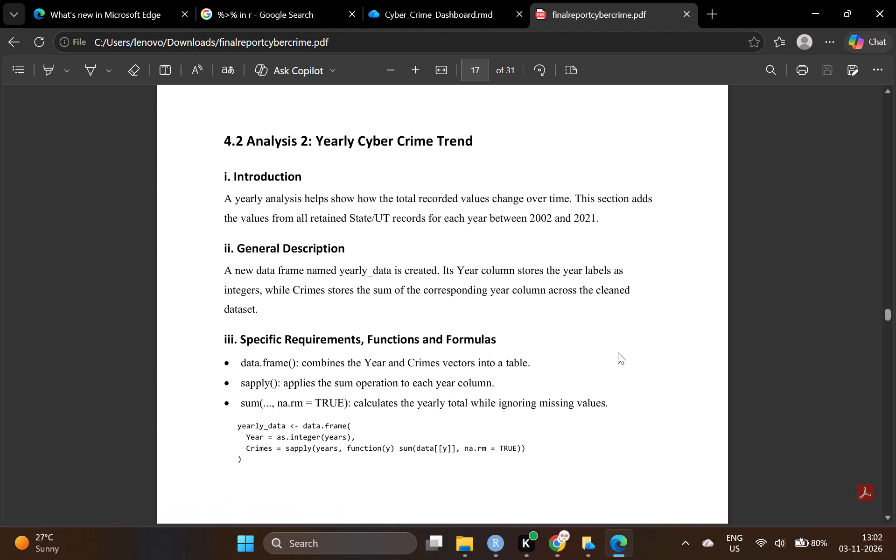
scroll(618, 352, "down", 5)
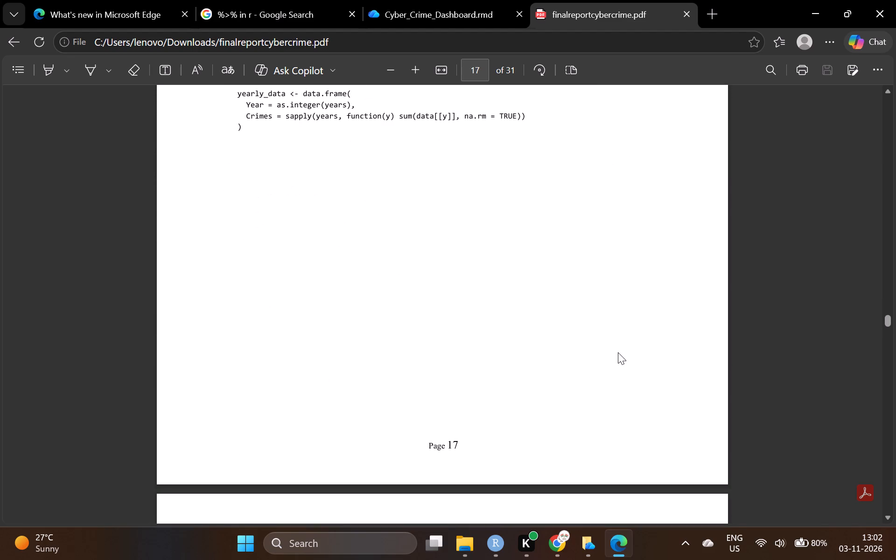
Examine the Analysis 2 yearly results table on page 18 and the Figure 4 trend chart on page 19.
scroll(618, 352, "down", 6)
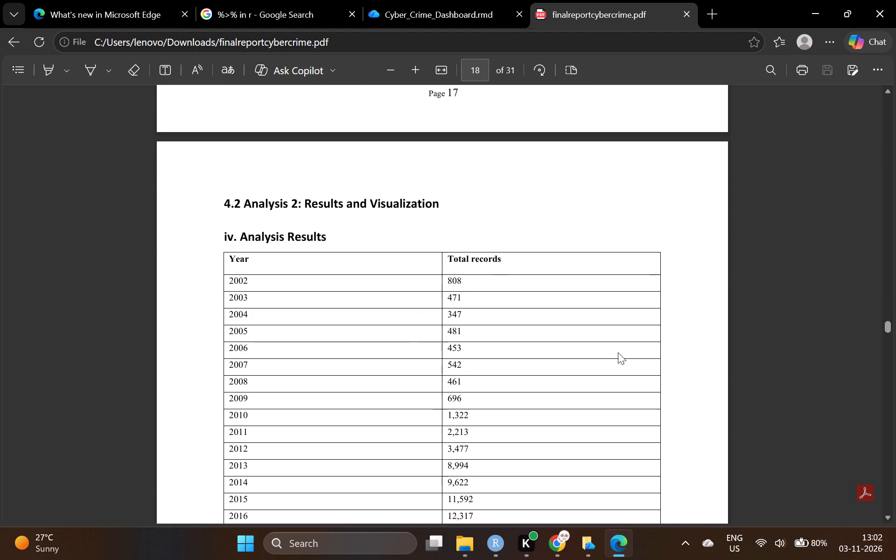
scroll(618, 352, "down", 6)
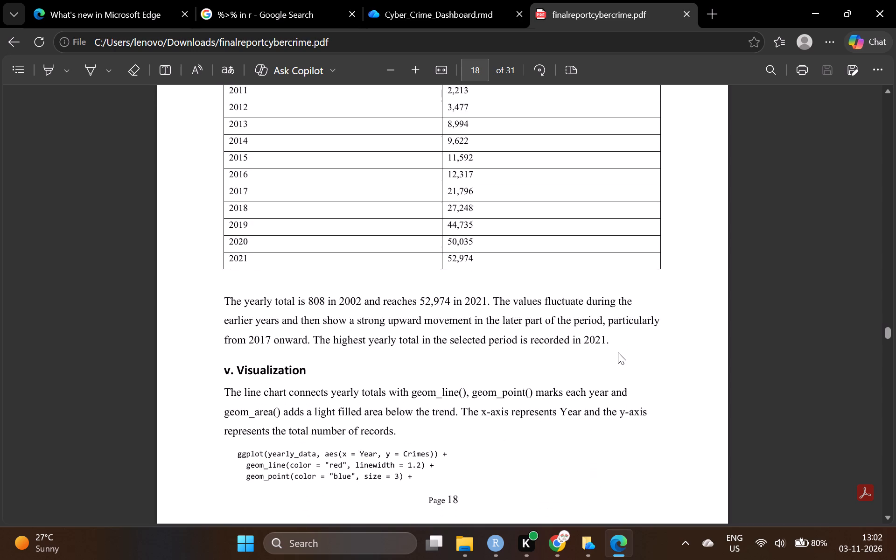
scroll(618, 352, "down", 4)
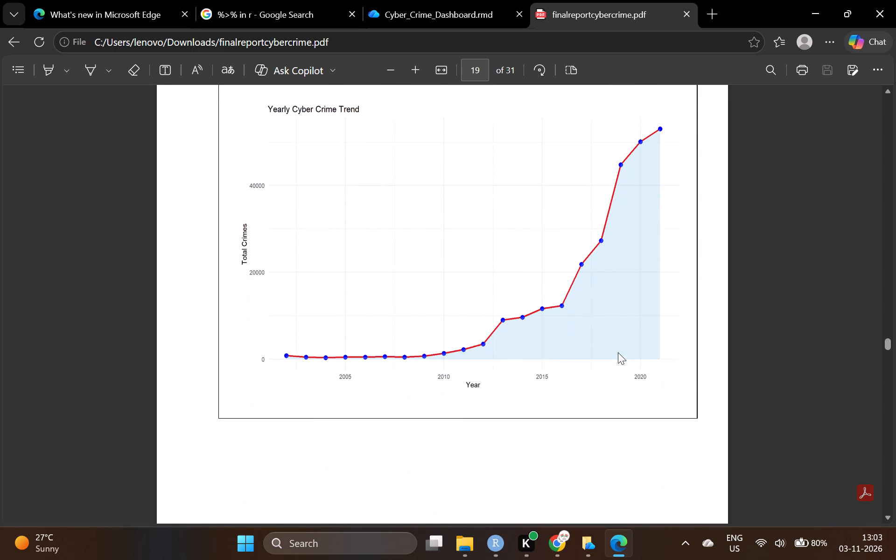
scroll(618, 352, "down", 3)
scroll(618, 352, "up", 10)
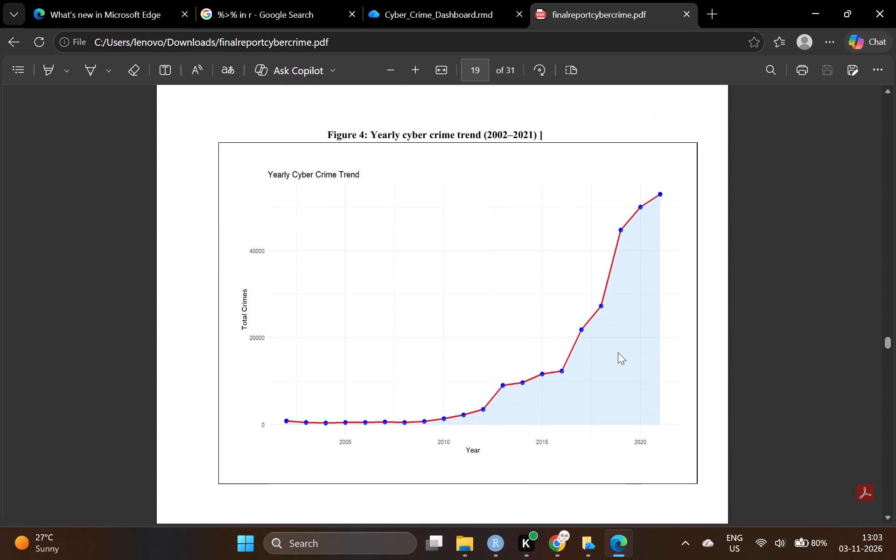
Review section 4.3, Analysis 3: Cyber Crimes in 2021, on page 20.
scroll(618, 352, "down", 3)
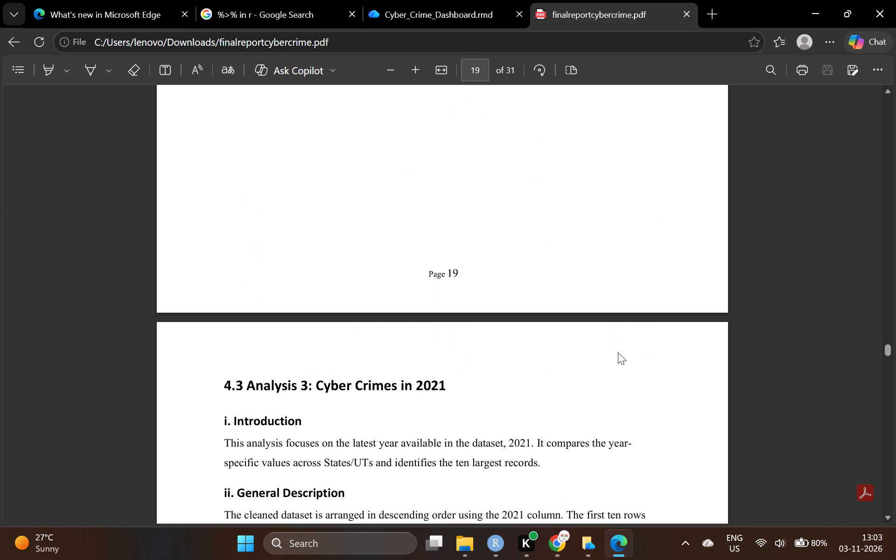
scroll(618, 352, "down", 1)
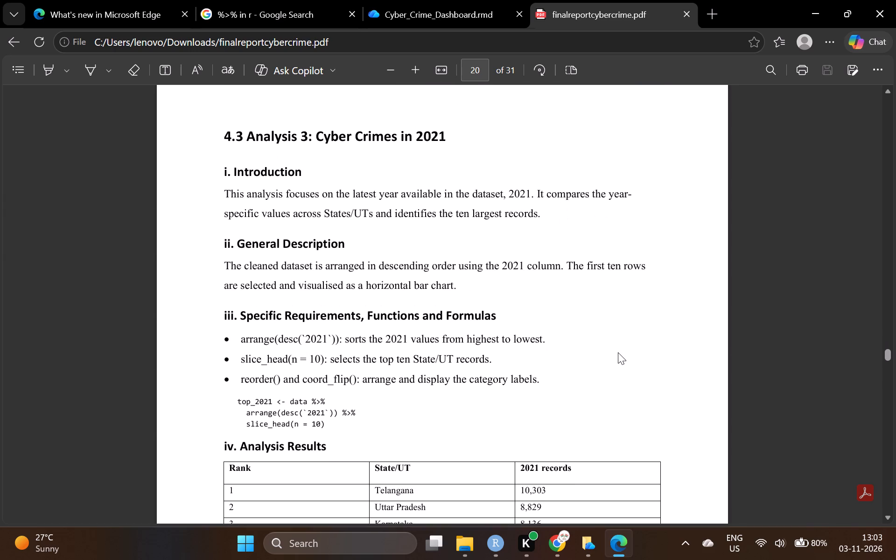
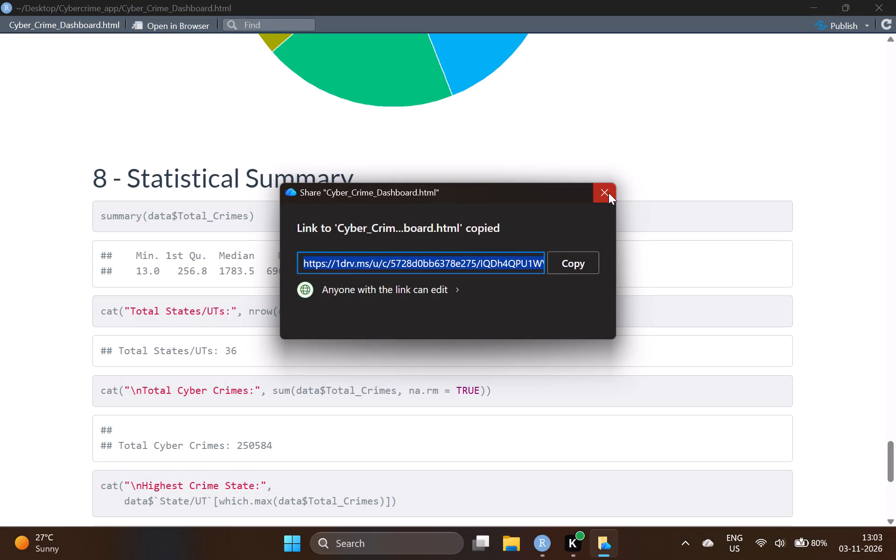
Close the Cyber_Crime_Dashboard.html preview window to return to the R Markdown source in RStudio.
left_click(895, 0)
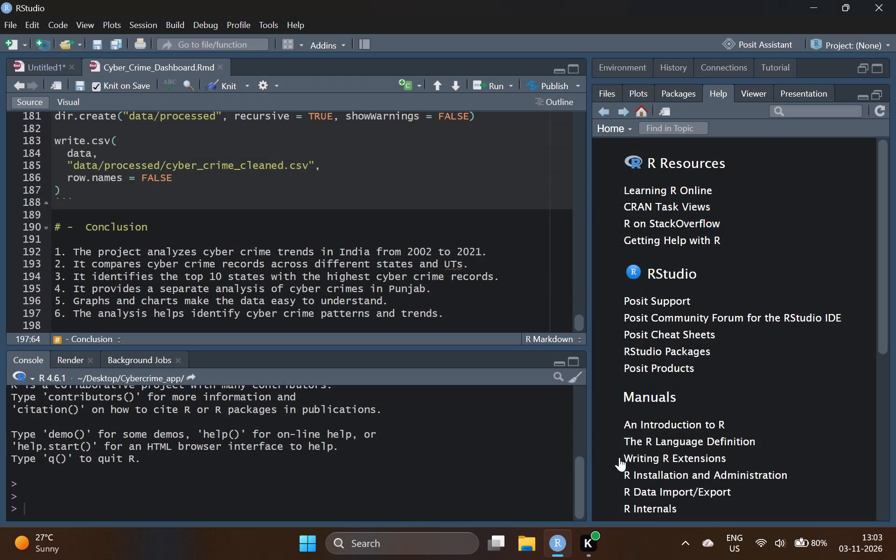
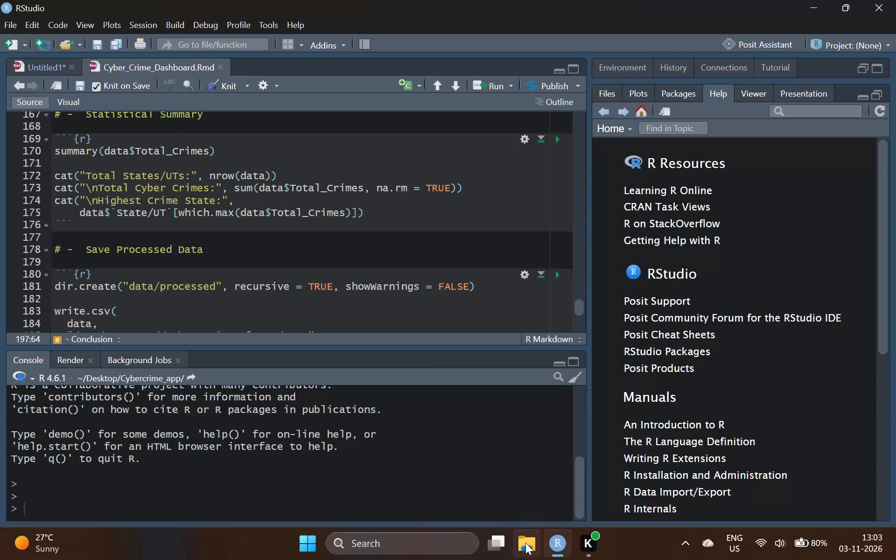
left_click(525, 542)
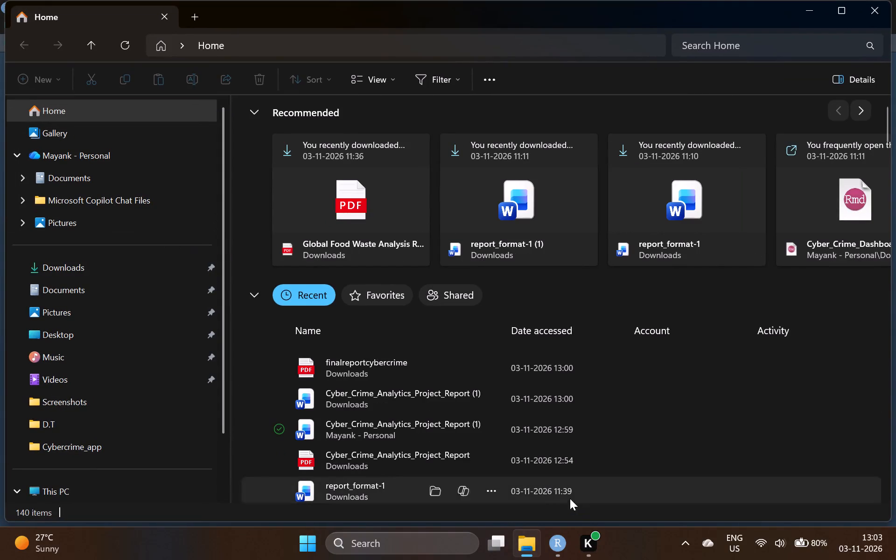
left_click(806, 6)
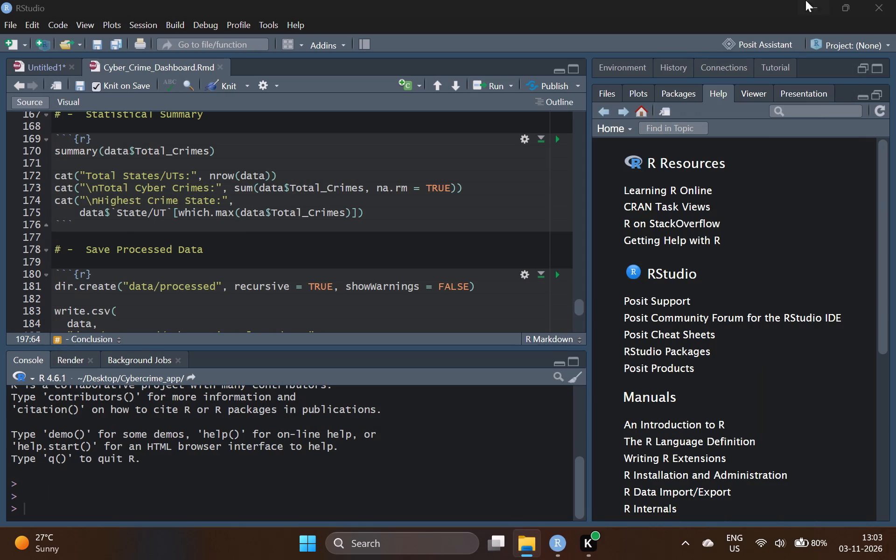
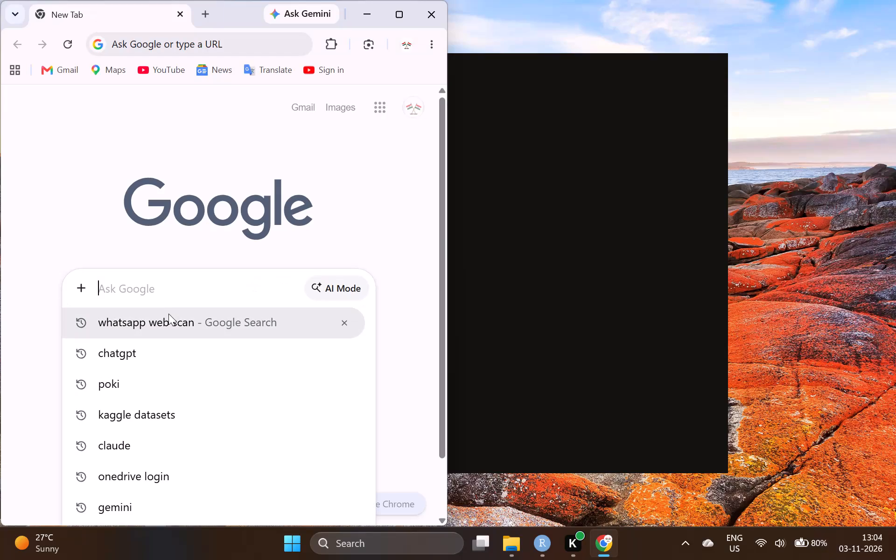
Begin a Google search from the new tab page in Google Chrome.
left_click(158, 286)
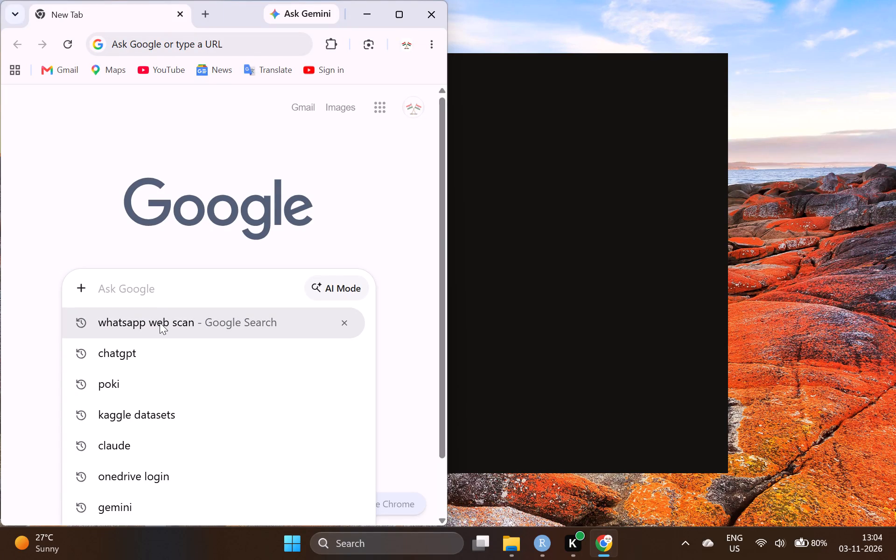
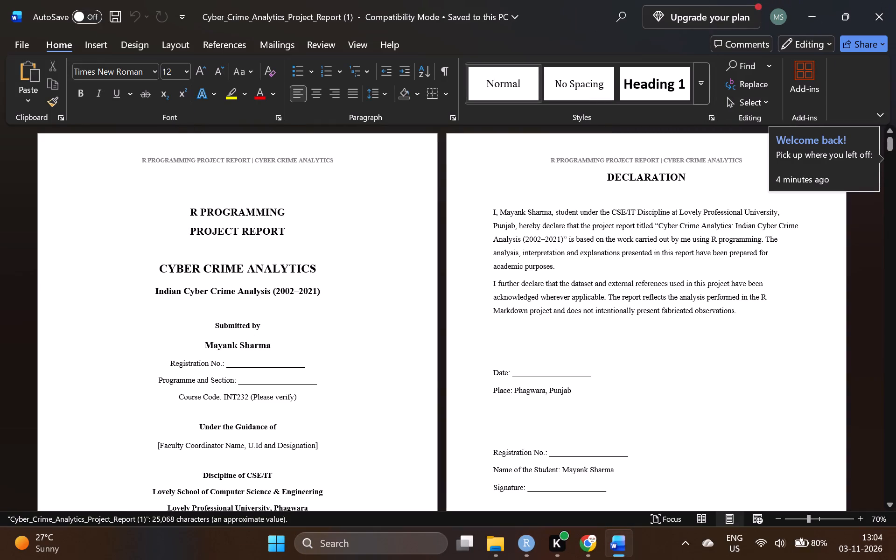
Open the OneDrive copy of Cyber_Crime_Analytics_Project_Report (1) that holds the completed student and supervisor details.
left_click(12, 48)
double_click(268, 373)
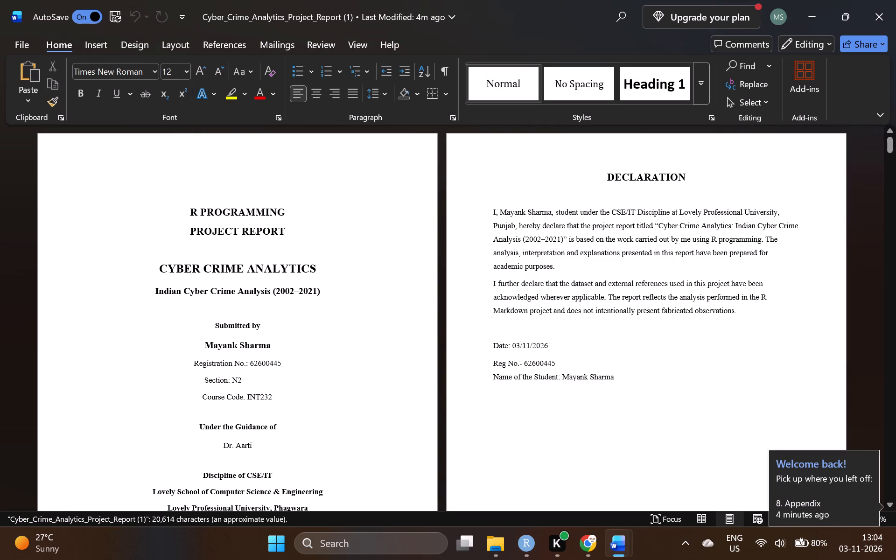
Review the report's opening pages, from the title page, declaration, certificate and acknowledgement to the table of contents and lists of figures and tables.
scroll(409, 340, "down", 4)
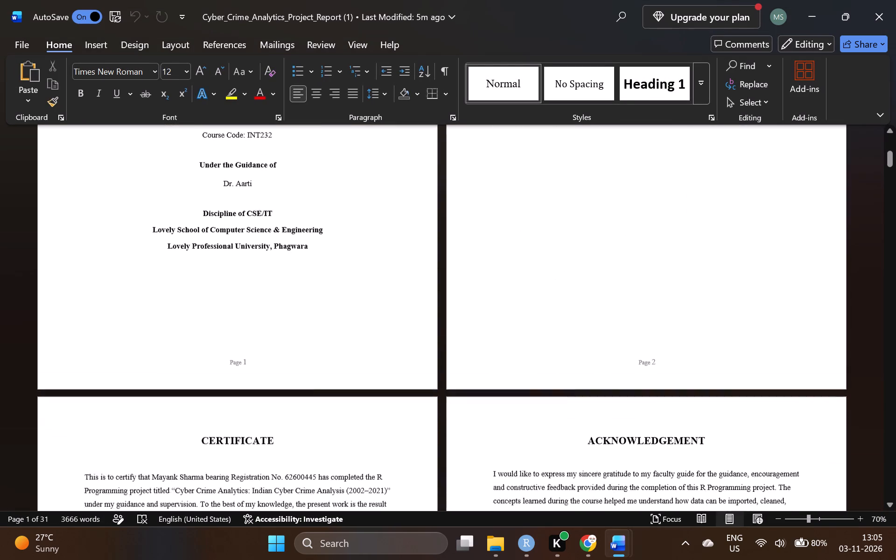
scroll(409, 340, "down", 4)
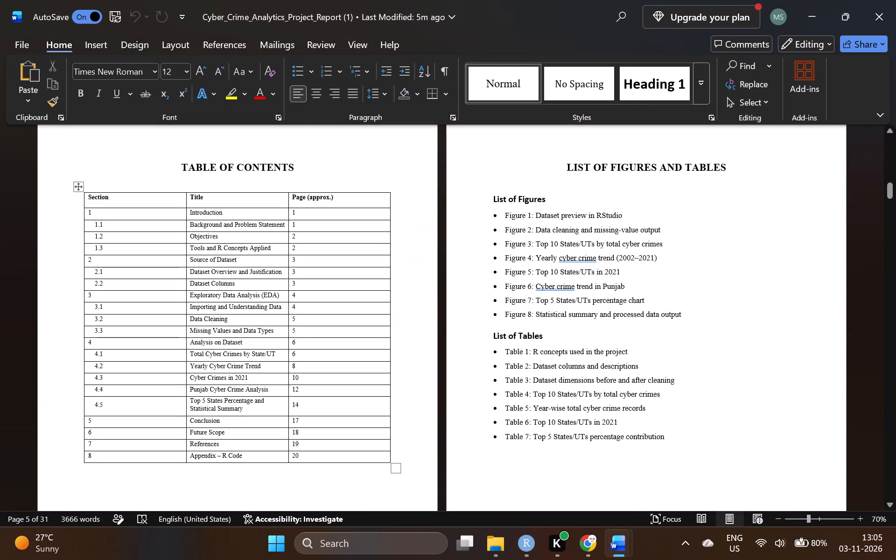
scroll(385, 295, "down", 20)
scroll(385, 295, "down", 1)
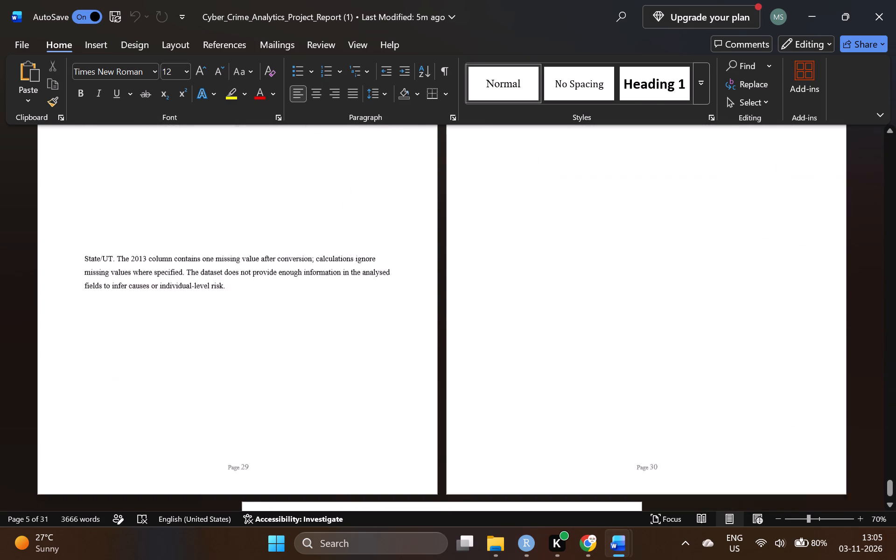
scroll(385, 295, "up", 15)
scroll(385, 295, "up", 10)
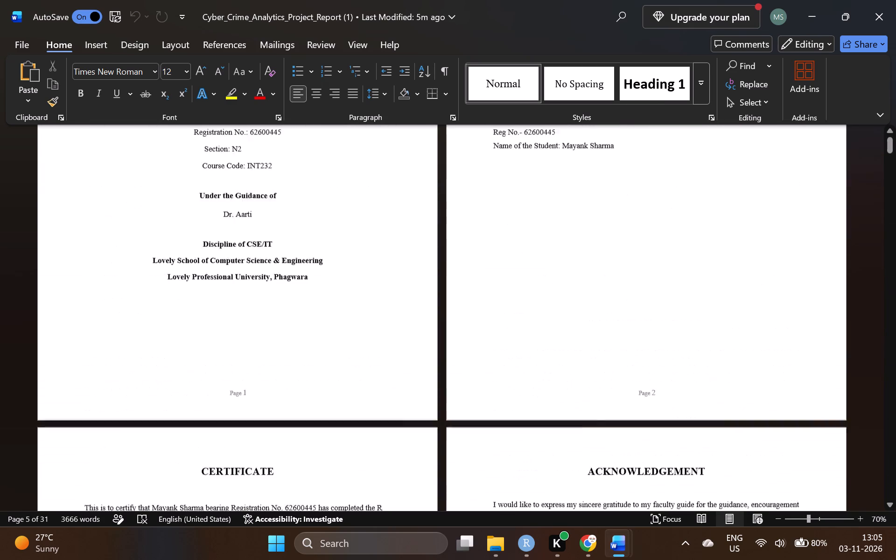
scroll(385, 295, "down", 1)
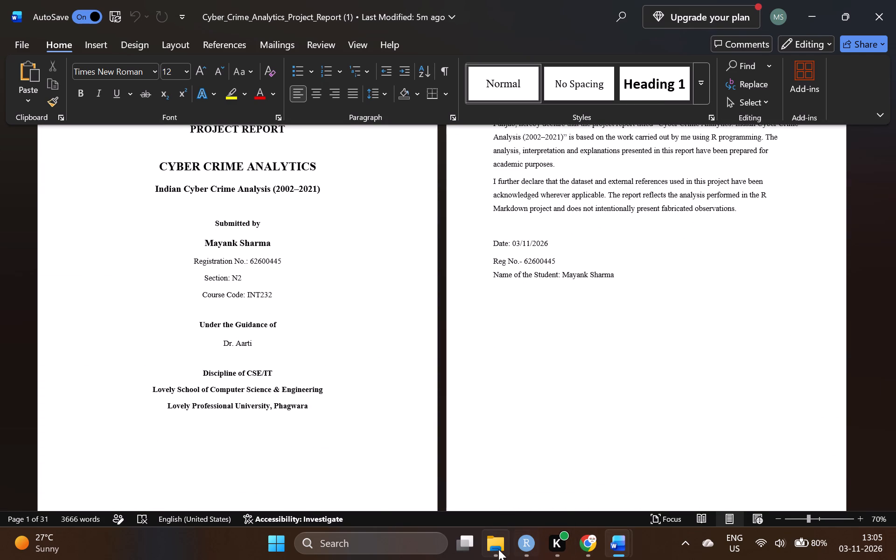
scroll(293, 310, "up", 1)
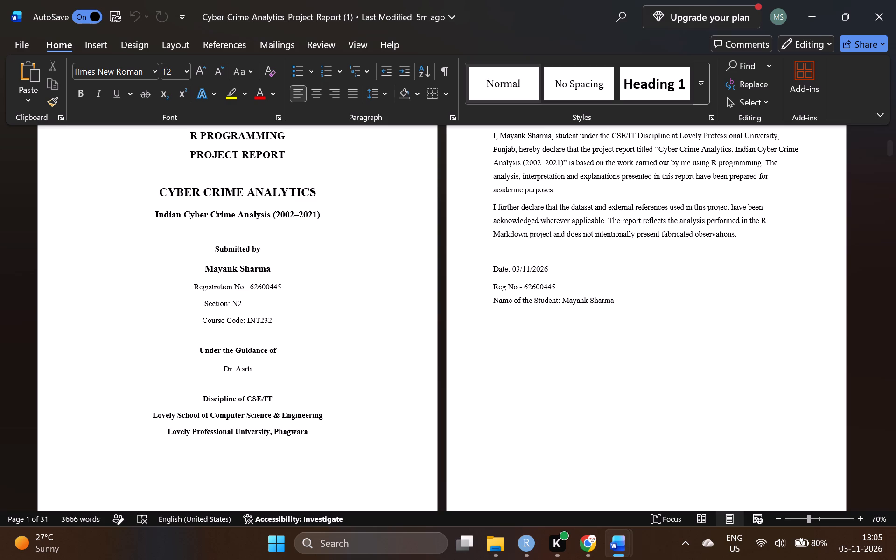
scroll(293, 310, "down", 5)
left_click_drag(293, 310, 362, 215)
left_click(306, 343)
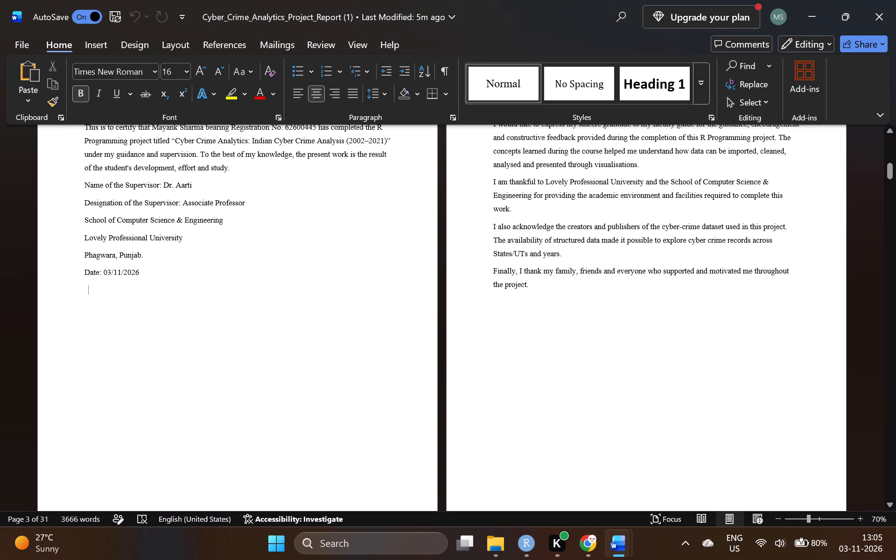
scroll(306, 343, "down", 3)
scroll(306, 343, "up", 5)
scroll(306, 343, "up", 20)
scroll(306, 343, "up", 5)
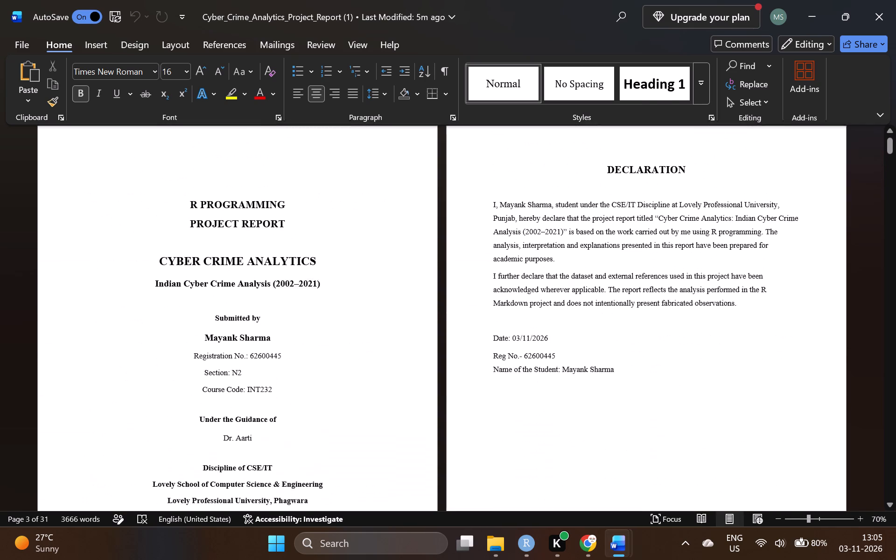
scroll(306, 343, "up", 4)
Set the page number of section 1, Introduction, to 7 in the table of contents.
scroll(306, 343, "down", 7)
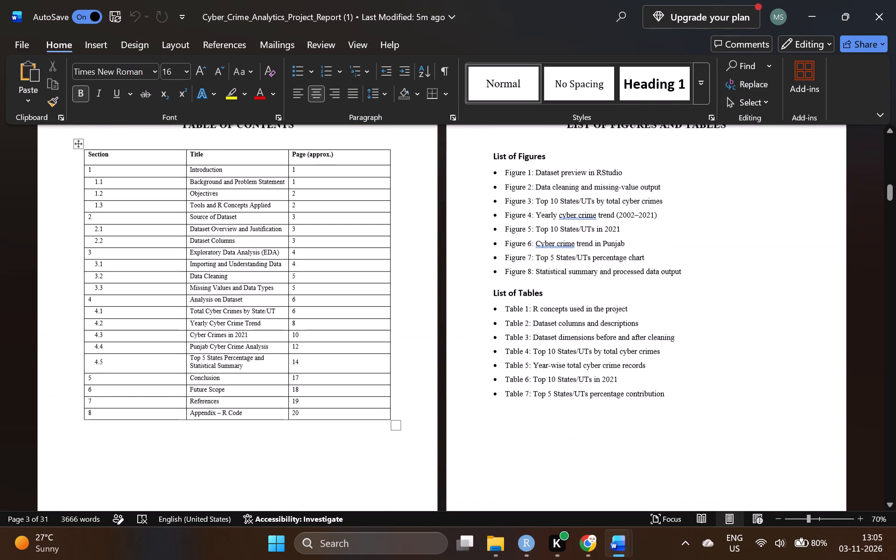
double_click(315, 294)
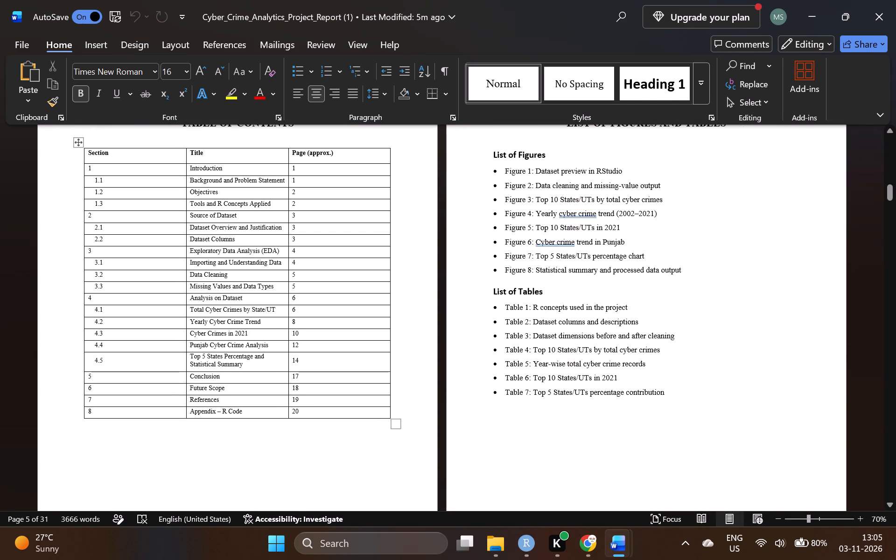
triple_click(319, 304)
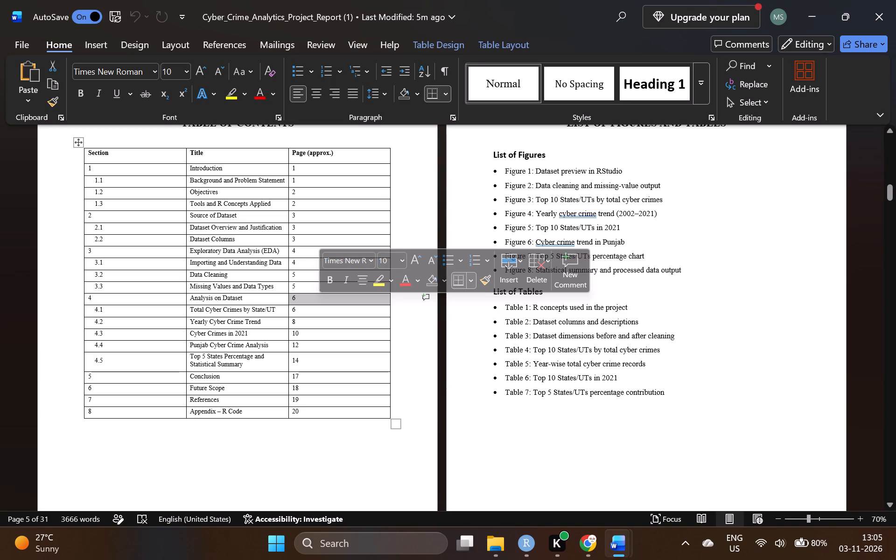
left_click(306, 168)
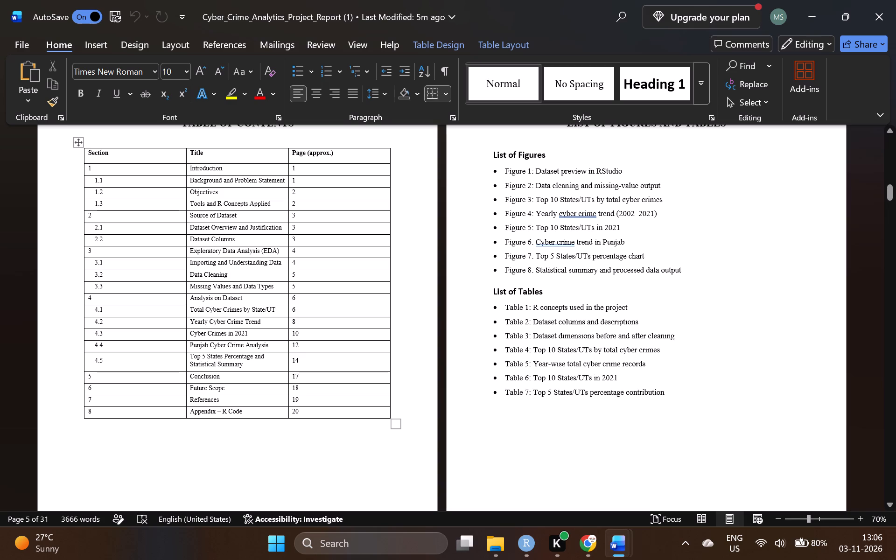
key("BackSpace")
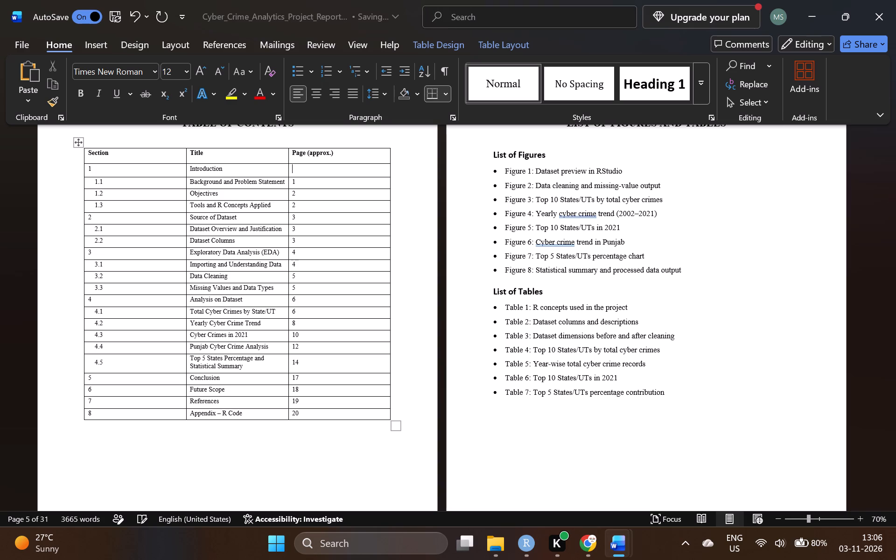
key("7")
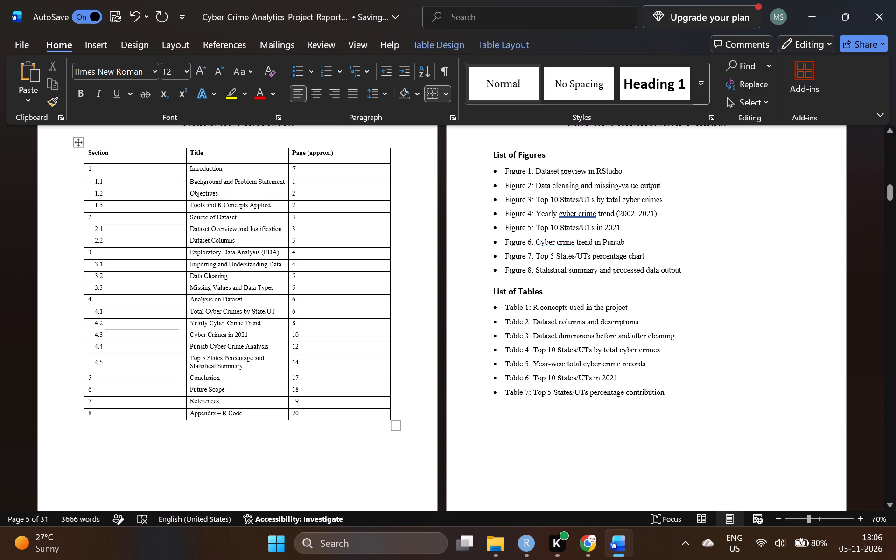
Clear the page number of section 1.1, Background and Problem Statement, in the table of contents.
left_click(311, 182)
key("BackSpace")
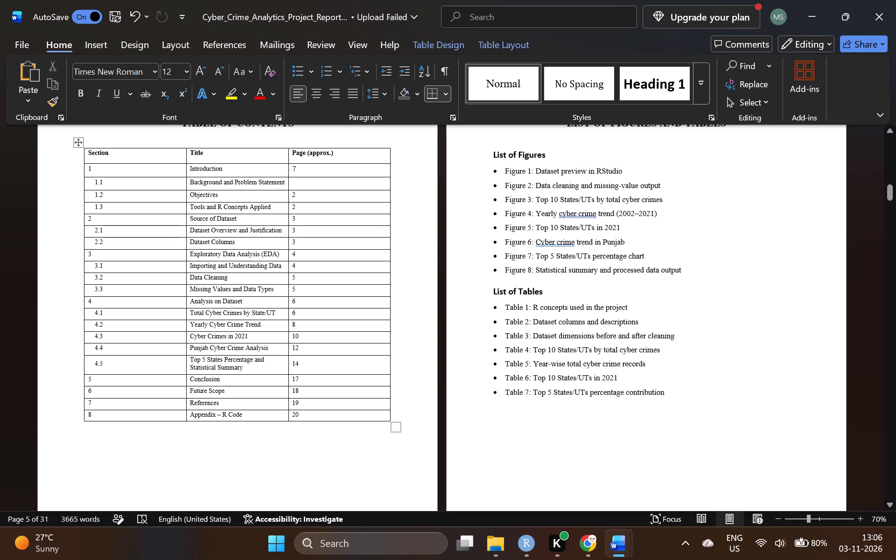
scroll(219, 356, "up", 1)
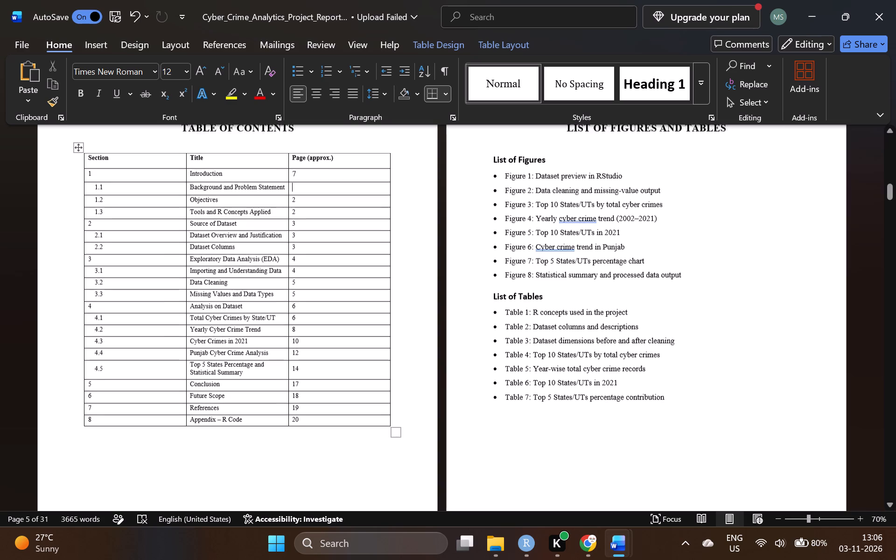
scroll(219, 356, "up", 2)
scroll(219, 356, "down", 1)
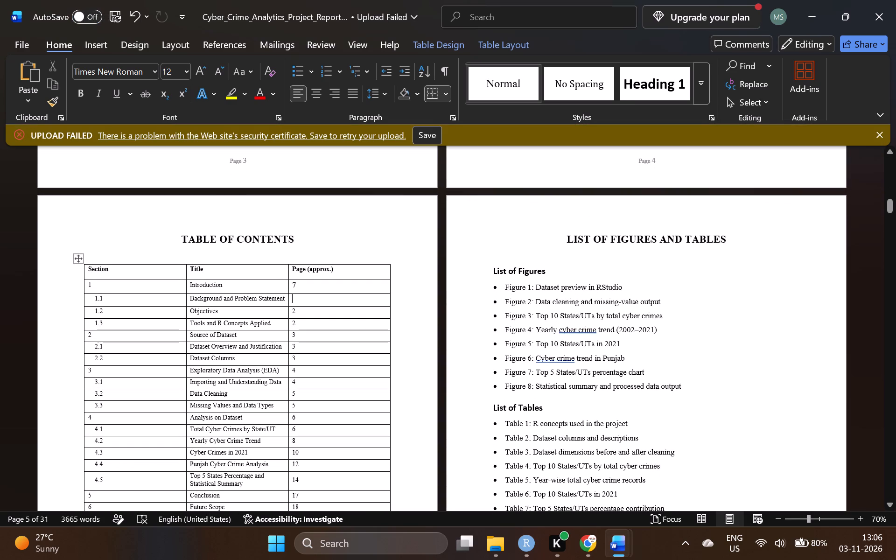